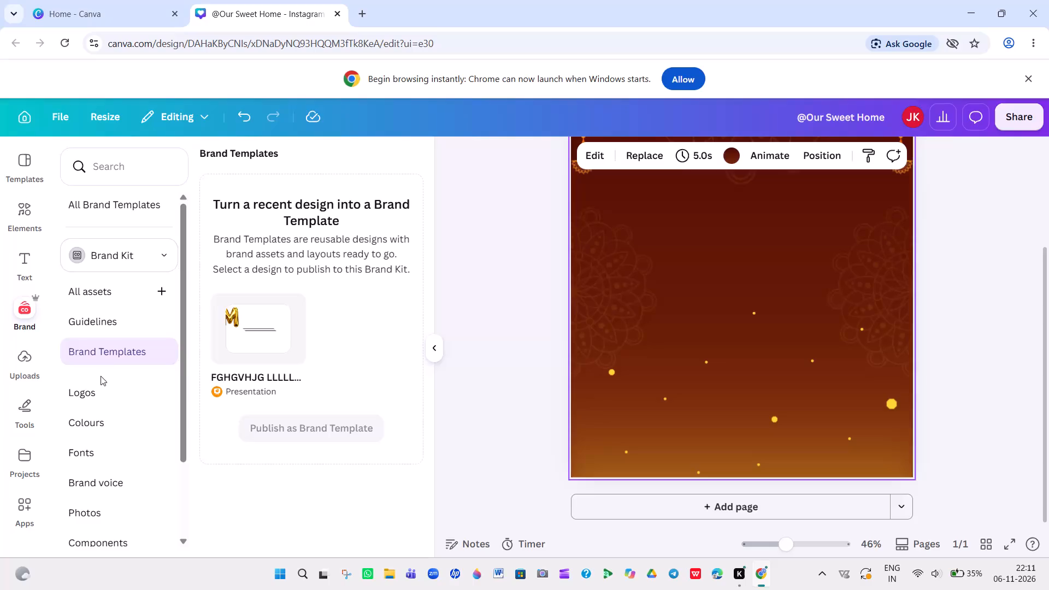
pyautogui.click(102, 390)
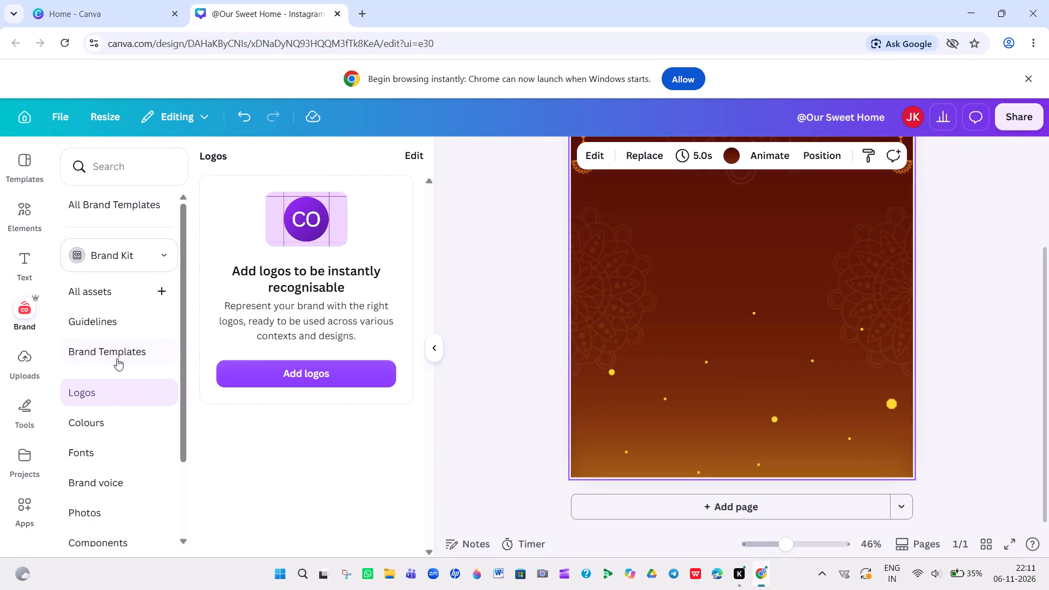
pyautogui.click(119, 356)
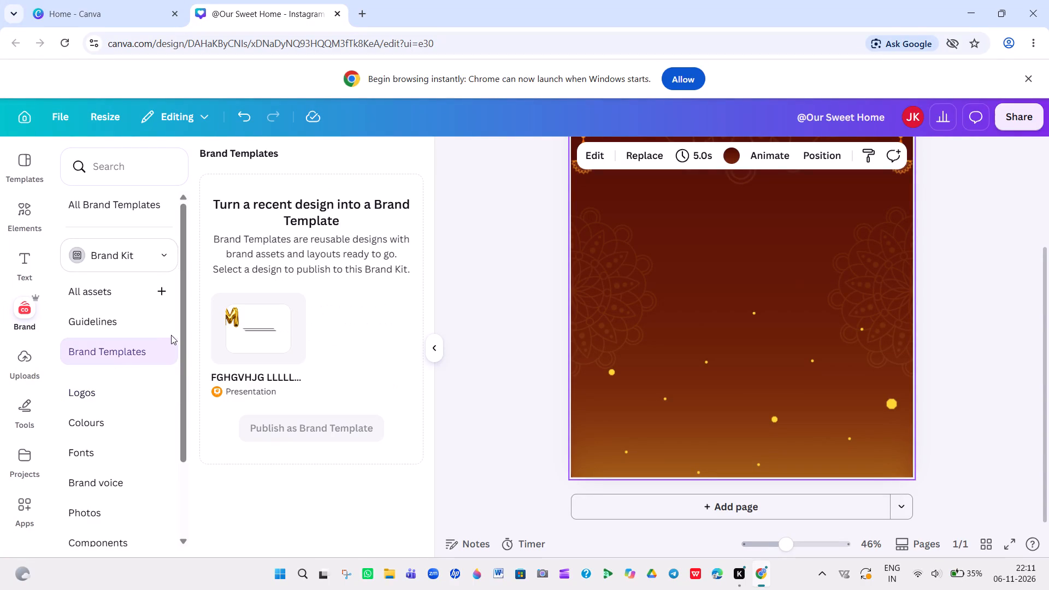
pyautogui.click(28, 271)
# Look through the recommended festive graphics in the elements library for artwork that suits the maroon page.
pyautogui.click(18, 222)
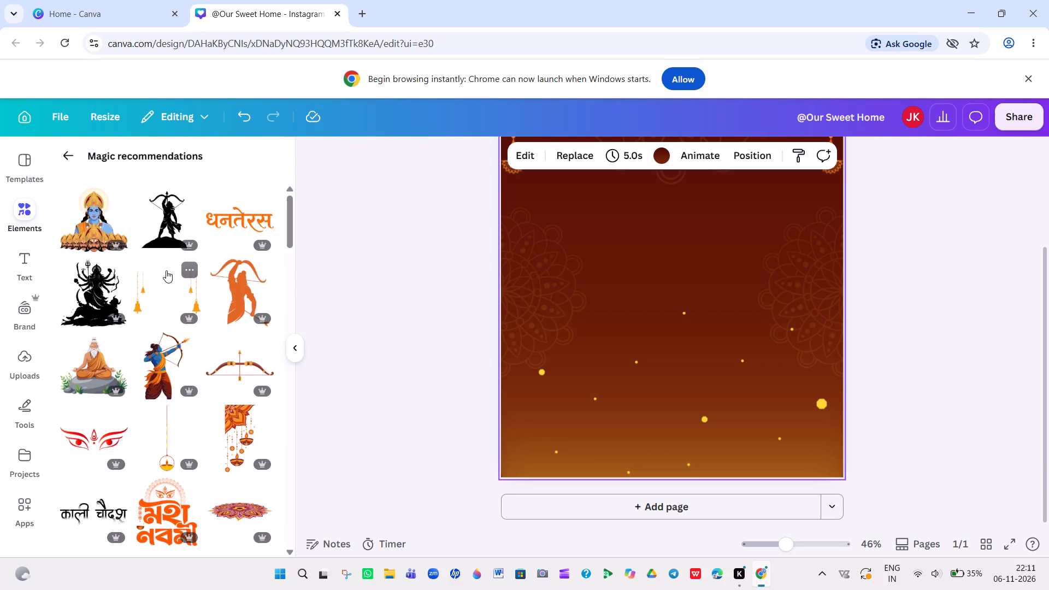
pyautogui.scroll(-3, 166, 270)
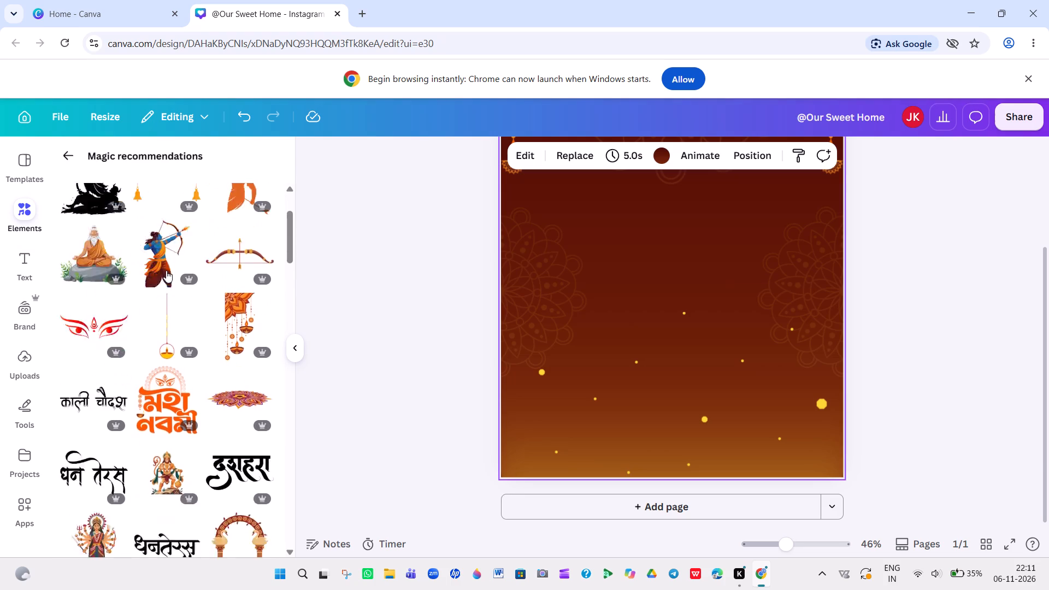
pyautogui.scroll(-3, 166, 270)
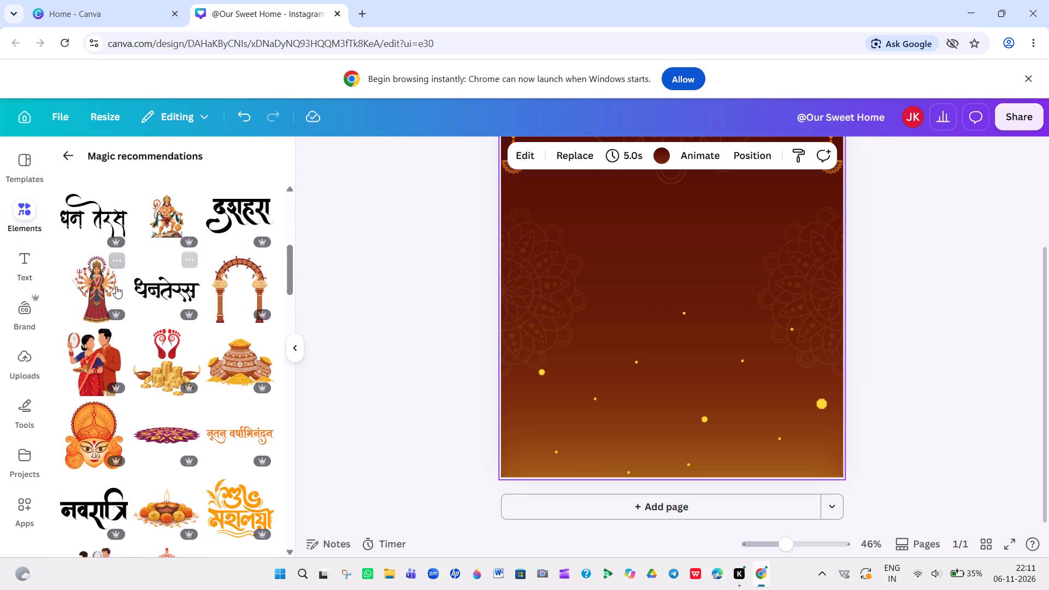
pyautogui.scroll(-2, 116, 327)
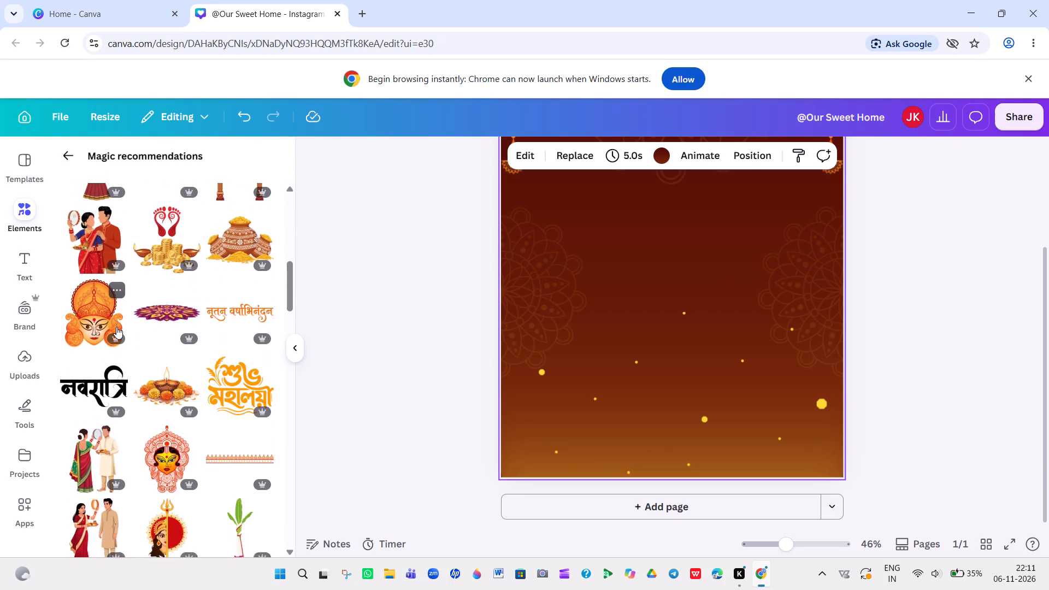
pyautogui.scroll(-2, 116, 327)
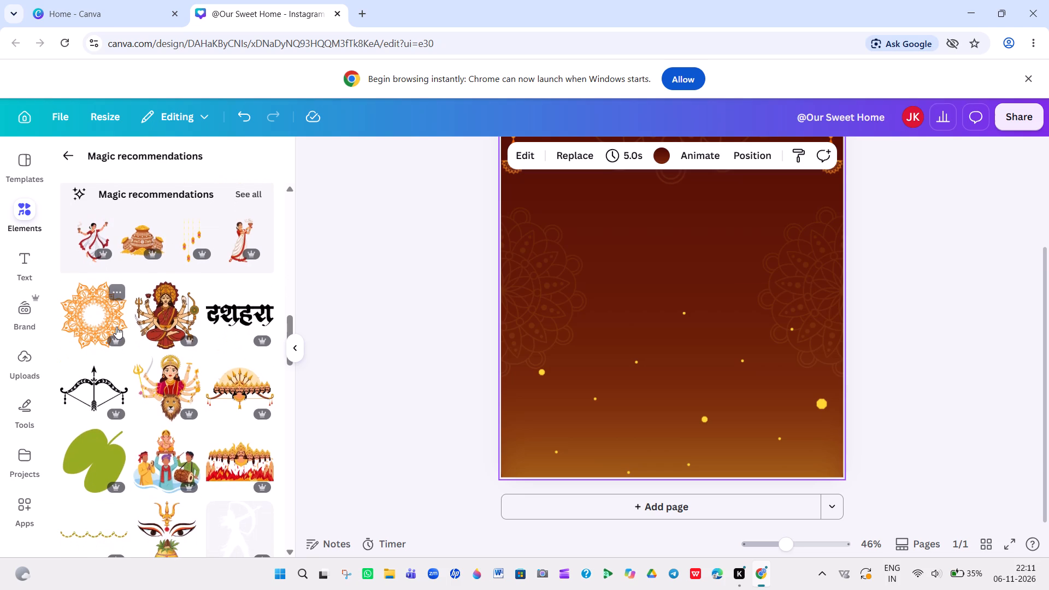
pyautogui.scroll(-1, 116, 327)
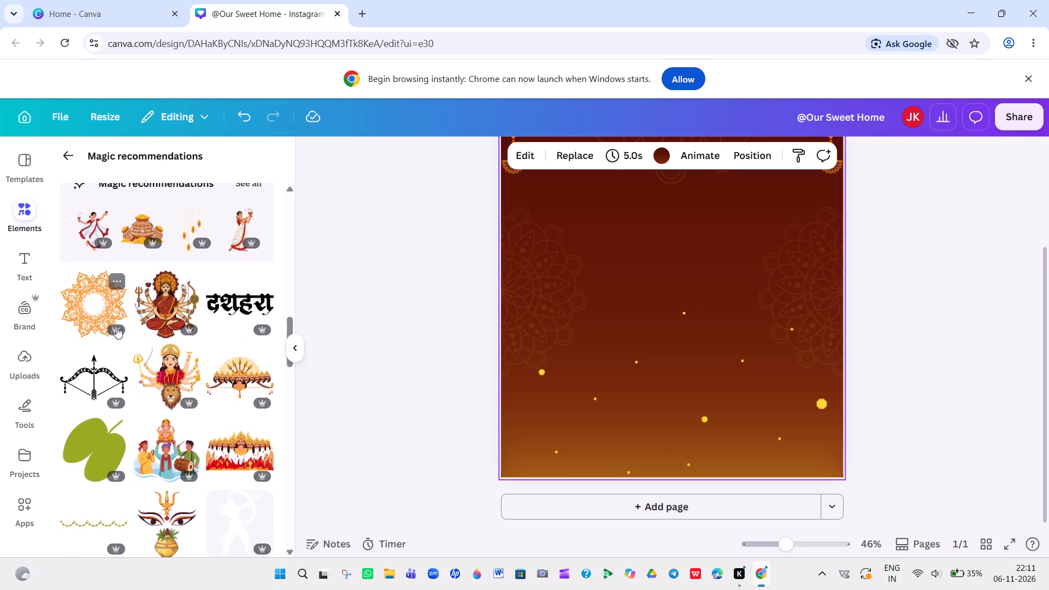
pyautogui.scroll(-4, 116, 327)
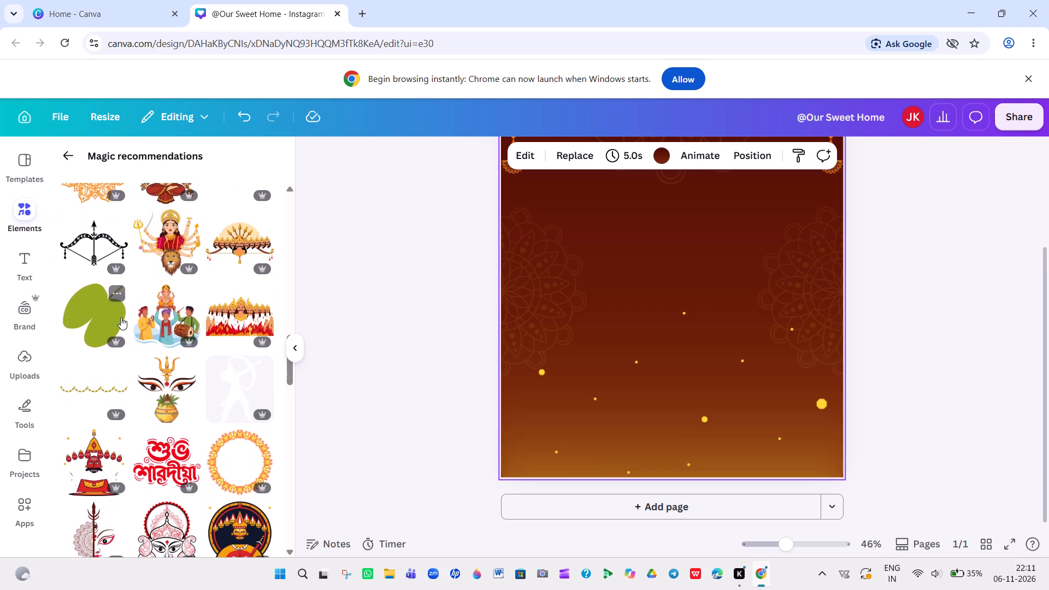
pyautogui.scroll(-2, 121, 317)
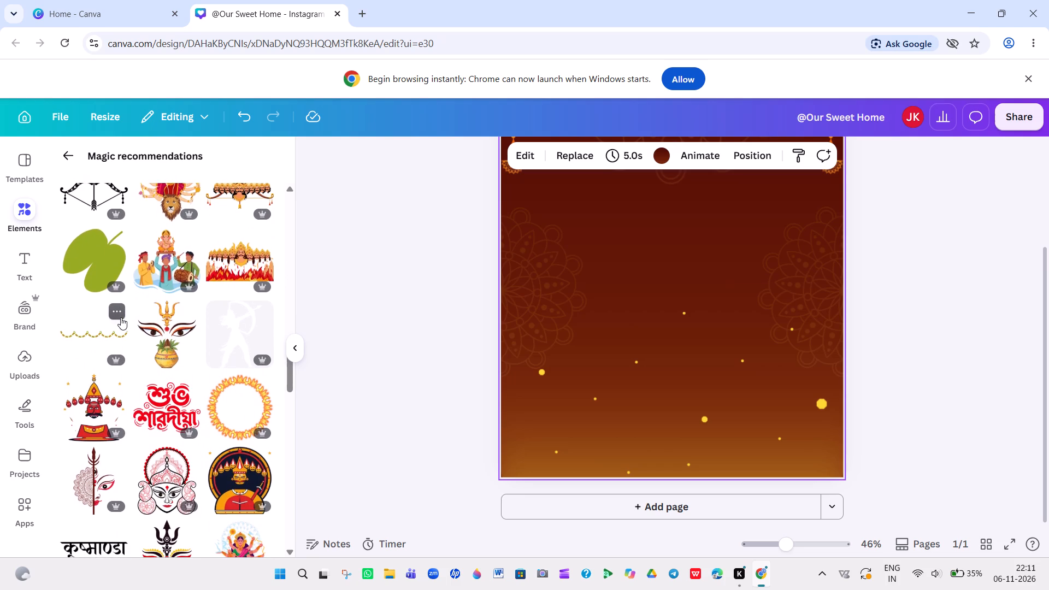
pyautogui.scroll(-1, 121, 317)
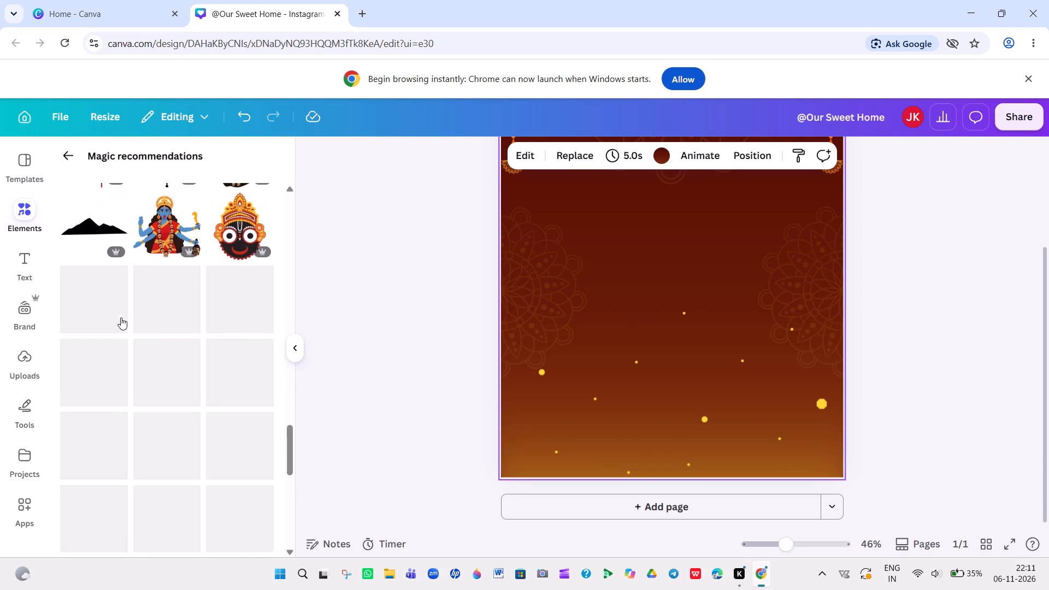
pyautogui.scroll(-3, 121, 317)
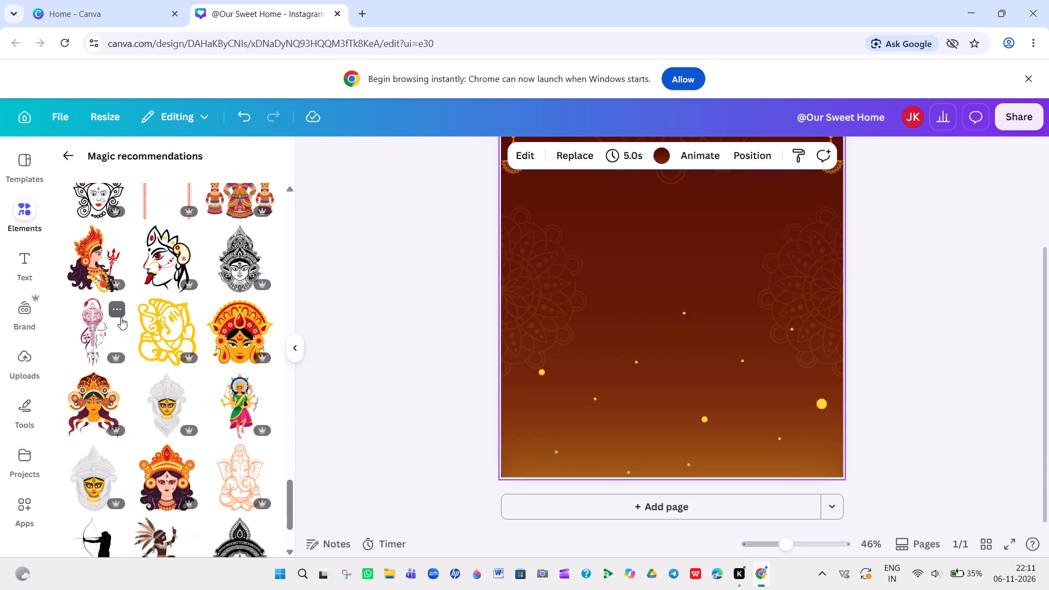
pyautogui.scroll(-4, 121, 317)
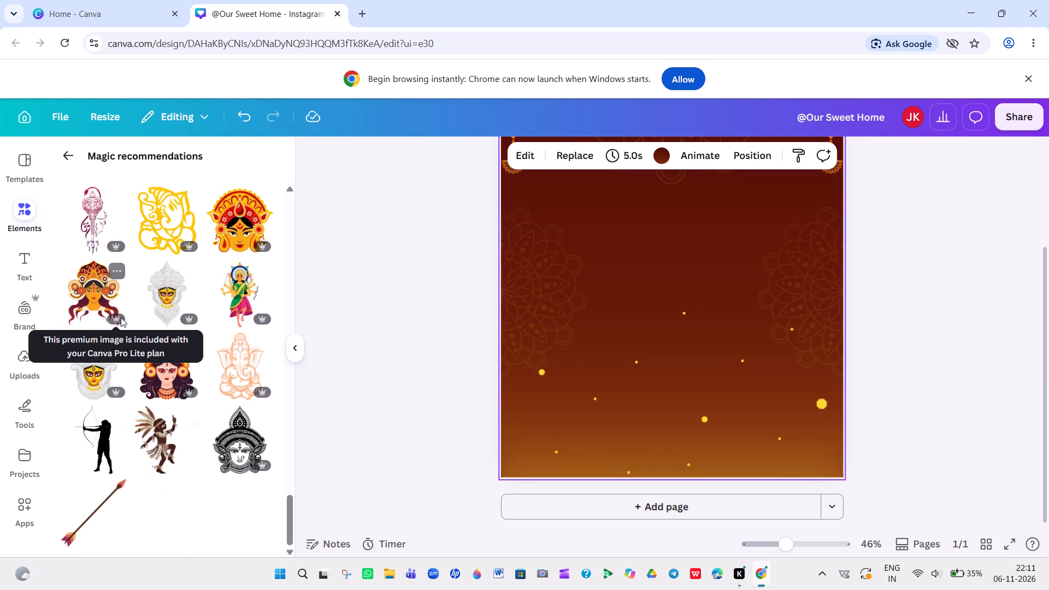
pyautogui.scroll(-3, 121, 317)
pyautogui.scroll(4, 121, 317)
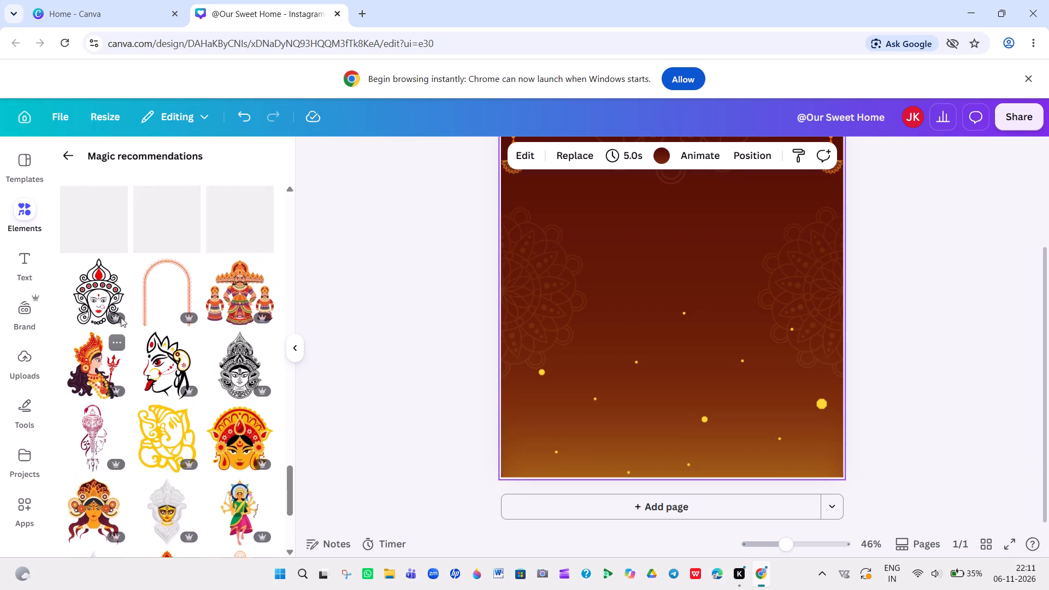
pyautogui.scroll(4, 121, 317)
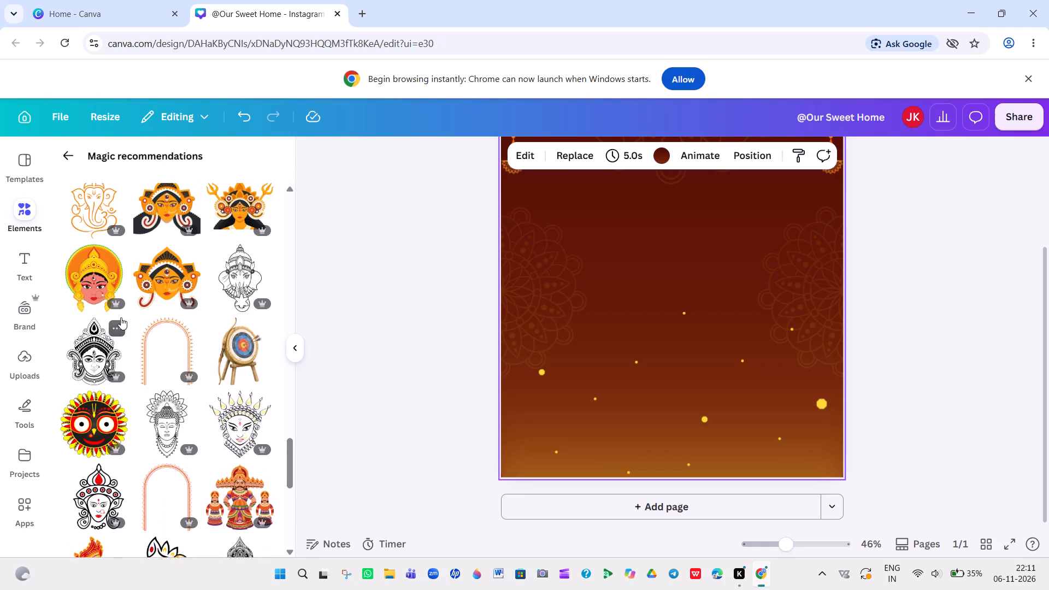
pyautogui.scroll(2, 121, 317)
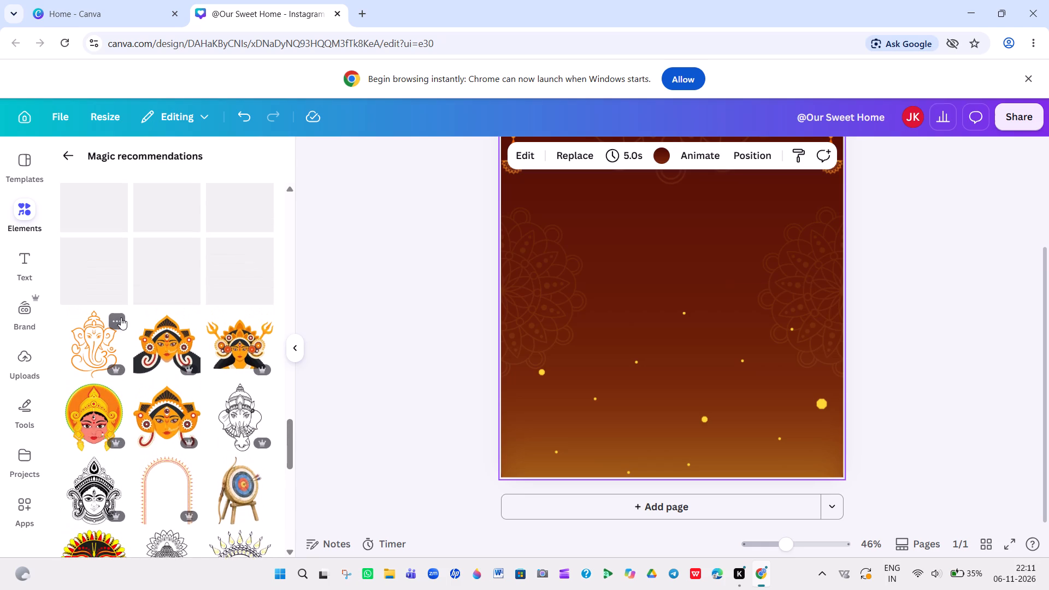
pyautogui.scroll(5, 121, 317)
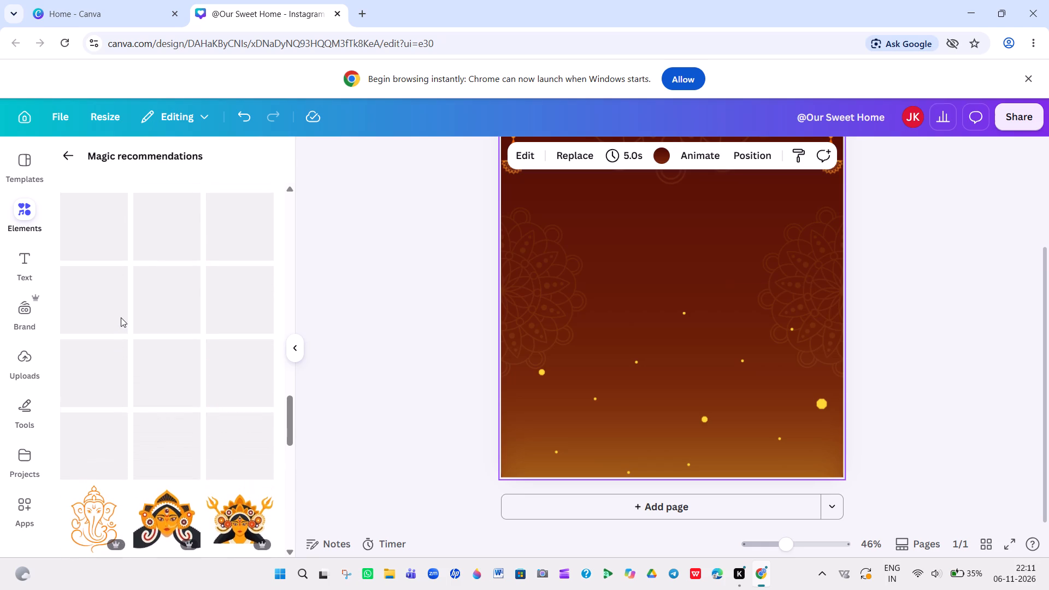
pyautogui.scroll(3, 121, 317)
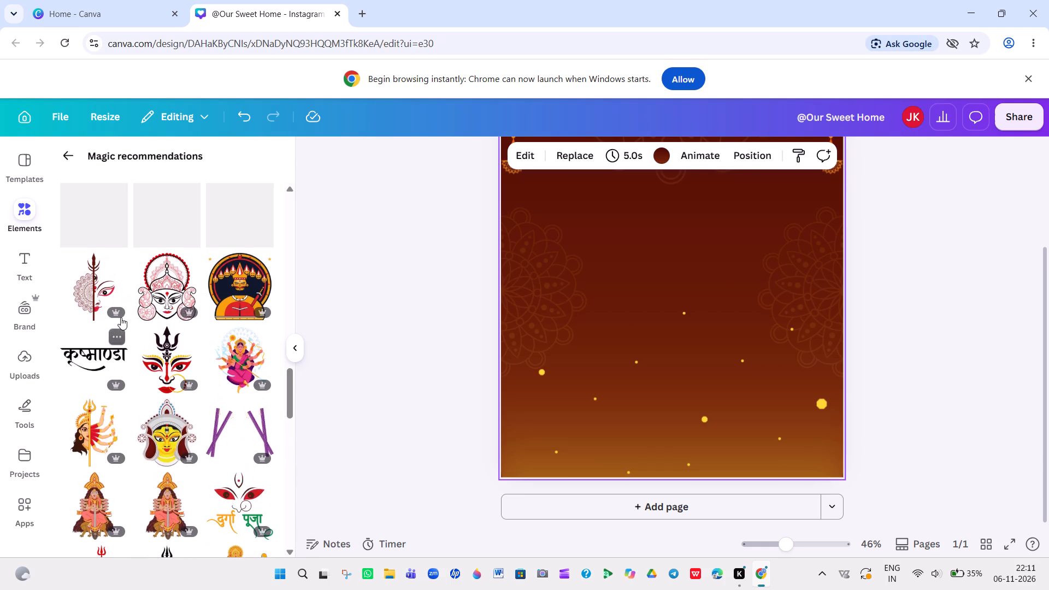
# Add the orange line-art Ganesha graphic from the Magic recommendations to the page.
pyautogui.scroll(-6, 121, 317)
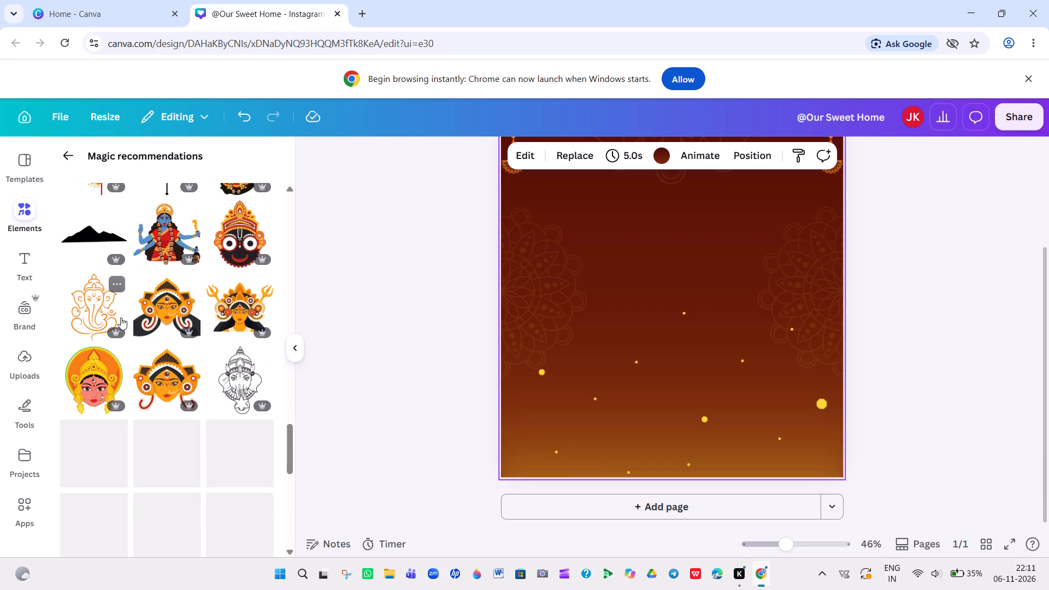
pyautogui.click(92, 303)
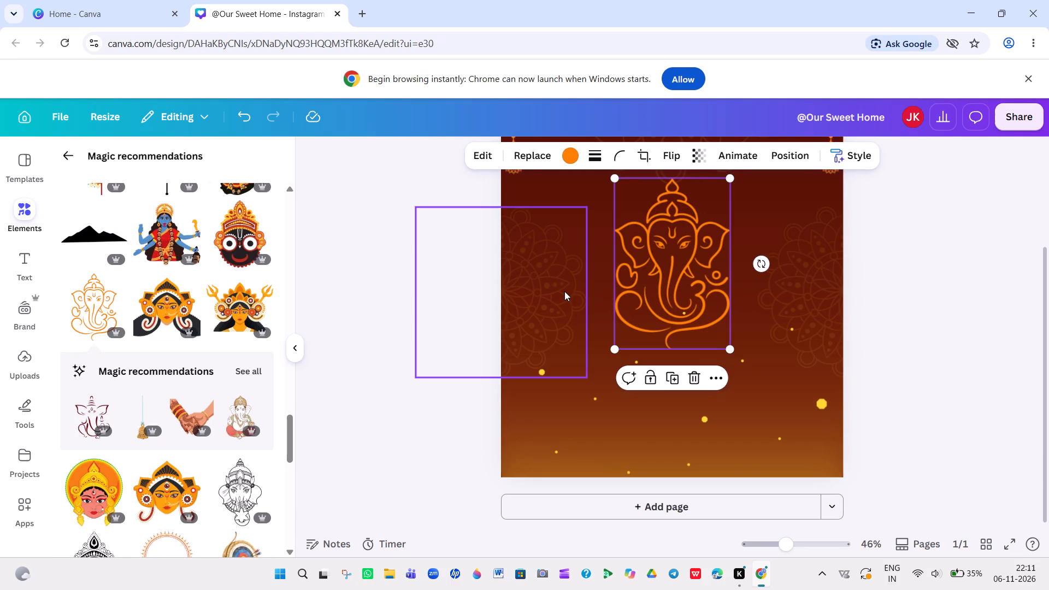
pyautogui.click(435, 288)
# Move the Ganesha graphic slightly lower, keeping it horizontally centred on the page.
pyautogui.scroll(2, 435, 288)
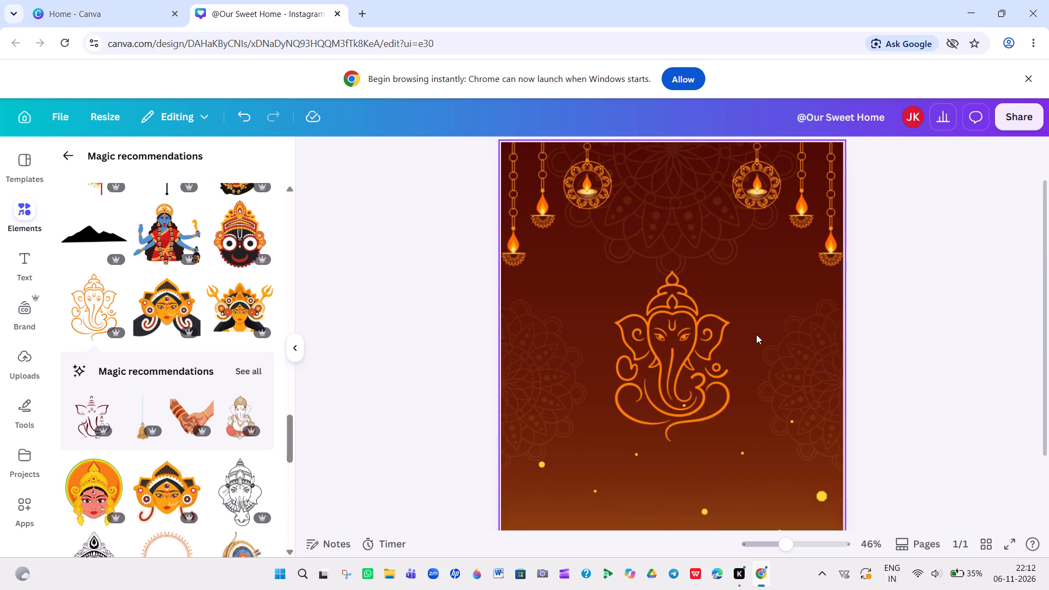
pyautogui.moveTo(681, 351); pyautogui.dragTo(681, 356)
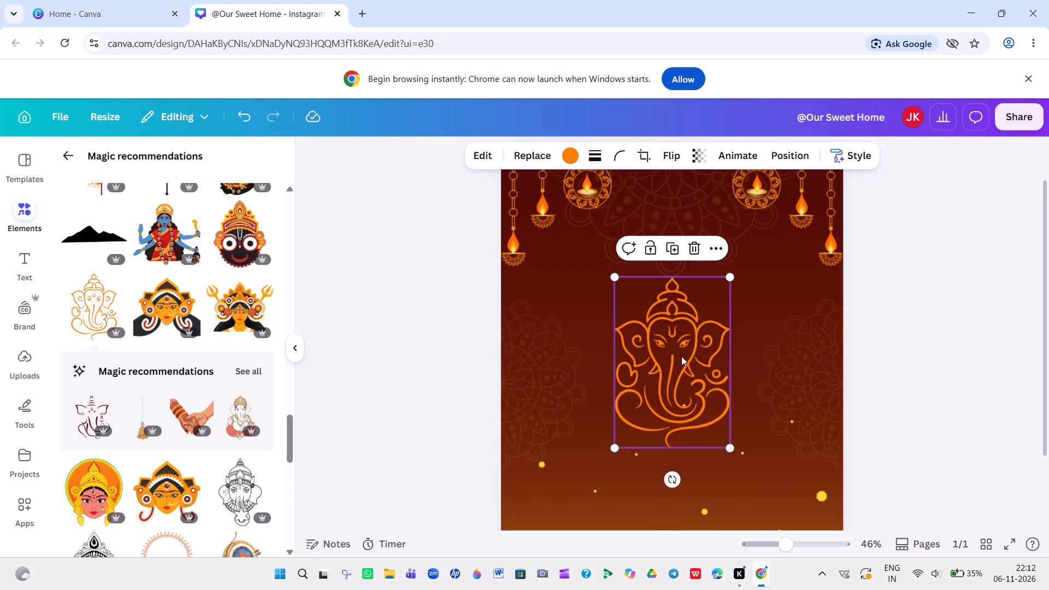
pyautogui.click(439, 300)
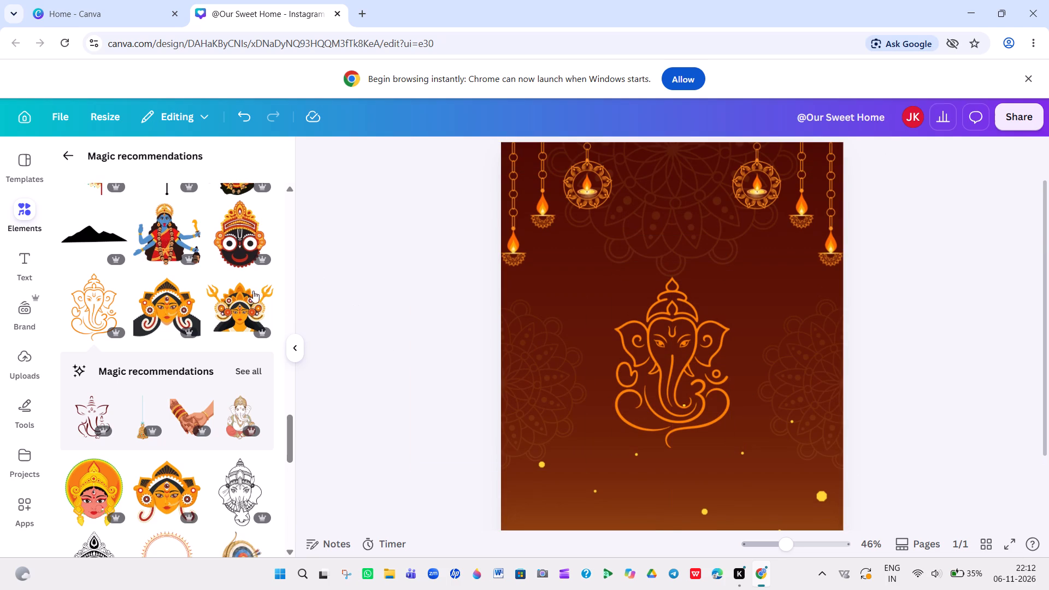
# Look through the Magic recommendations graphics for another festive element to go with the Ganesha artwork.
pyautogui.scroll(-9, 179, 284)
pyautogui.scroll(2, 179, 284)
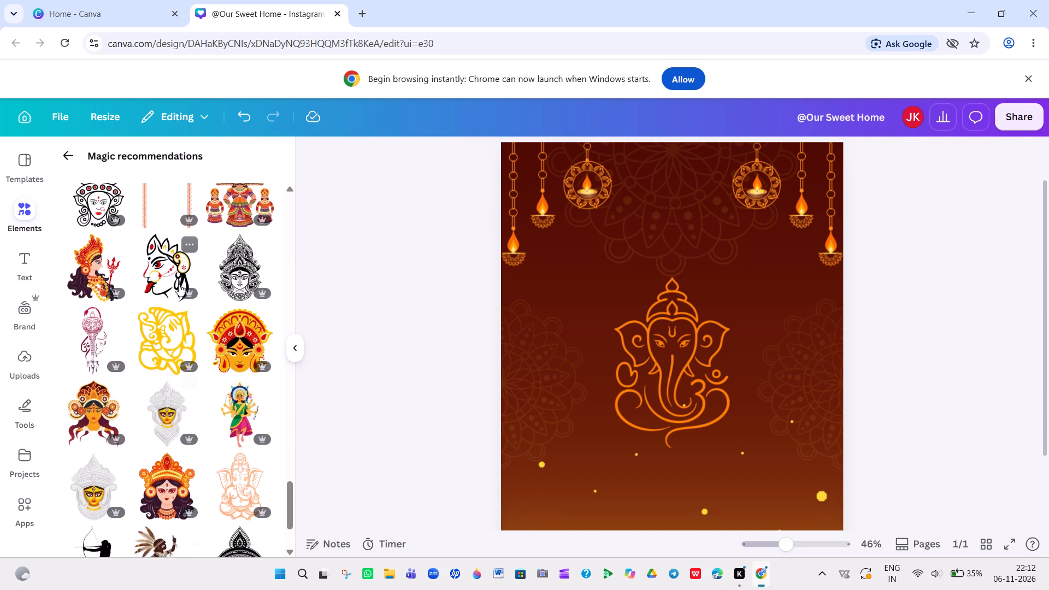
pyautogui.scroll(3, 179, 284)
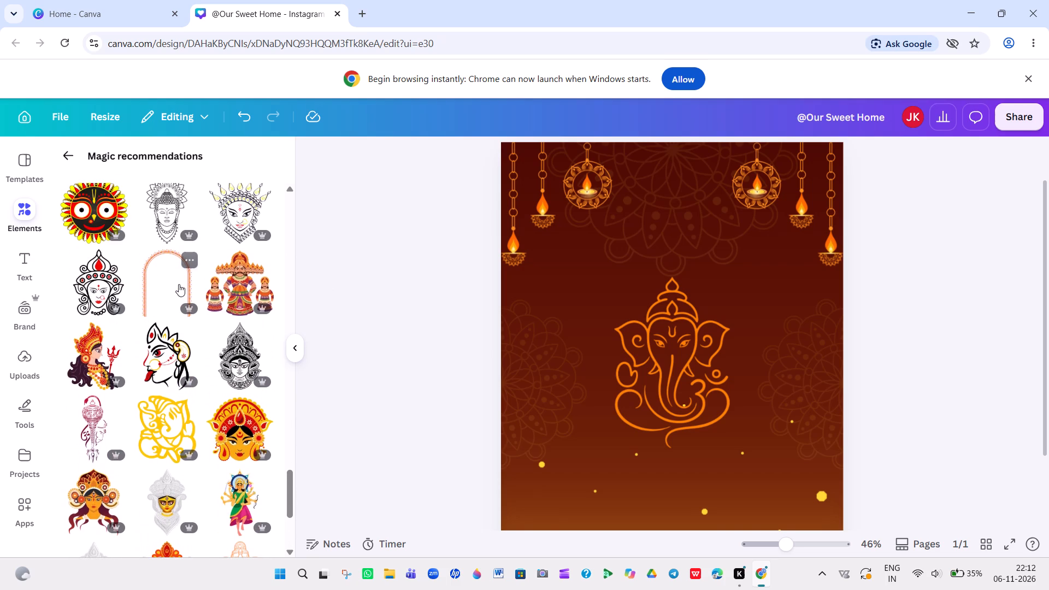
pyautogui.scroll(1, 179, 284)
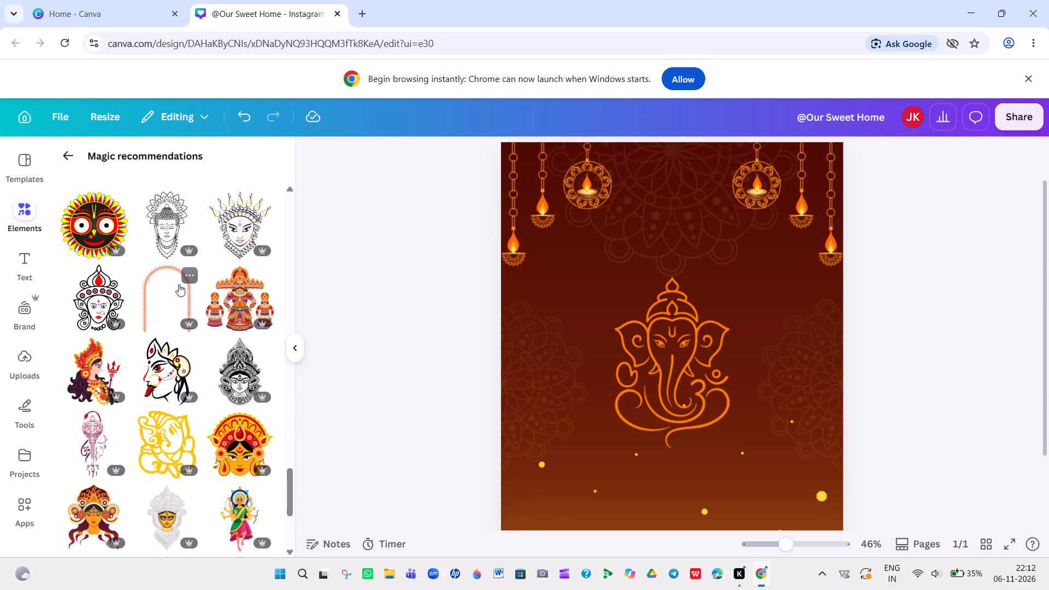
pyautogui.scroll(3, 179, 284)
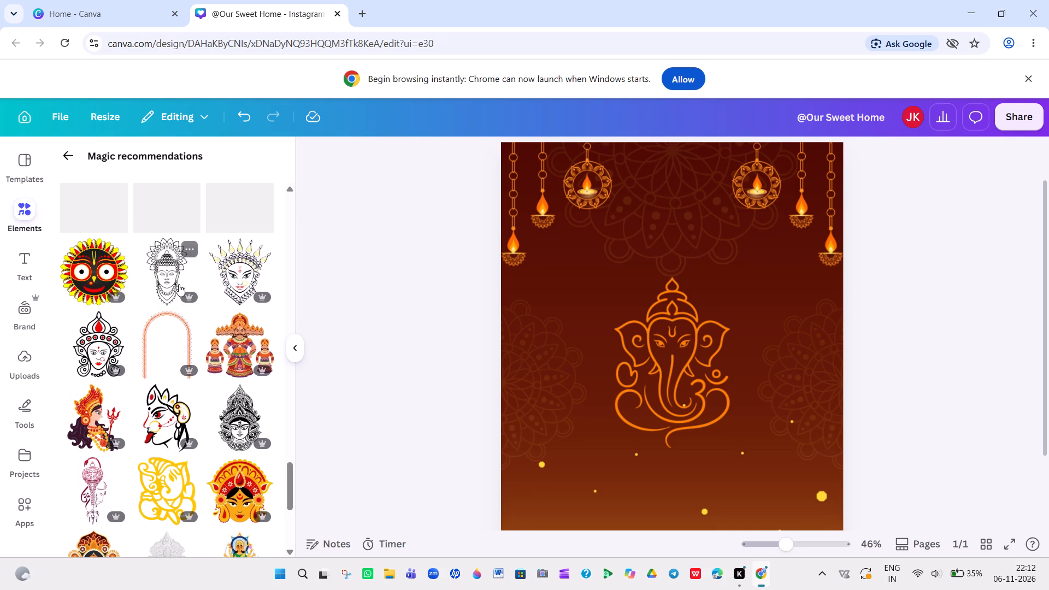
pyautogui.scroll(1, 179, 284)
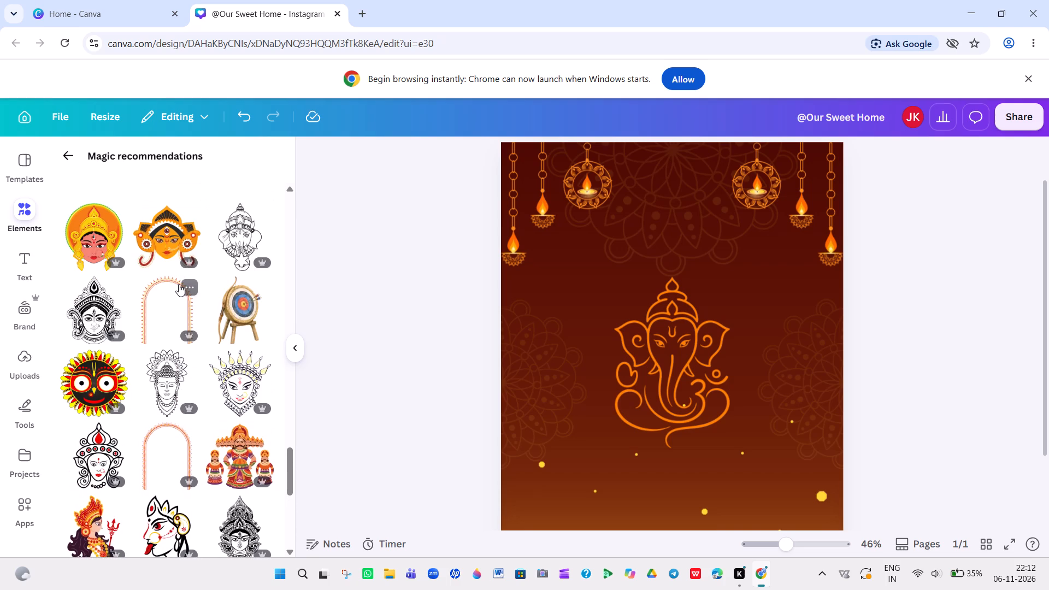
pyautogui.scroll(2, 179, 284)
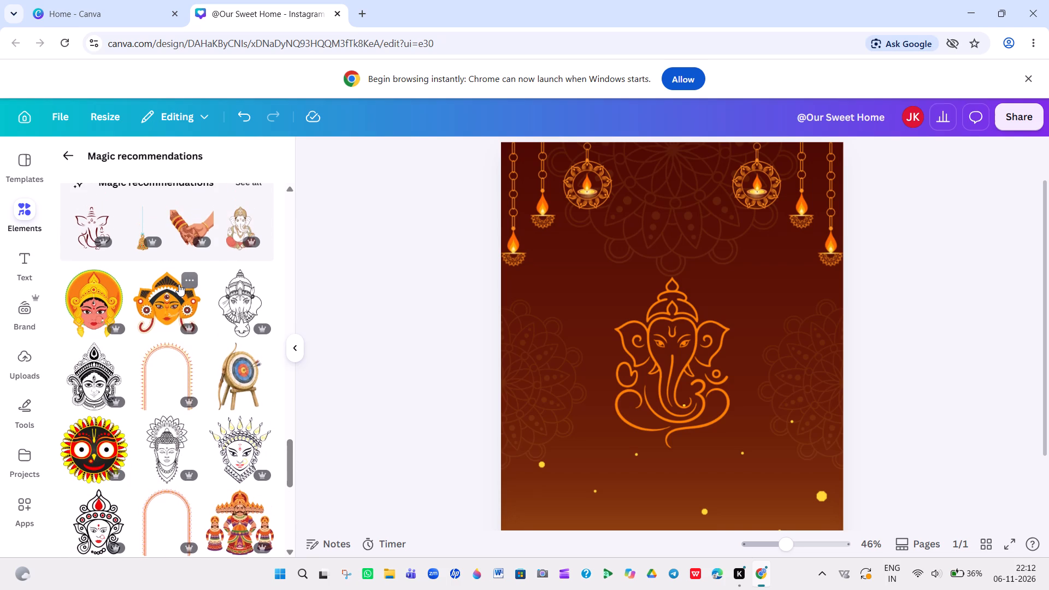
pyautogui.scroll(2, 179, 284)
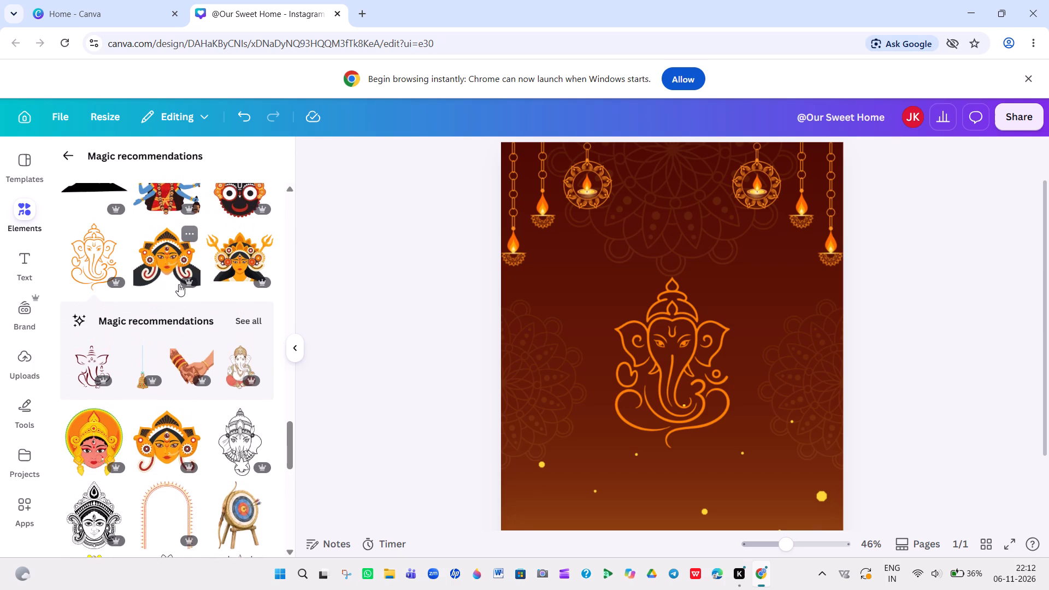
pyautogui.scroll(1, 179, 284)
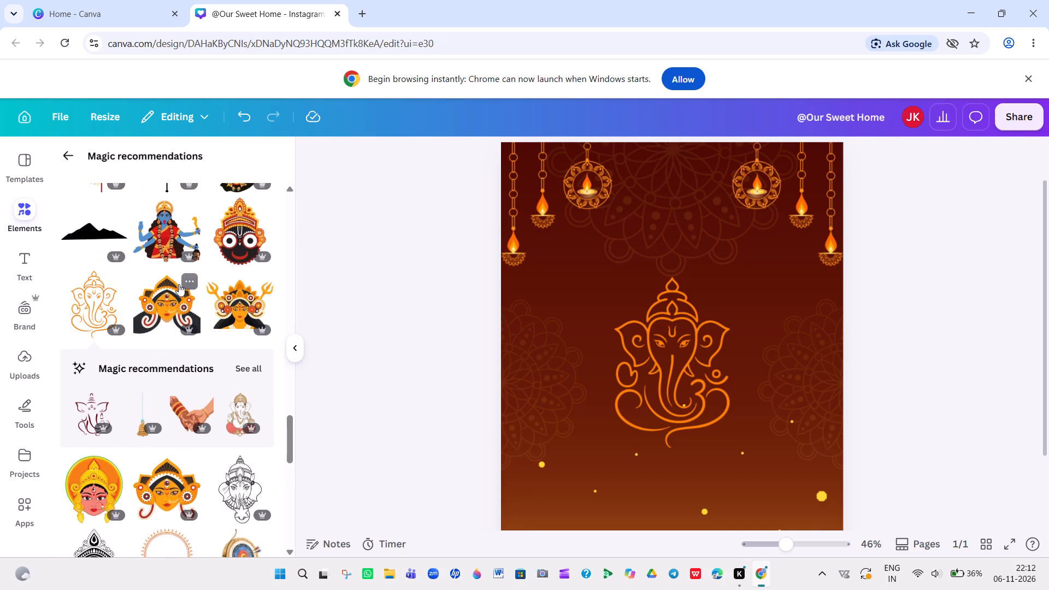
pyautogui.scroll(1, 179, 284)
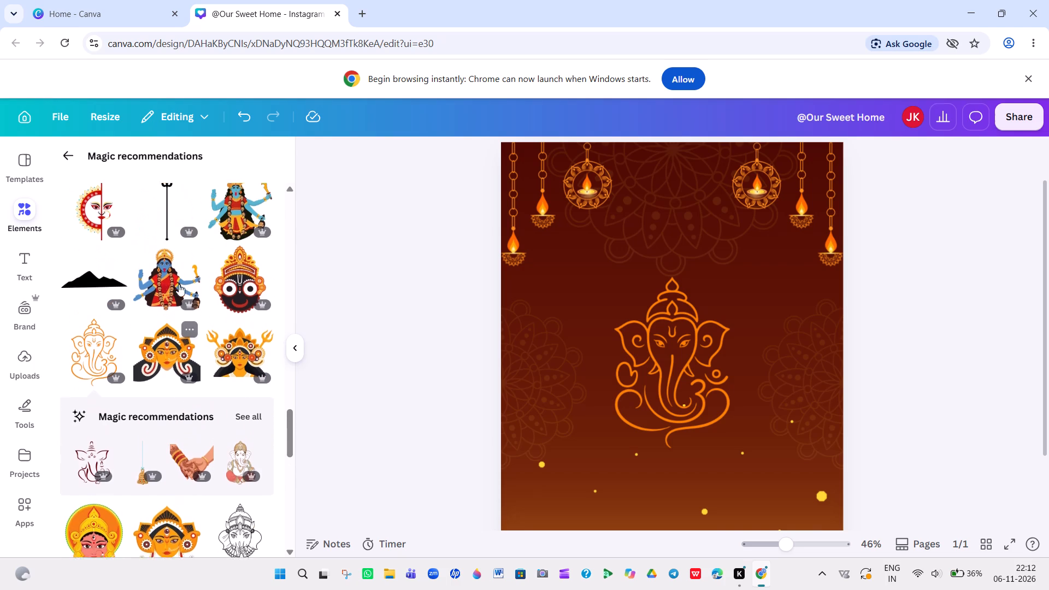
pyautogui.scroll(2, 179, 284)
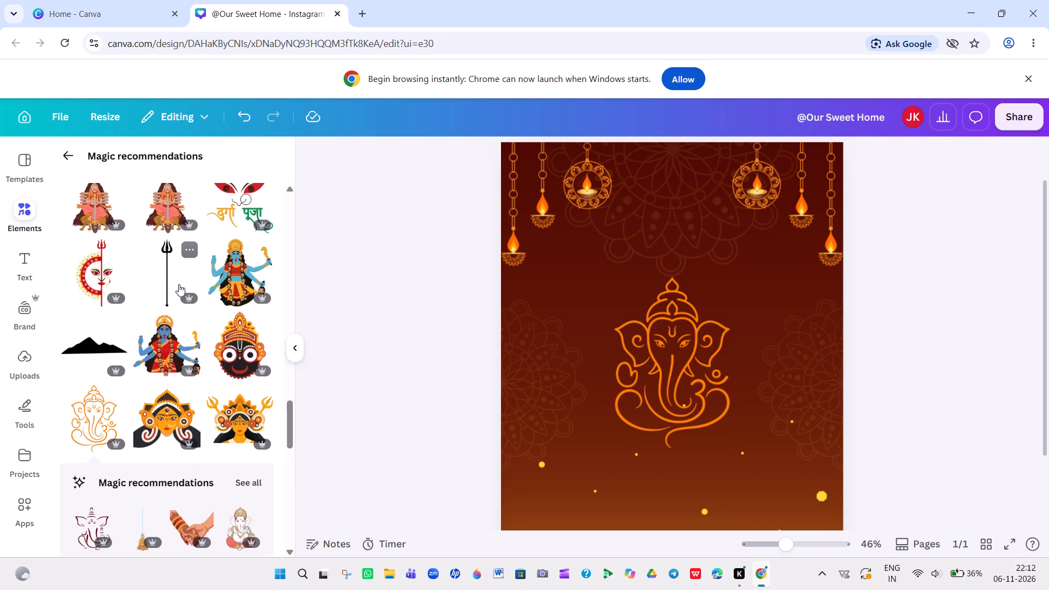
pyautogui.scroll(2, 179, 284)
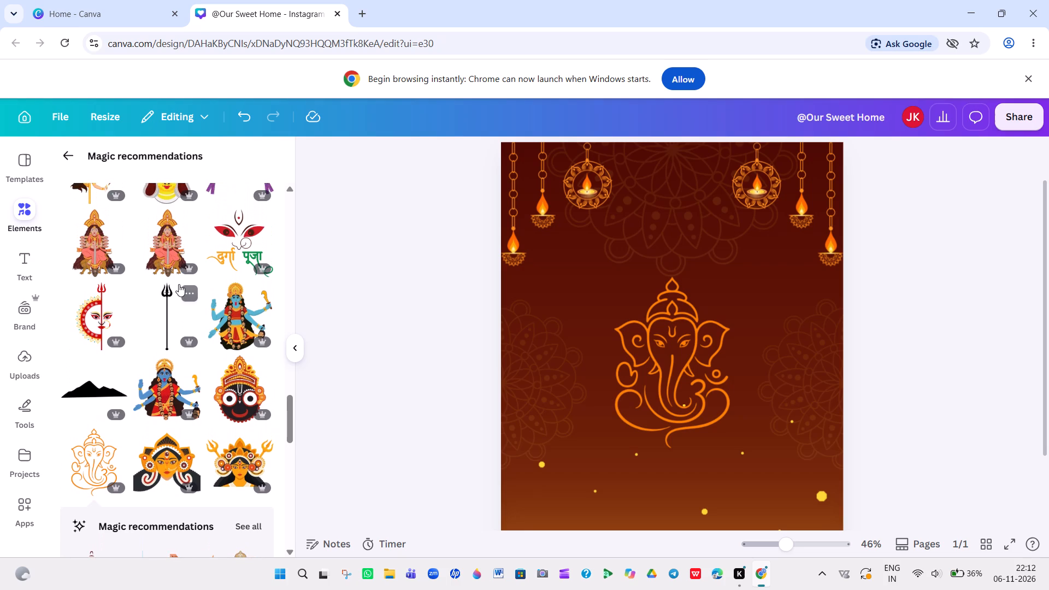
pyautogui.scroll(4, 179, 284)
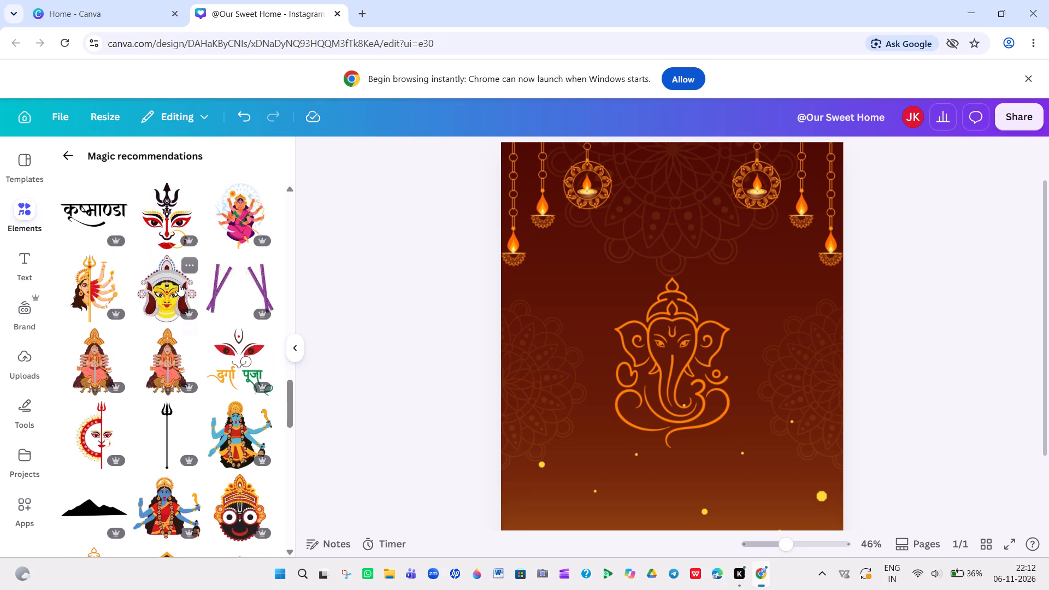
pyautogui.scroll(3, 179, 284)
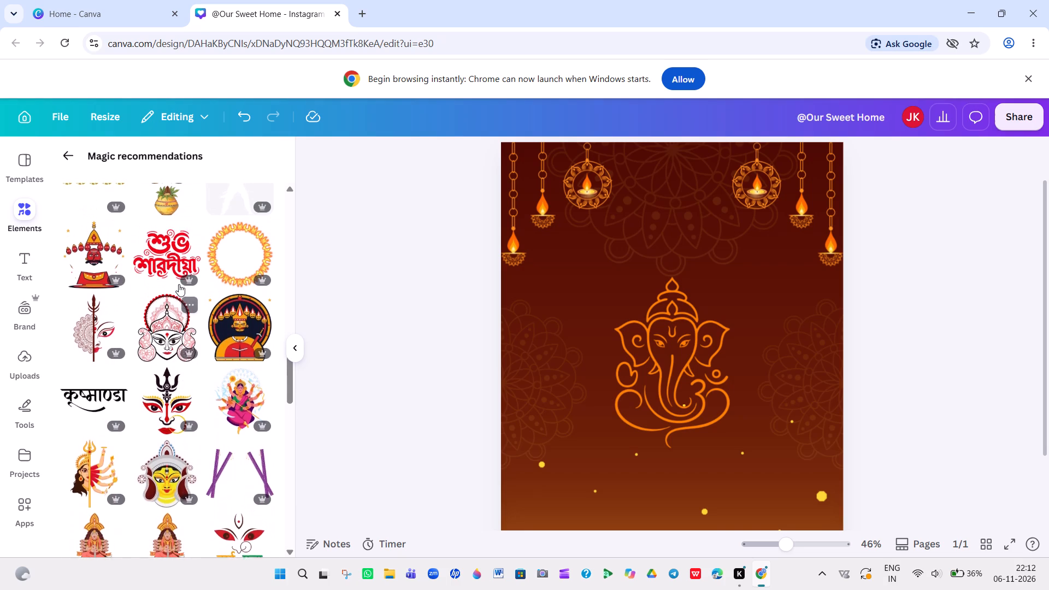
pyautogui.scroll(4, 179, 284)
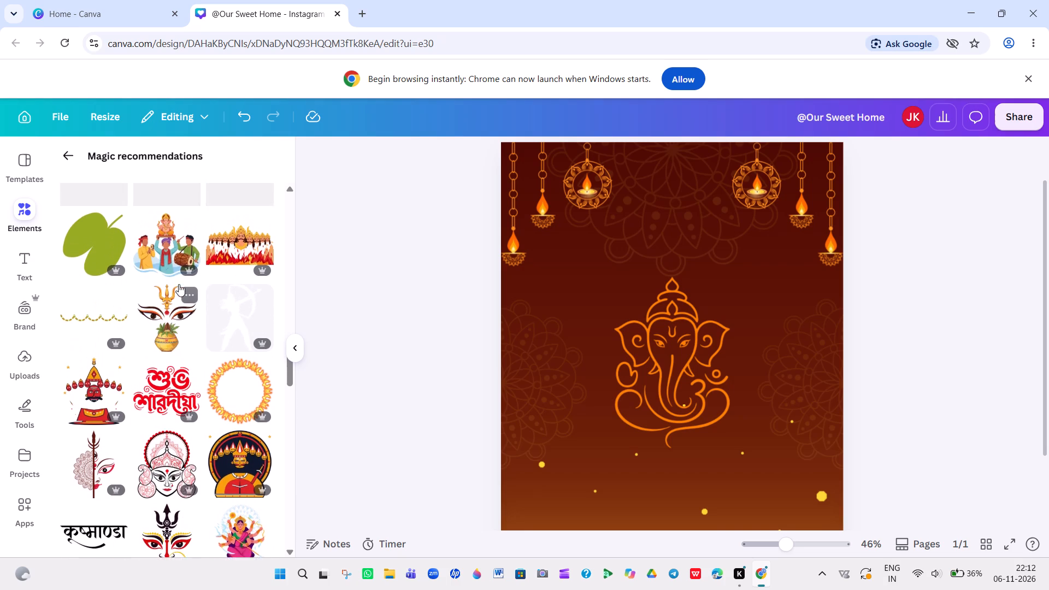
pyautogui.scroll(1, 179, 284)
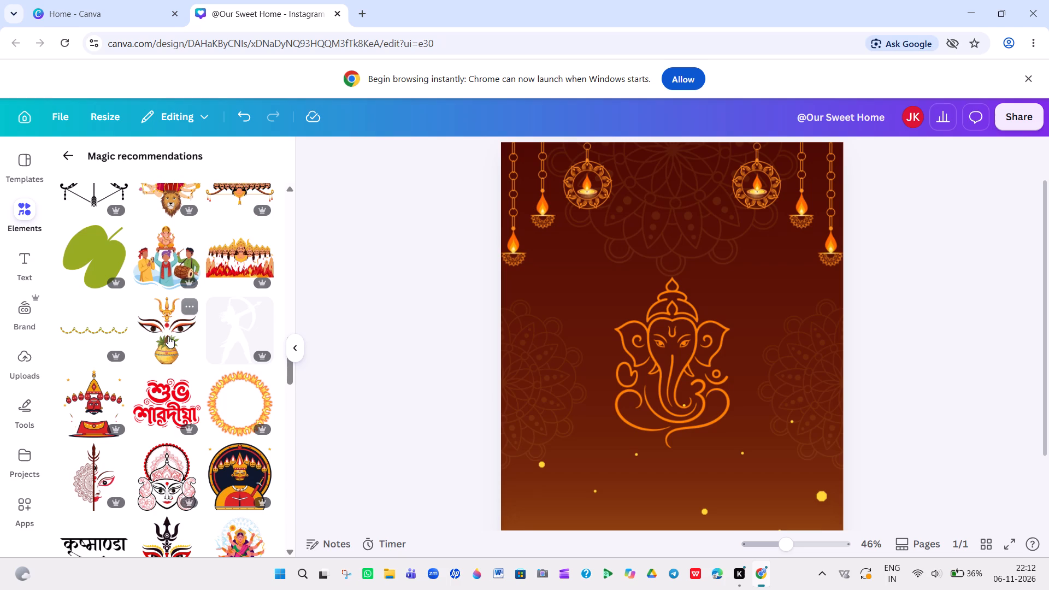
# Add the graphic with the trident, Durga eyes and kalash pot, and place it at the page's bottom-left corner.
pyautogui.click(172, 336)
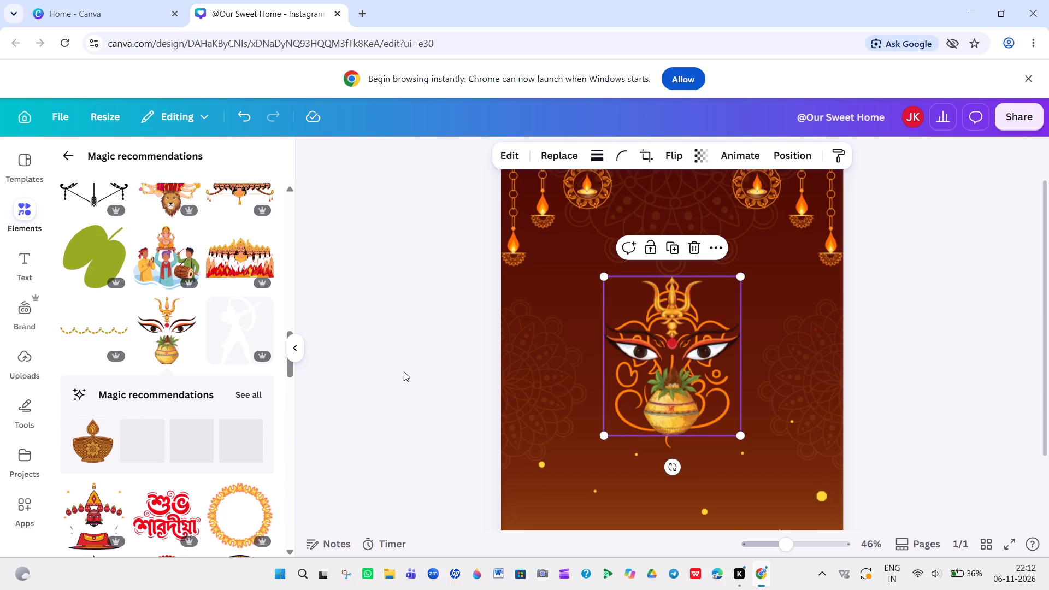
pyautogui.moveTo(687, 423); pyautogui.dragTo(574, 464)
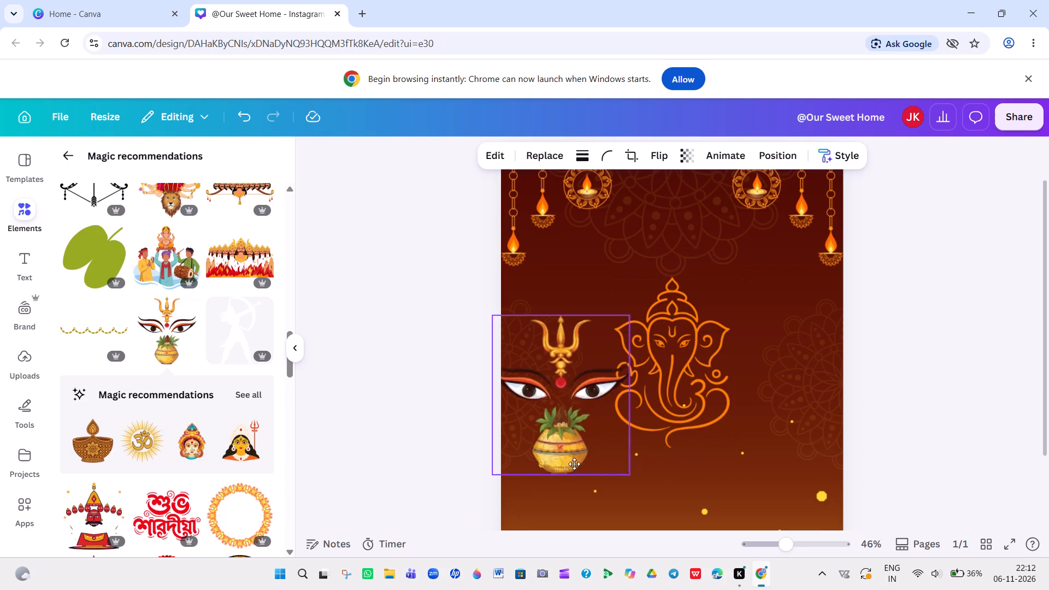
pyautogui.moveTo(574, 464); pyautogui.dragTo(552, 516)
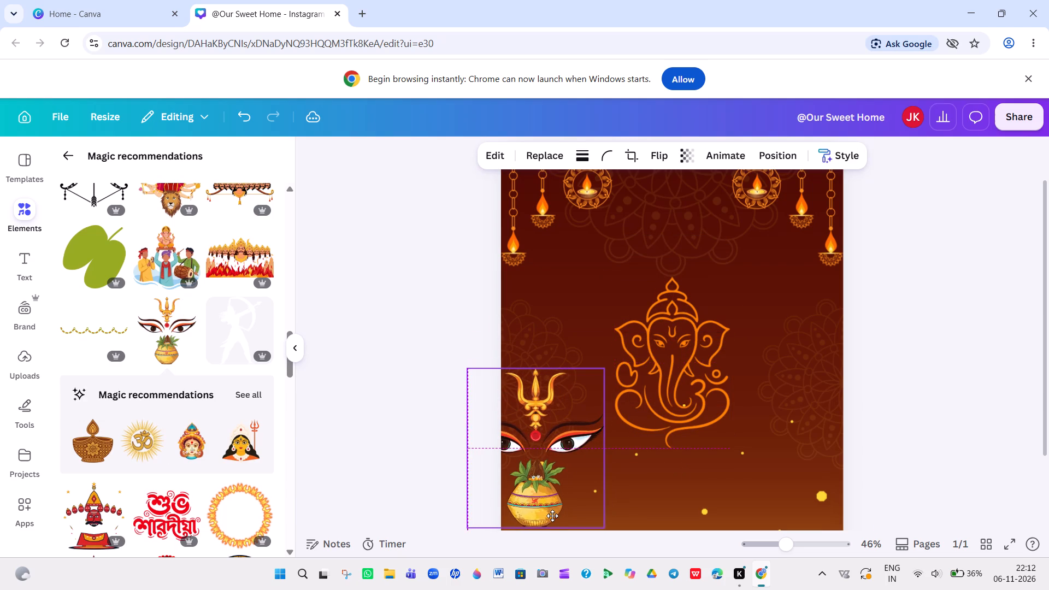
pyautogui.moveTo(552, 516); pyautogui.dragTo(550, 516)
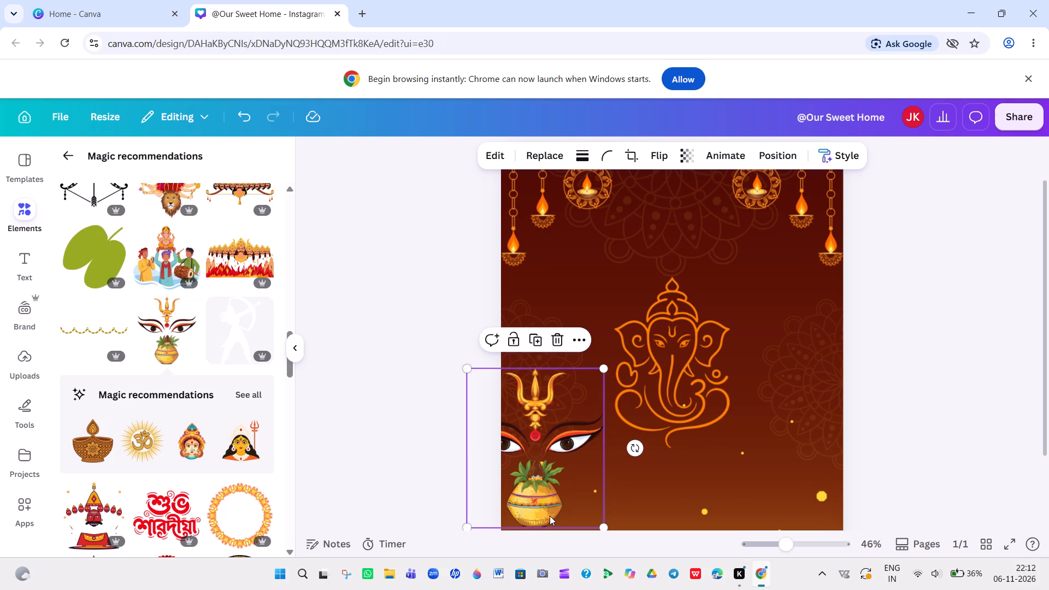
# Crop the trident and eyes off the top of the new graphic so that only the kalash pot remains.
pyautogui.doubleClick(590, 444)
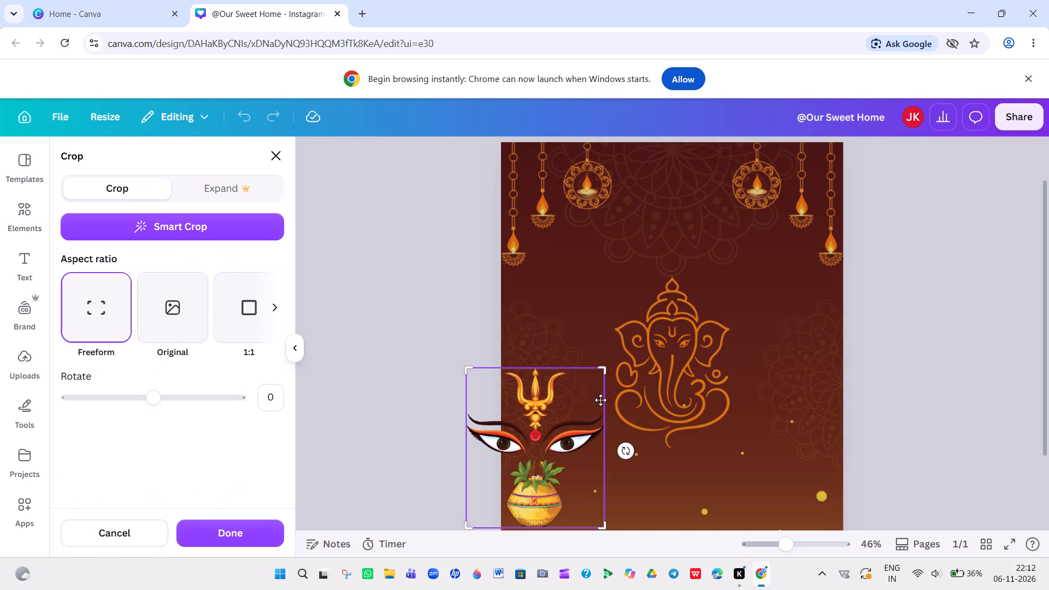
pyautogui.moveTo(605, 369); pyautogui.dragTo(608, 424)
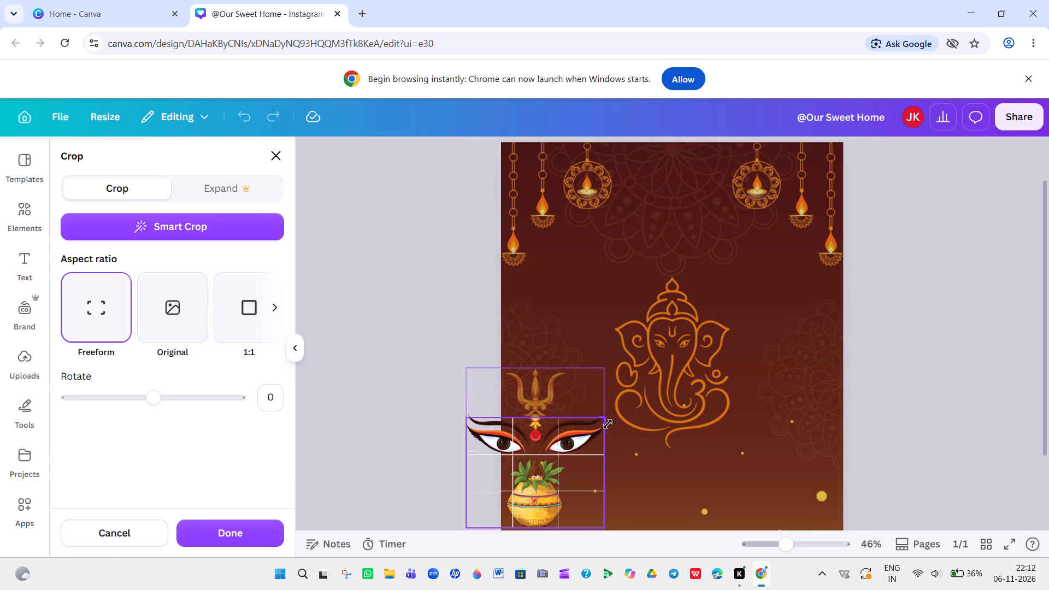
pyautogui.moveTo(608, 424); pyautogui.dragTo(608, 453)
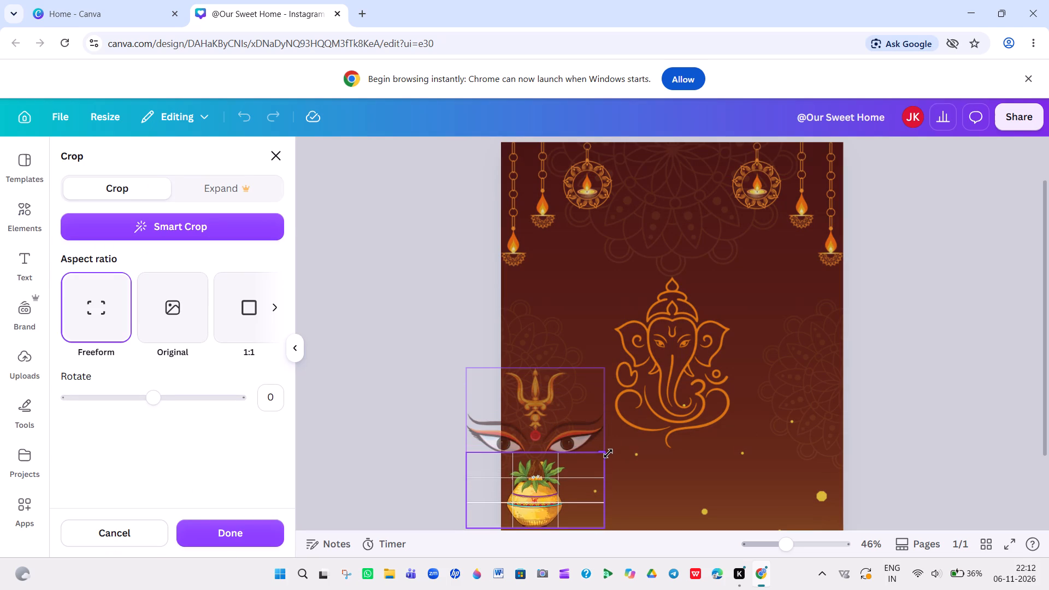
pyautogui.moveTo(608, 453); pyautogui.dragTo(608, 454)
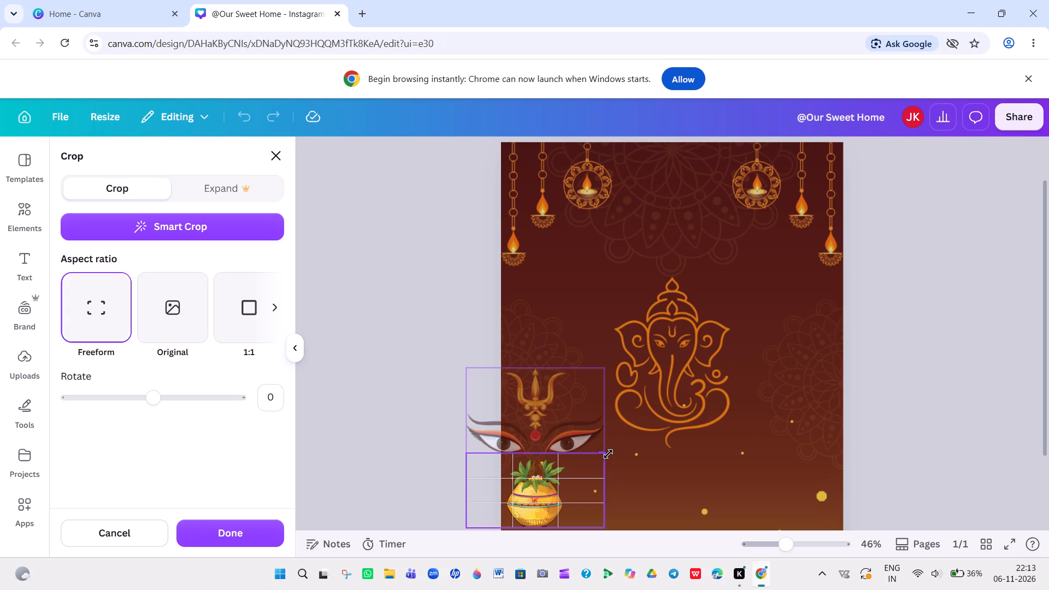
pyautogui.moveTo(608, 454); pyautogui.dragTo(609, 455)
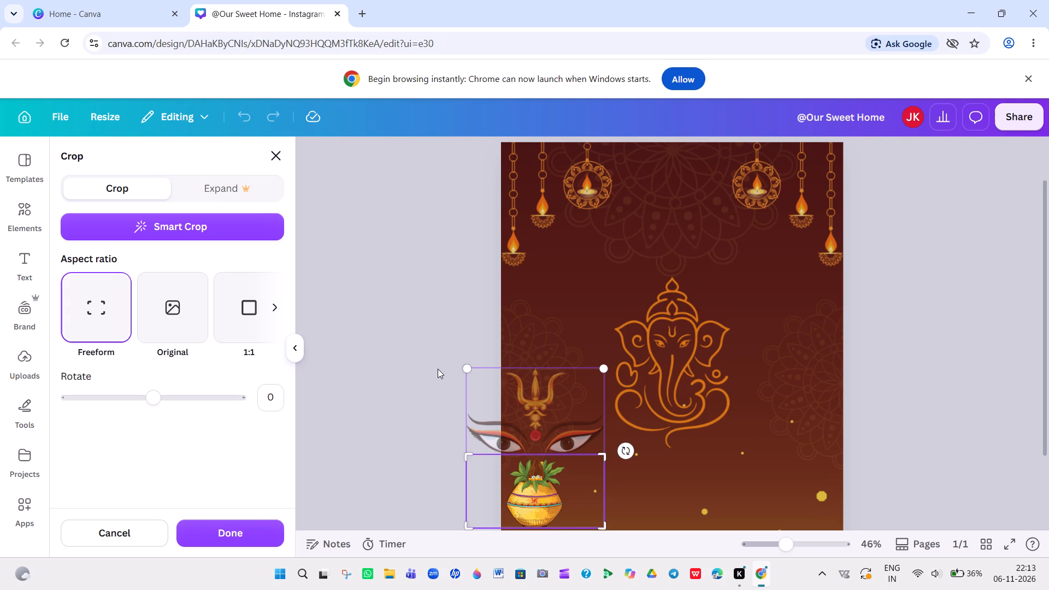
pyautogui.click(438, 369)
# Duplicate the cropped kalash pot and place the copy at the page's bottom-right corner, level with and mirroring the first pot's position.
pyautogui.doubleClick(544, 473)
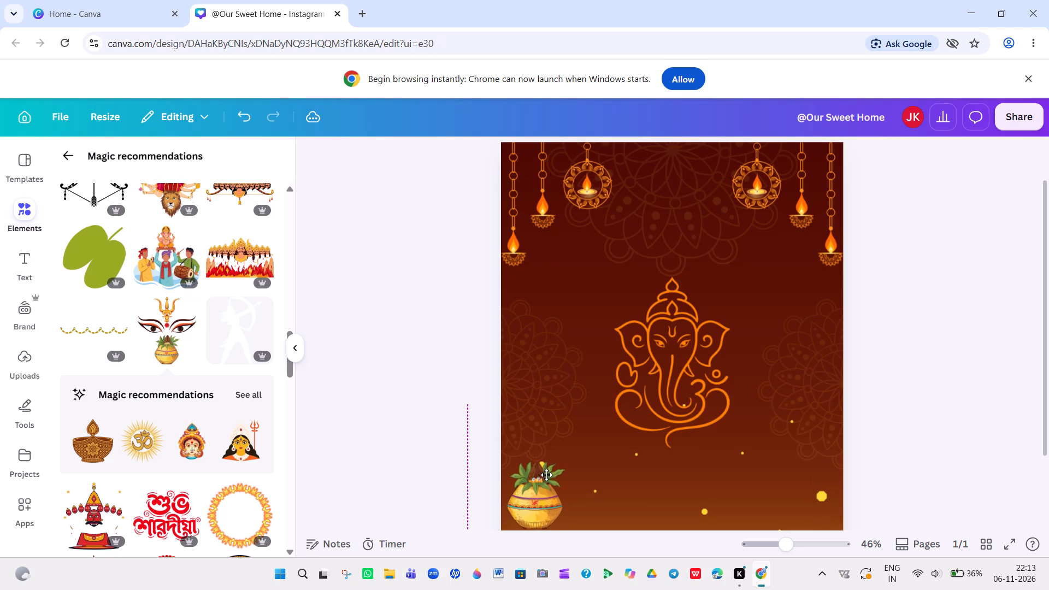
pyautogui.click(546, 474)
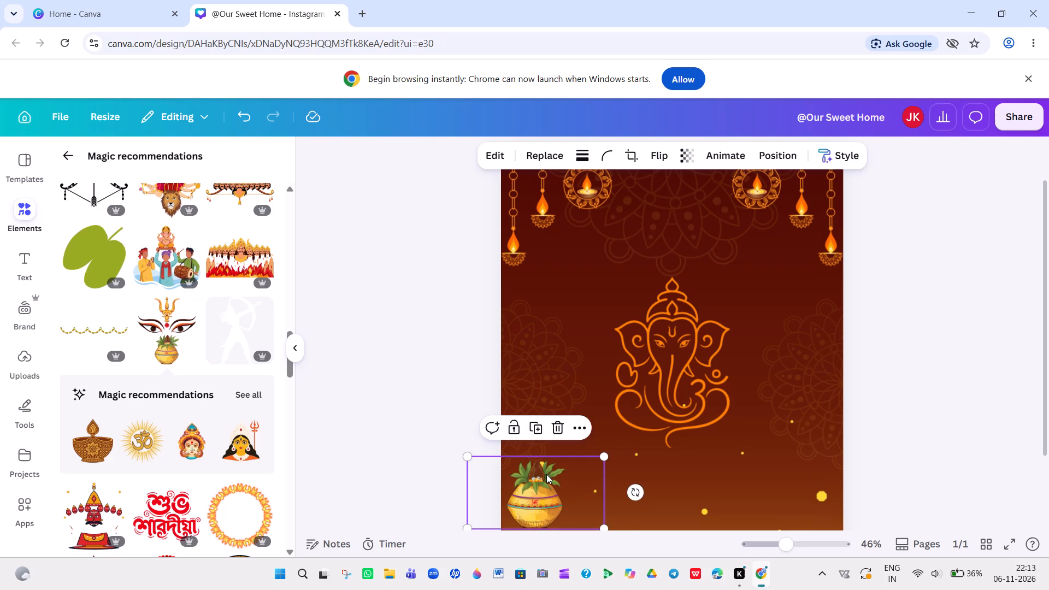
pyautogui.click(539, 432)
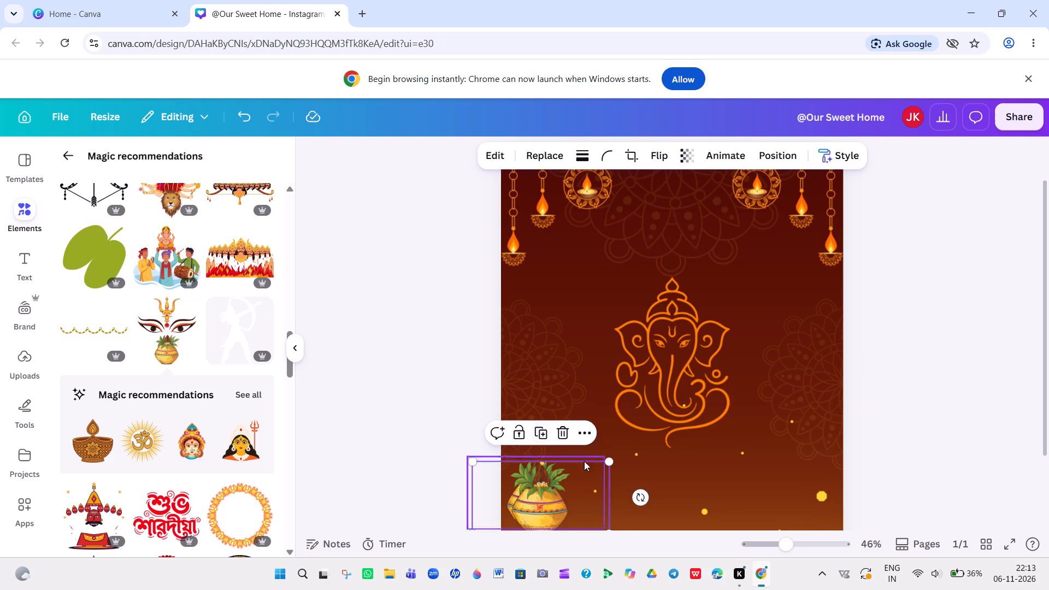
pyautogui.moveTo(557, 499); pyautogui.dragTo(783, 491)
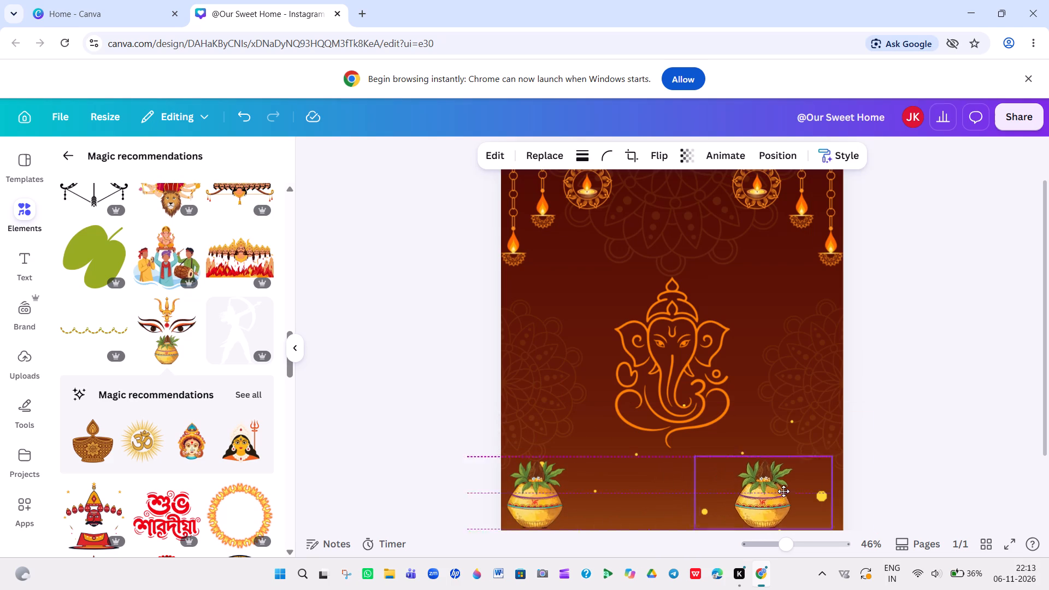
pyautogui.moveTo(783, 491); pyautogui.dragTo(867, 492)
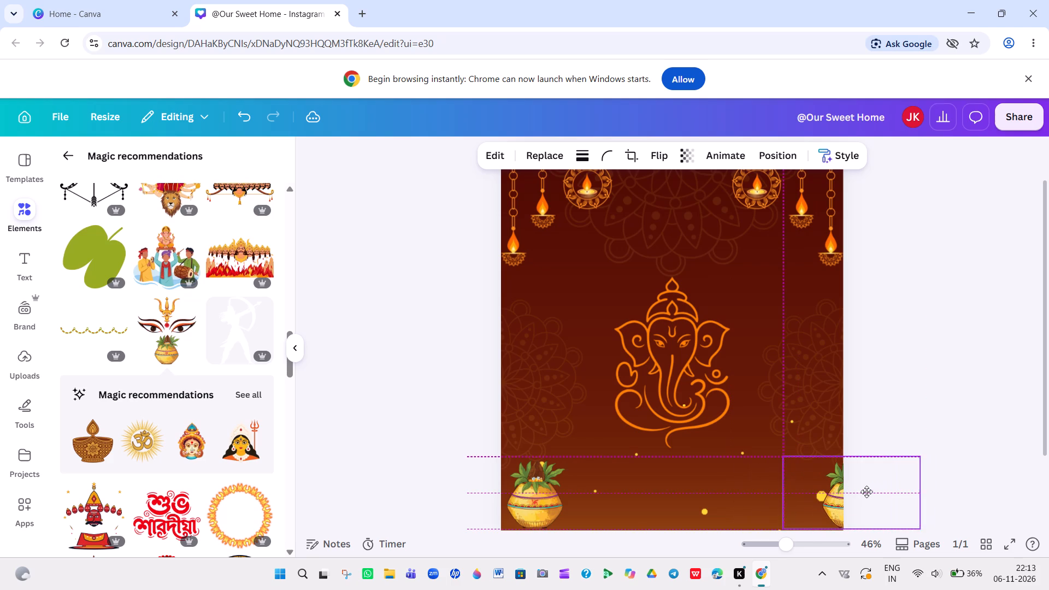
pyautogui.moveTo(867, 492); pyautogui.dragTo(841, 491)
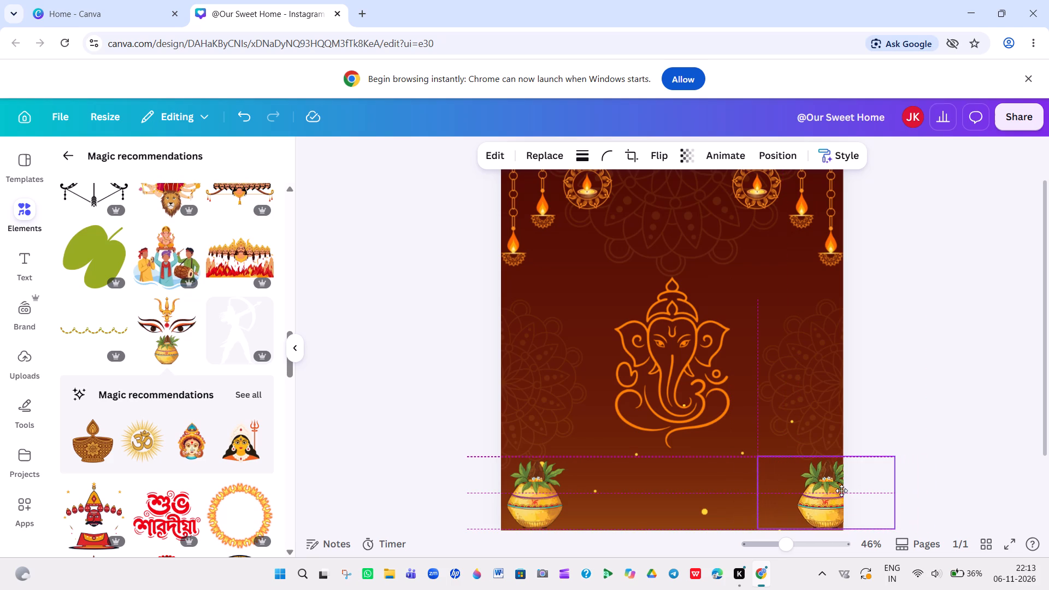
pyautogui.moveTo(841, 491); pyautogui.dragTo(832, 492)
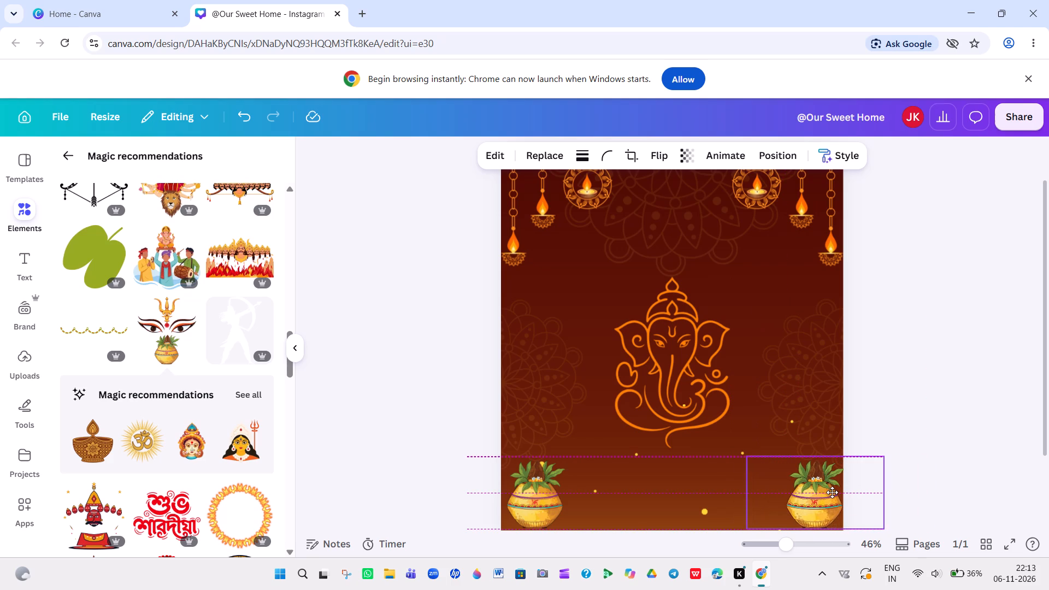
pyautogui.moveTo(832, 492); pyautogui.dragTo(830, 494)
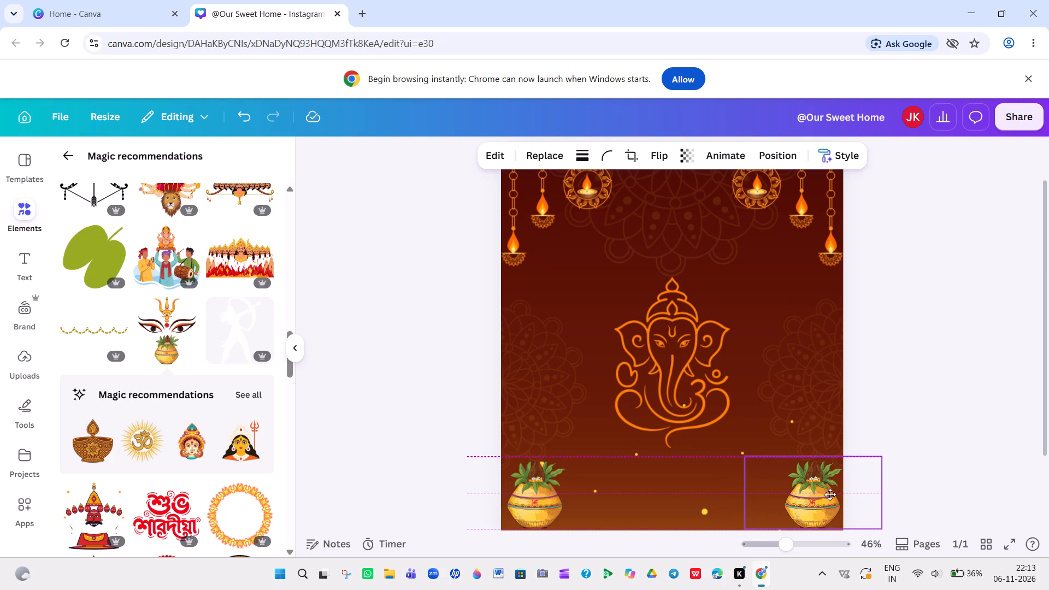
pyautogui.moveTo(830, 494); pyautogui.dragTo(828, 494)
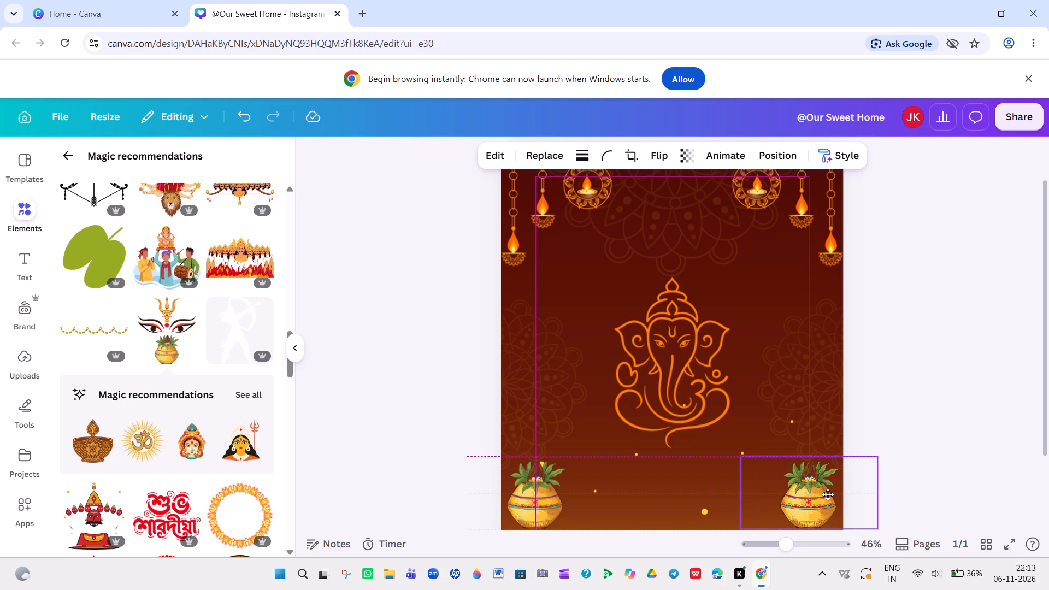
pyautogui.moveTo(828, 494); pyautogui.dragTo(827, 494)
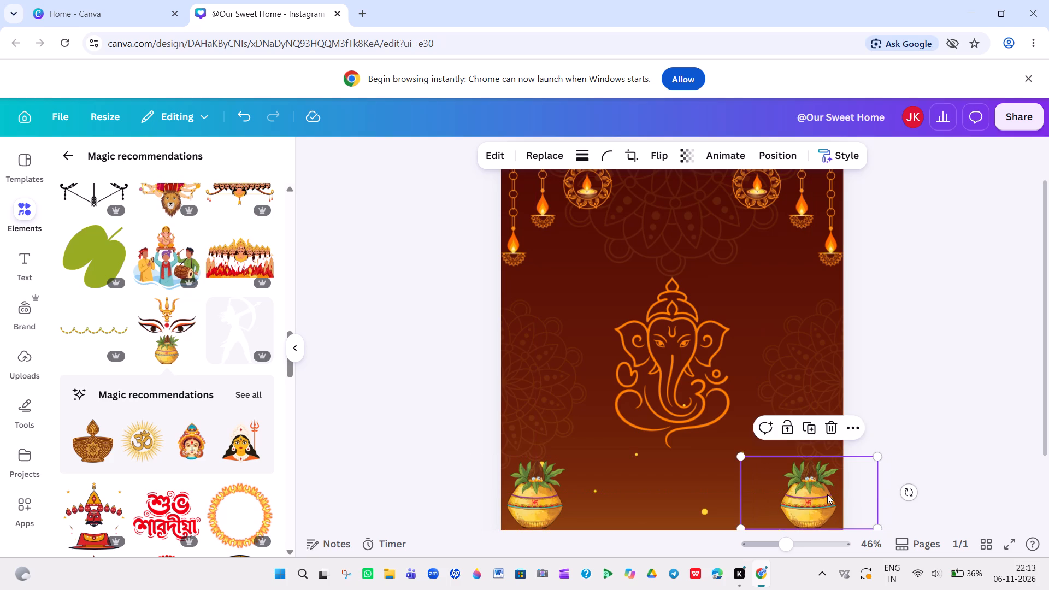
pyautogui.click(711, 488)
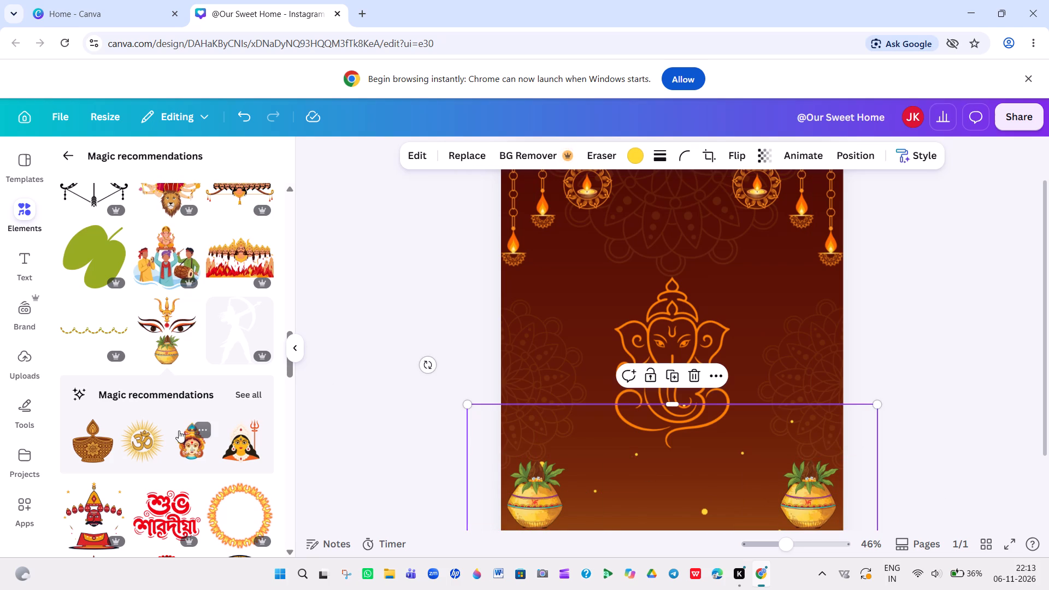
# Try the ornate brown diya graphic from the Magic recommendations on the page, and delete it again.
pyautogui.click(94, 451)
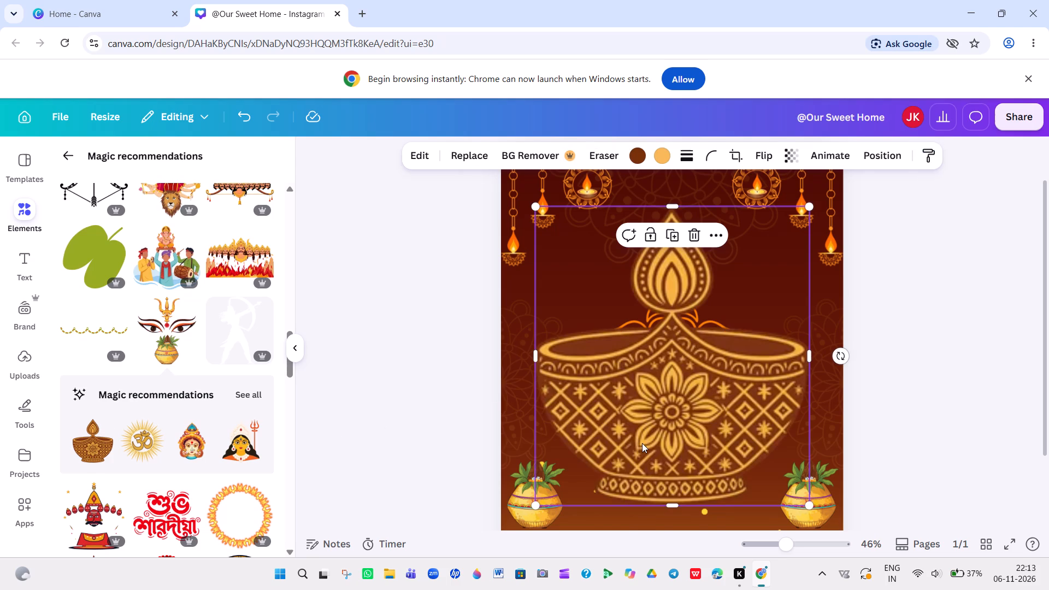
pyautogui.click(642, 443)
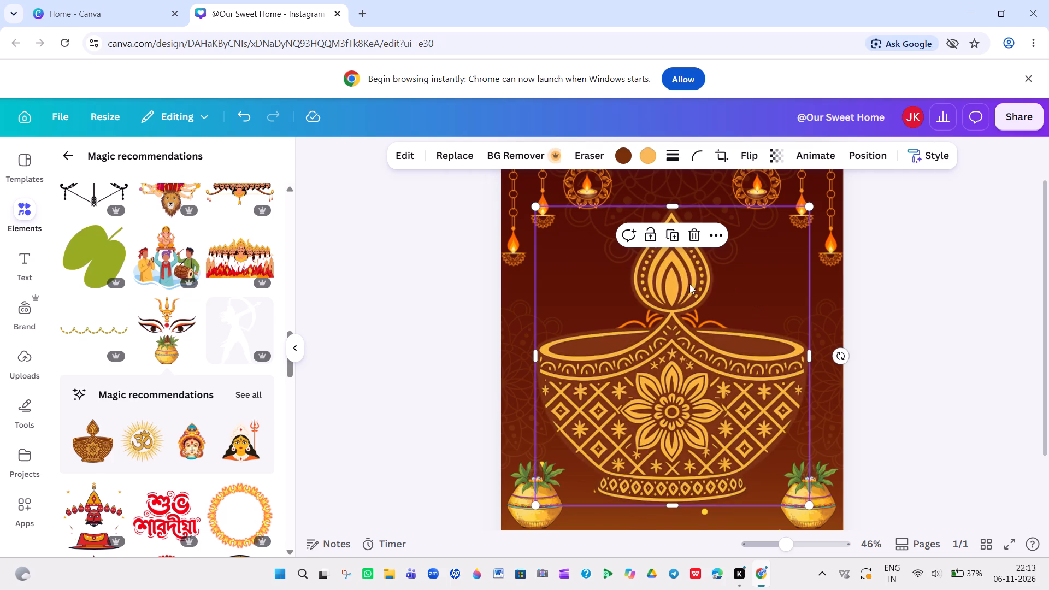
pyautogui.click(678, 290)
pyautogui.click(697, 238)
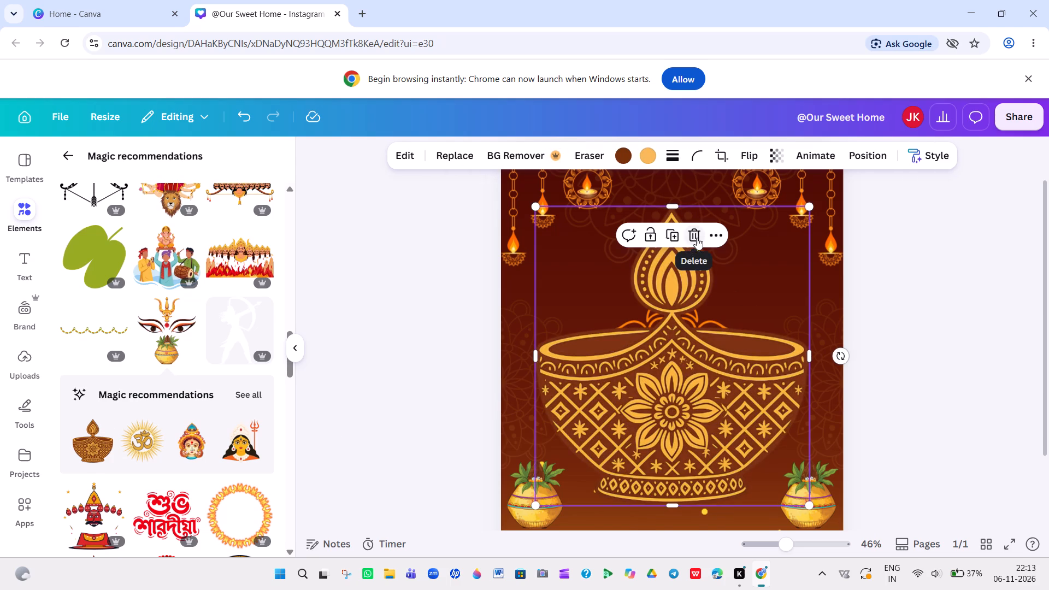
# Look through the full set of Magic recommendations graphics for another festive element that suits the Ganesha design.
pyautogui.scroll(-1, 157, 397)
pyautogui.click(257, 349)
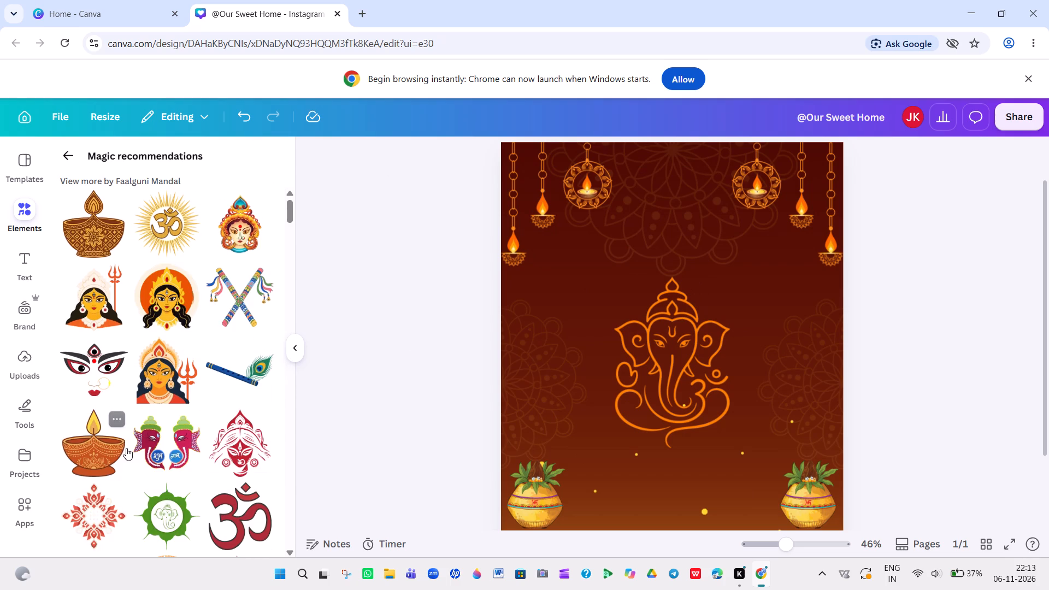
pyautogui.scroll(-6, 126, 448)
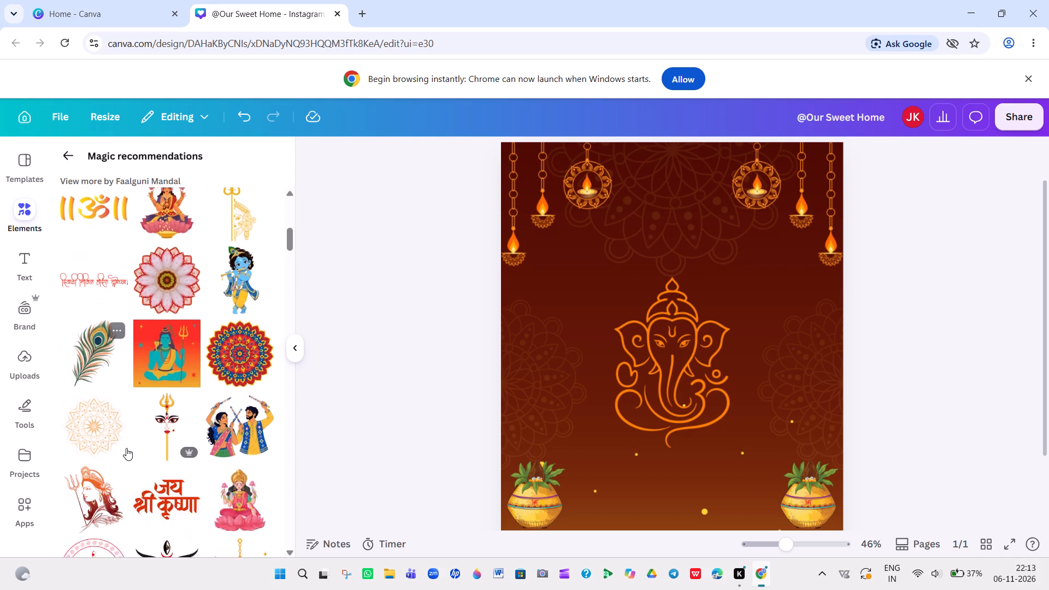
pyautogui.scroll(-6, 126, 448)
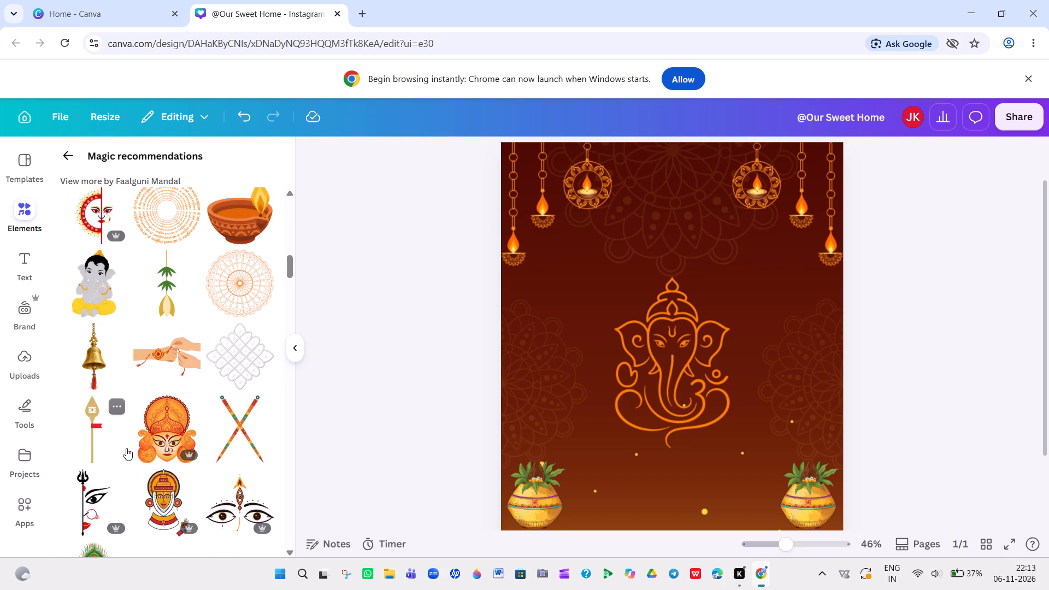
pyautogui.scroll(-4, 126, 448)
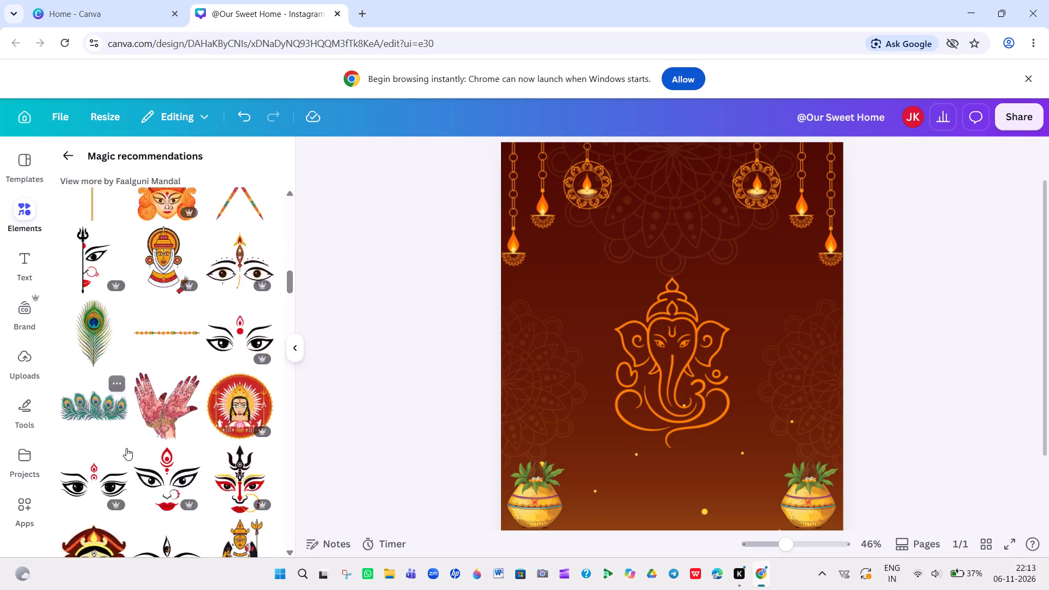
pyautogui.scroll(-5, 126, 448)
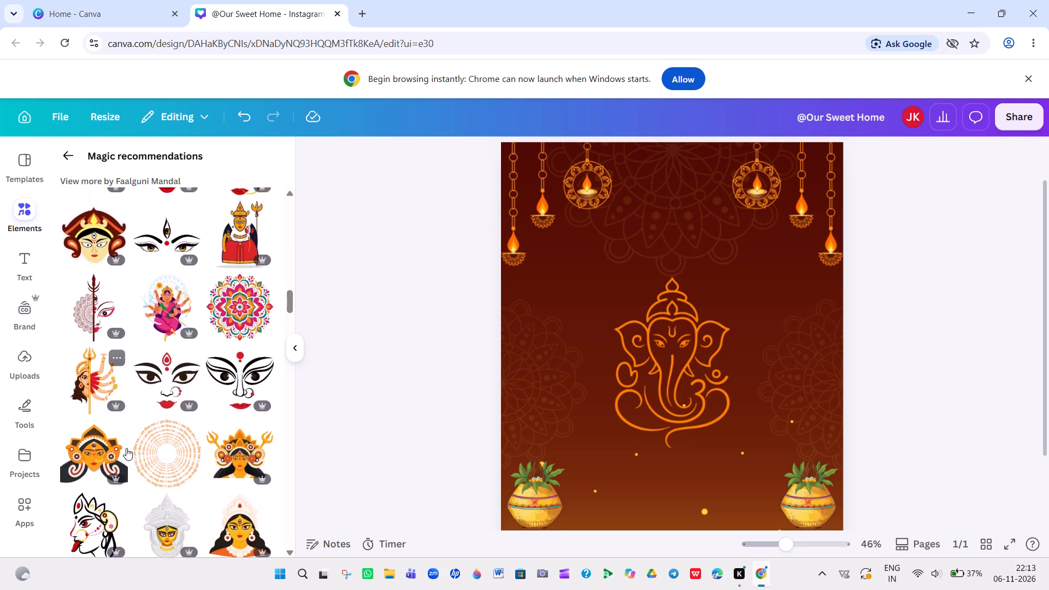
pyautogui.scroll(-4, 126, 448)
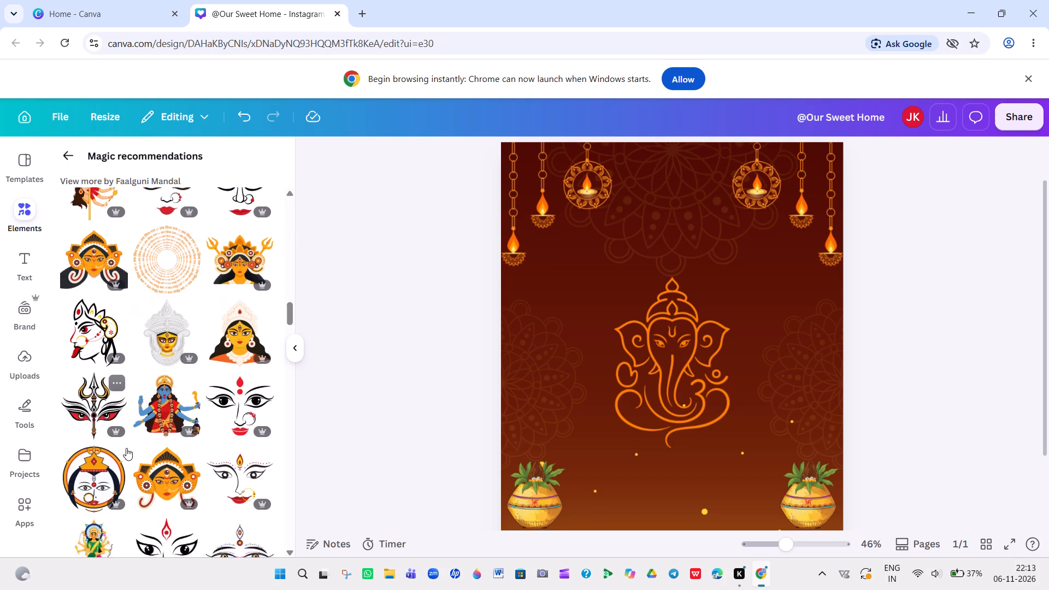
pyautogui.scroll(-4, 126, 448)
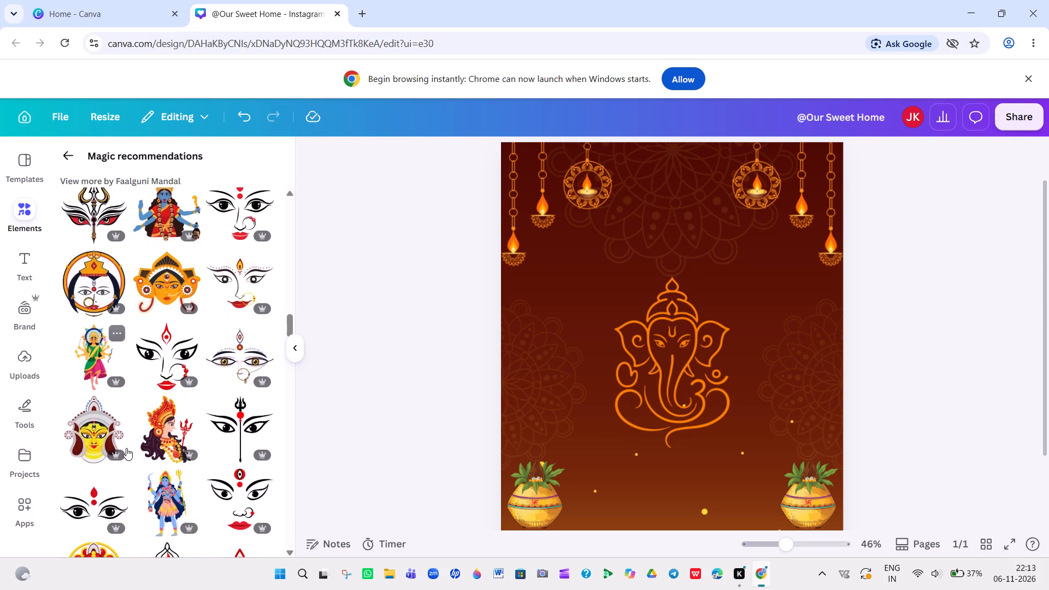
pyautogui.scroll(-6, 126, 448)
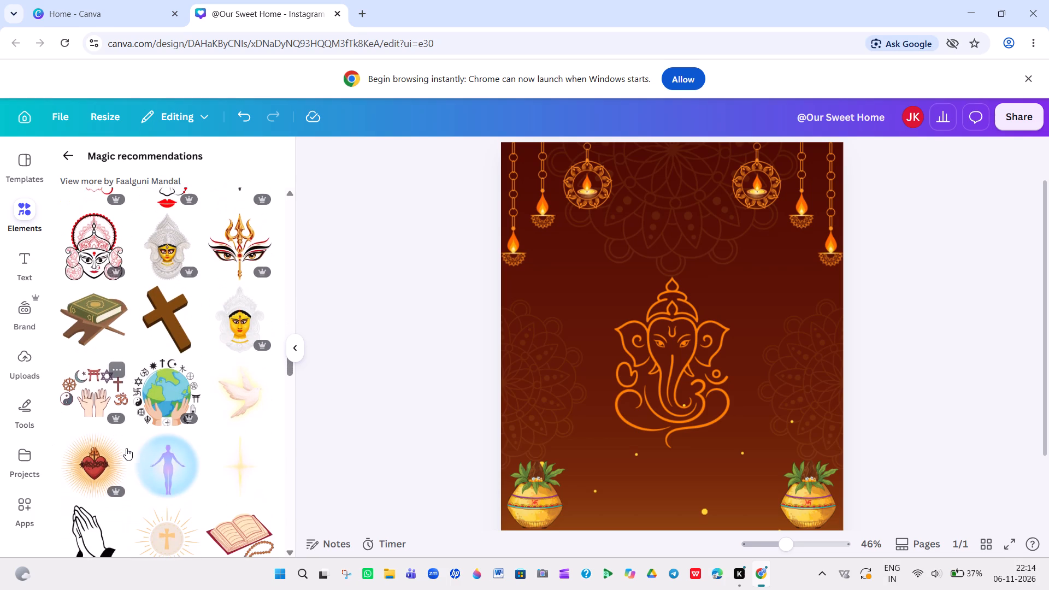
pyautogui.scroll(-6, 126, 448)
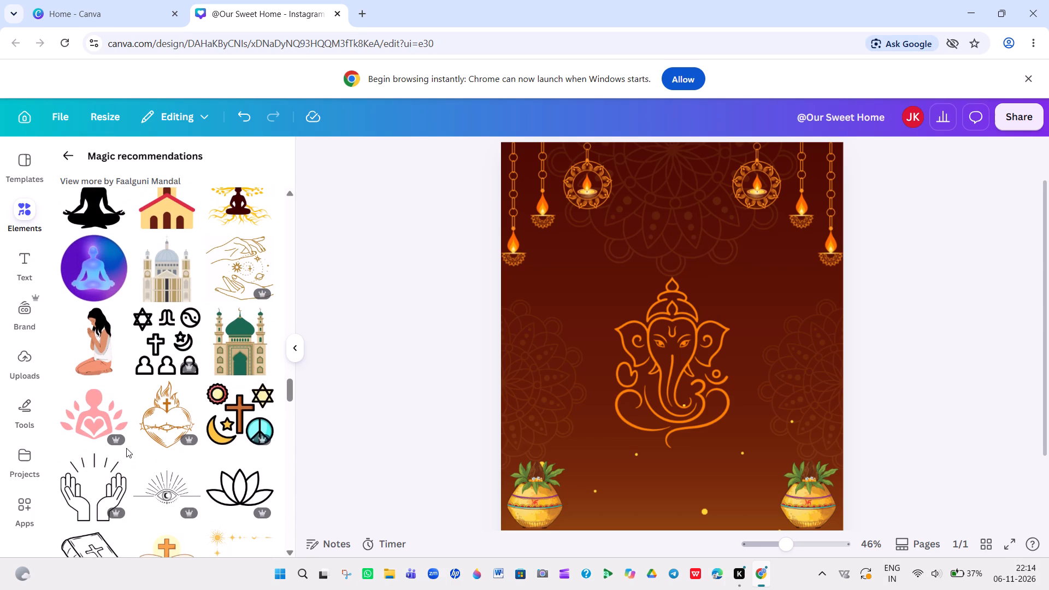
pyautogui.scroll(-2, 126, 448)
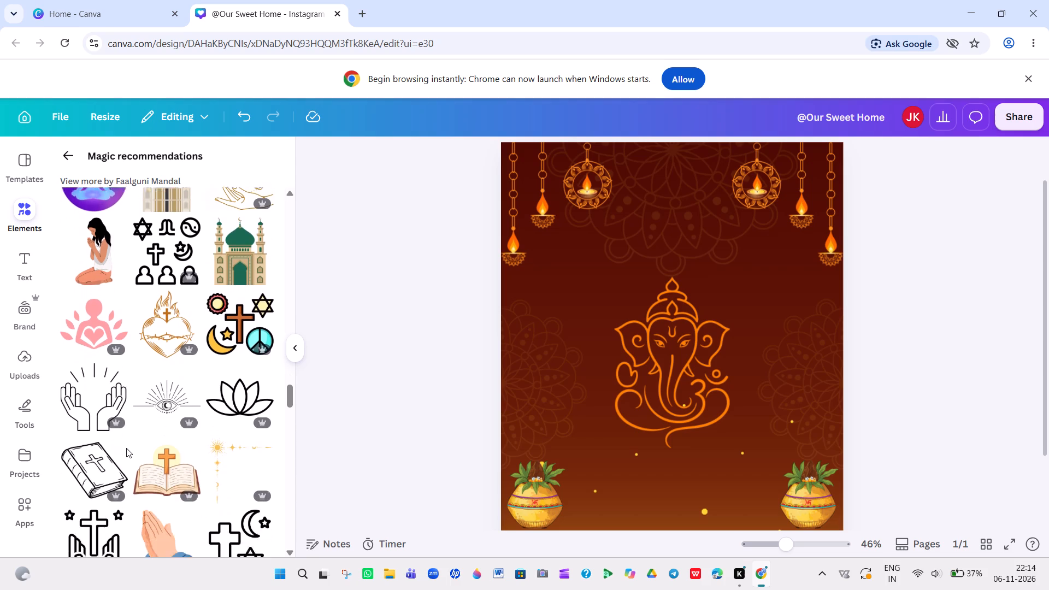
pyautogui.scroll(-4, 126, 448)
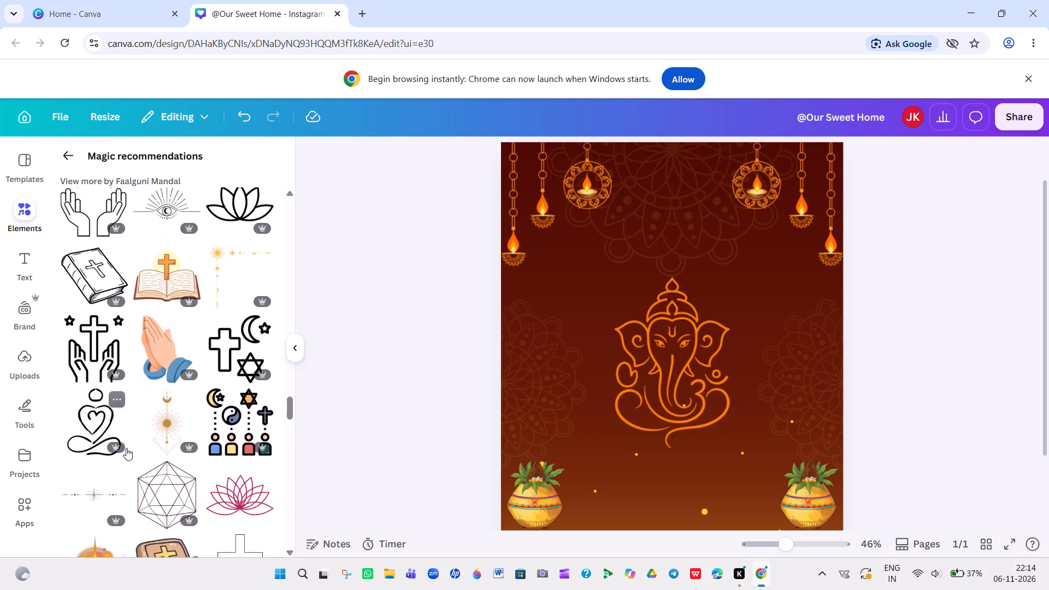
pyautogui.scroll(-6, 126, 448)
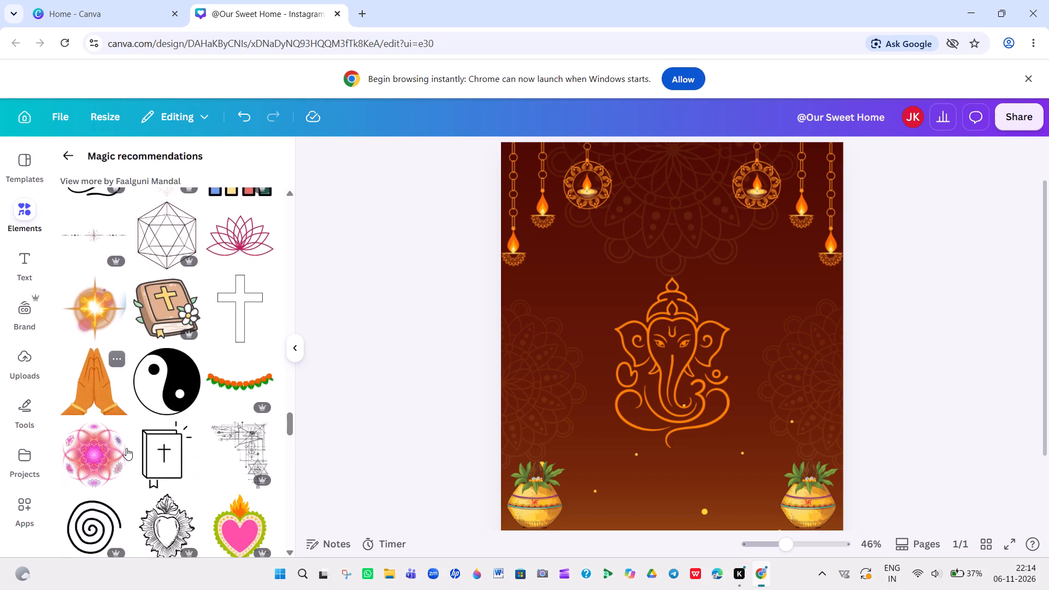
pyautogui.scroll(-2, 126, 448)
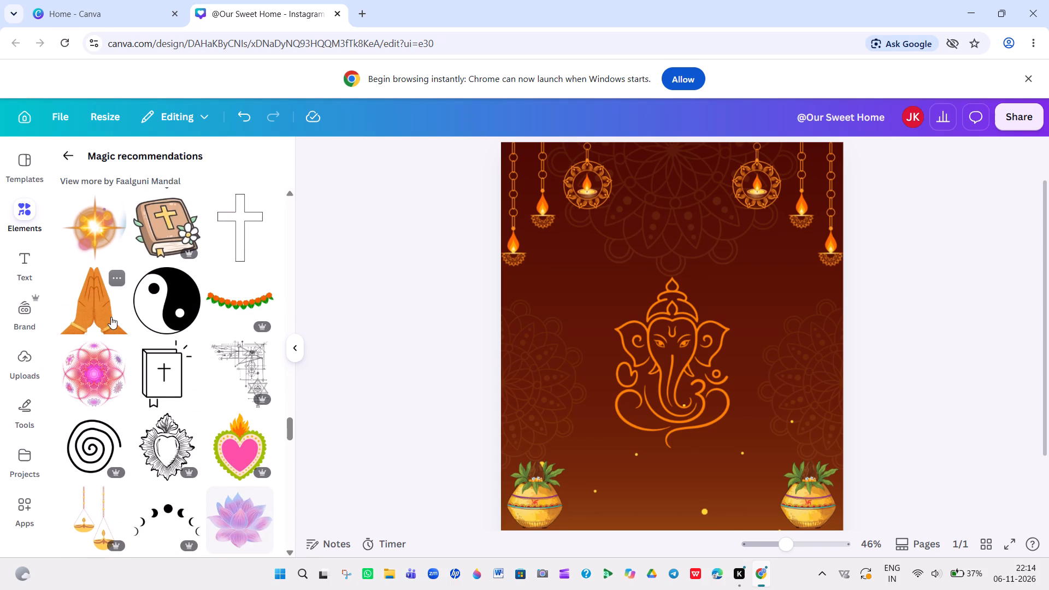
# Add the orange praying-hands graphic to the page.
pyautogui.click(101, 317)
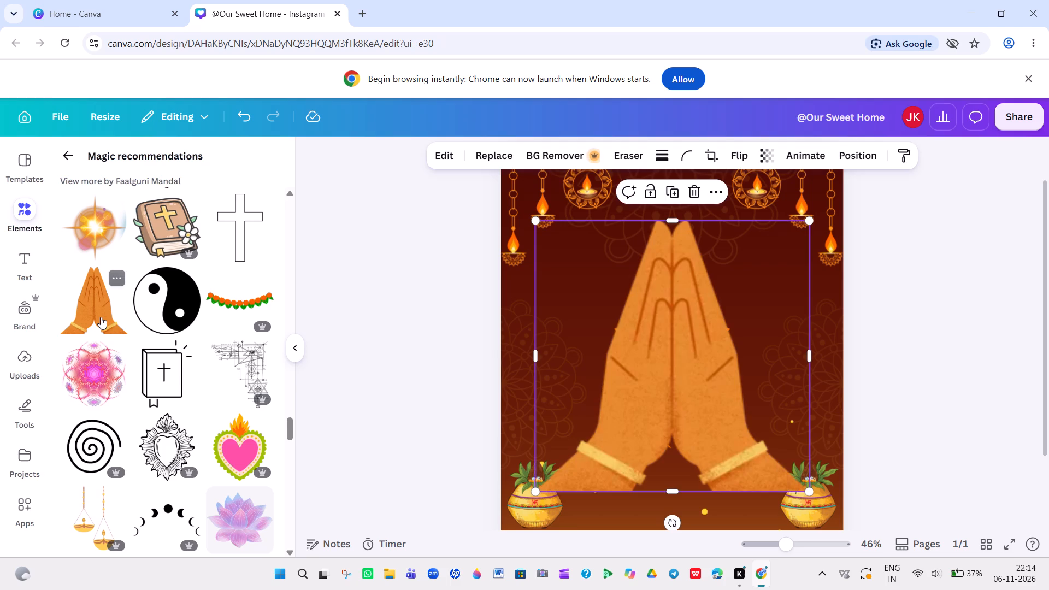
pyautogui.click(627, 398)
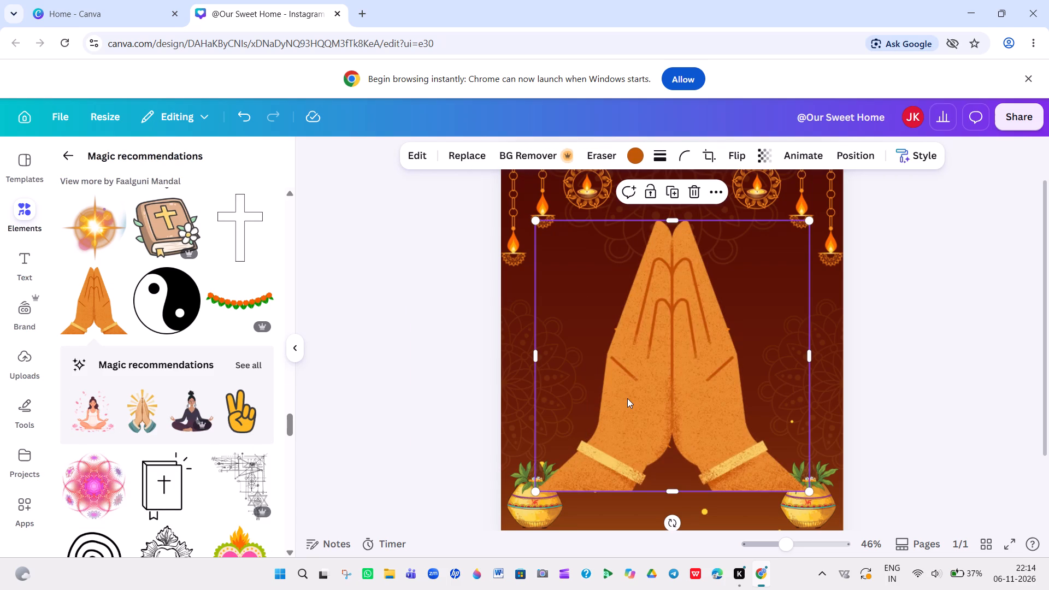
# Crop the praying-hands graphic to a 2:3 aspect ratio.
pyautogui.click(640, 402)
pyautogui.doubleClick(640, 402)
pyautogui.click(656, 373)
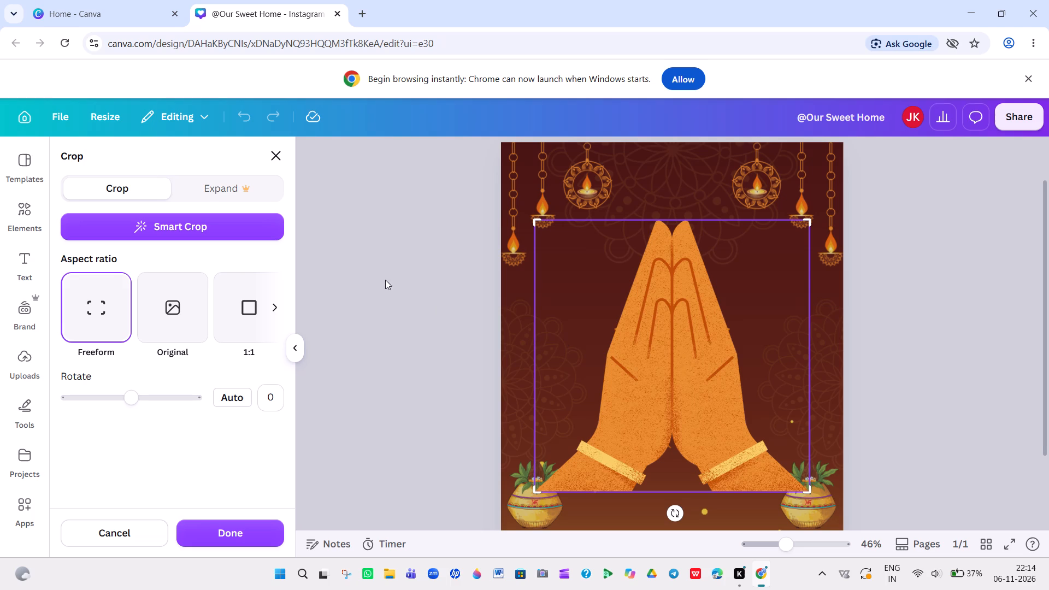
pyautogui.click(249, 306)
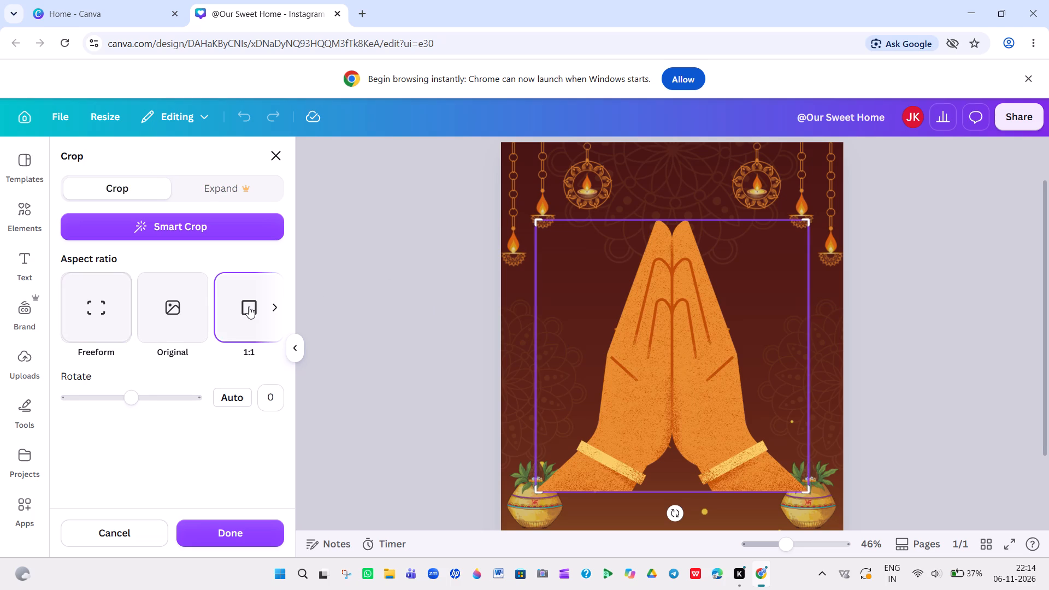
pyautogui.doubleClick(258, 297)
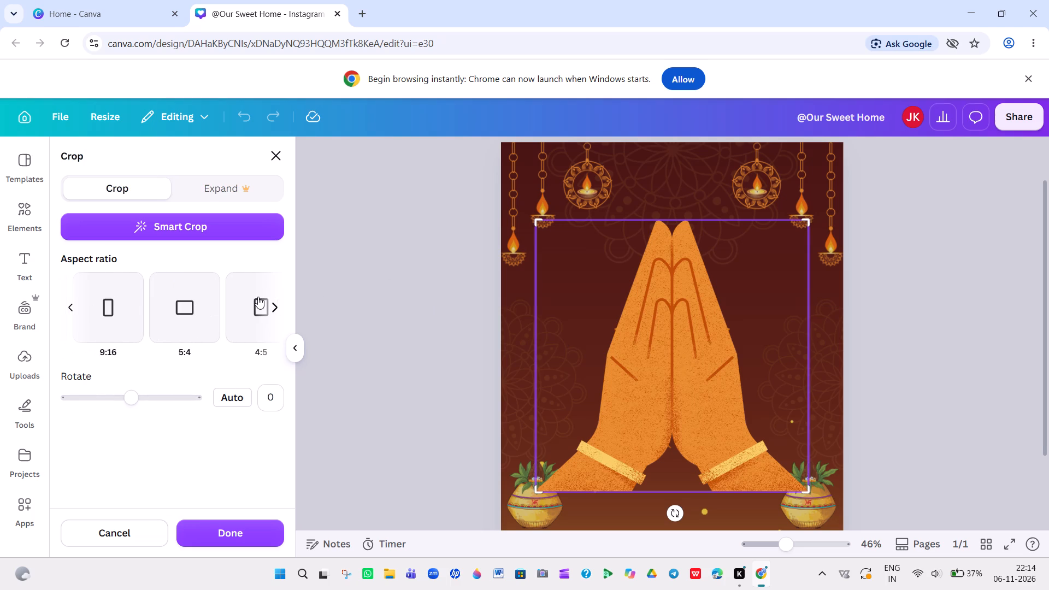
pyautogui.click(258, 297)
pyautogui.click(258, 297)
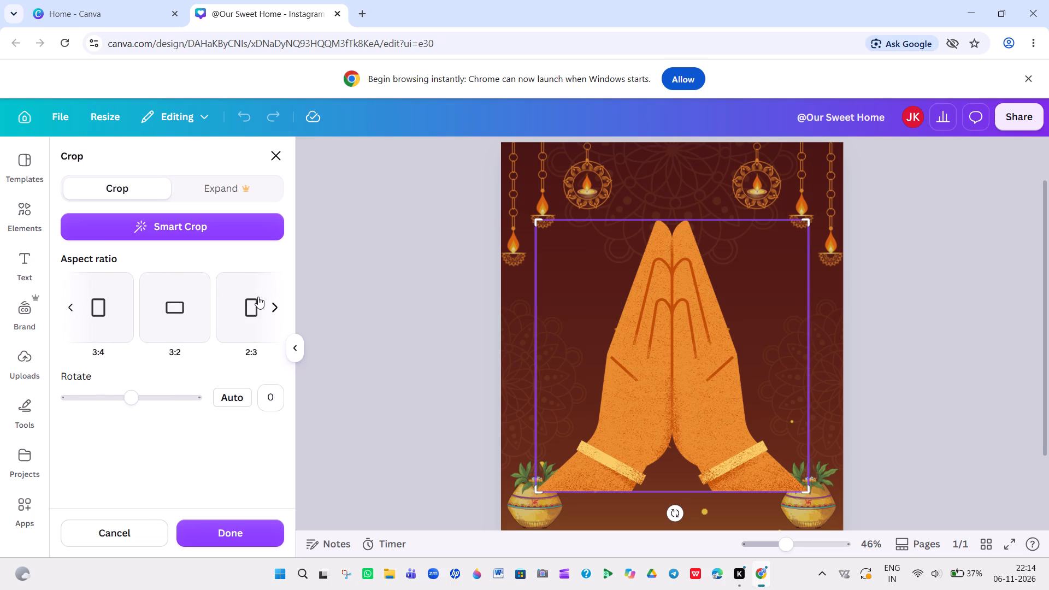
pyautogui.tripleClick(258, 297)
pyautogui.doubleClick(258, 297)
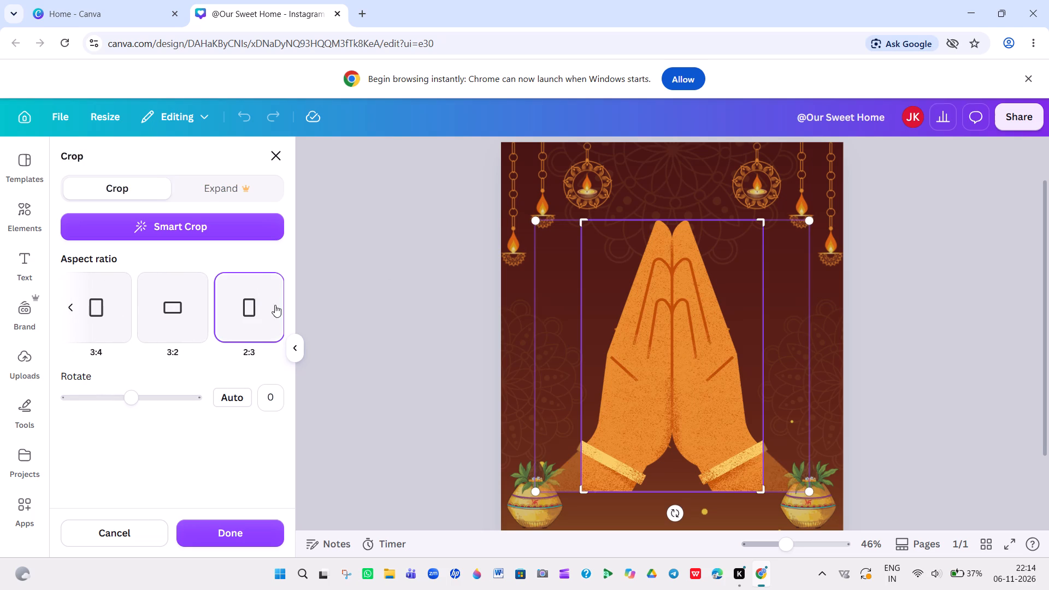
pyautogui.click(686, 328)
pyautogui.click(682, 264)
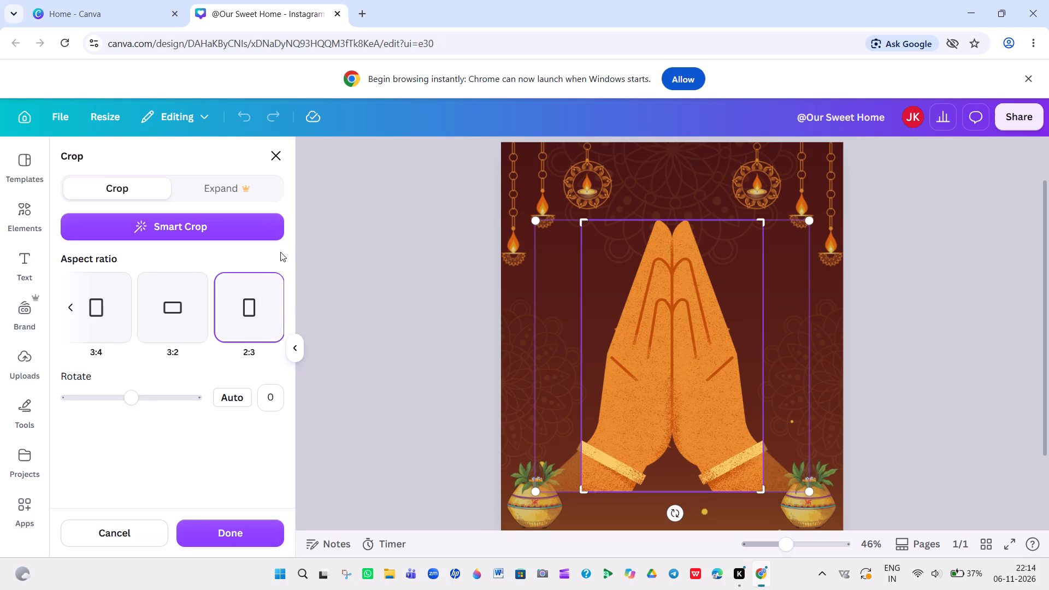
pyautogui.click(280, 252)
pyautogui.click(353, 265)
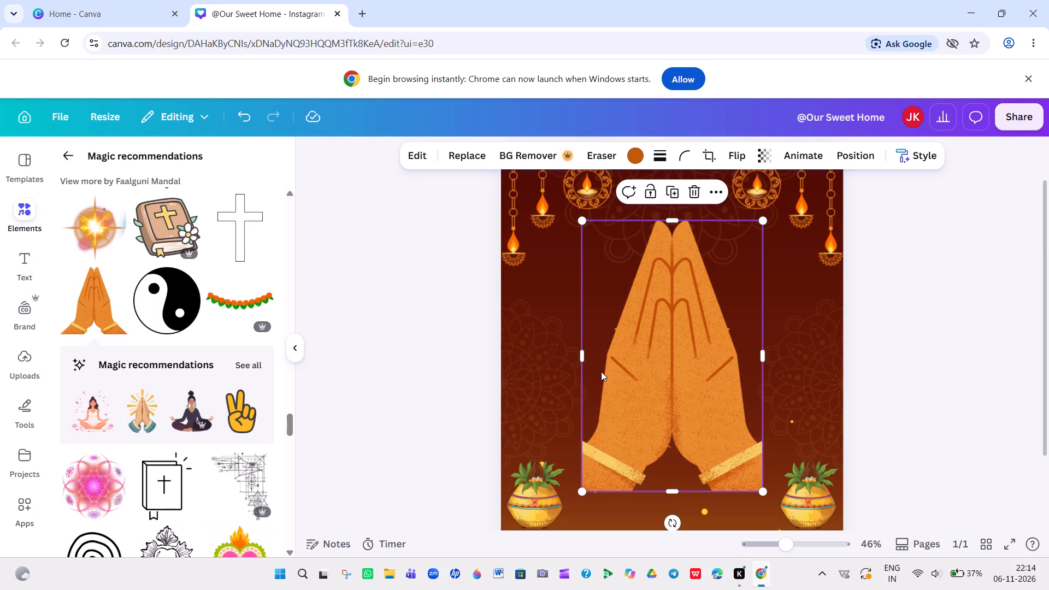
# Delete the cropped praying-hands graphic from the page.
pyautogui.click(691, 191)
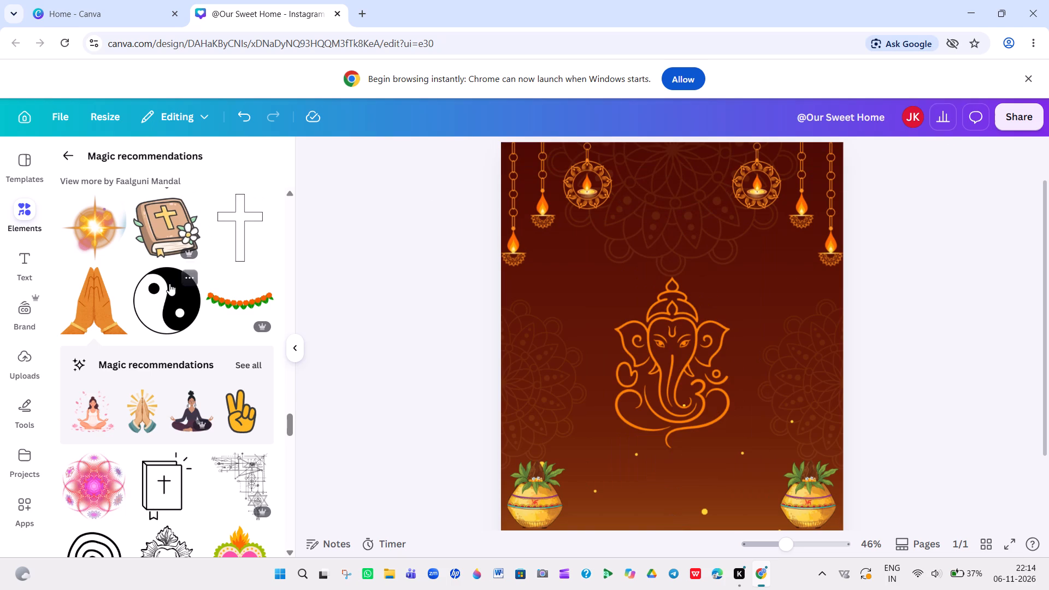
# Look through the rest of the recommended graphics for another festive element that suits the Ganesha design.
pyautogui.scroll(-4, 169, 284)
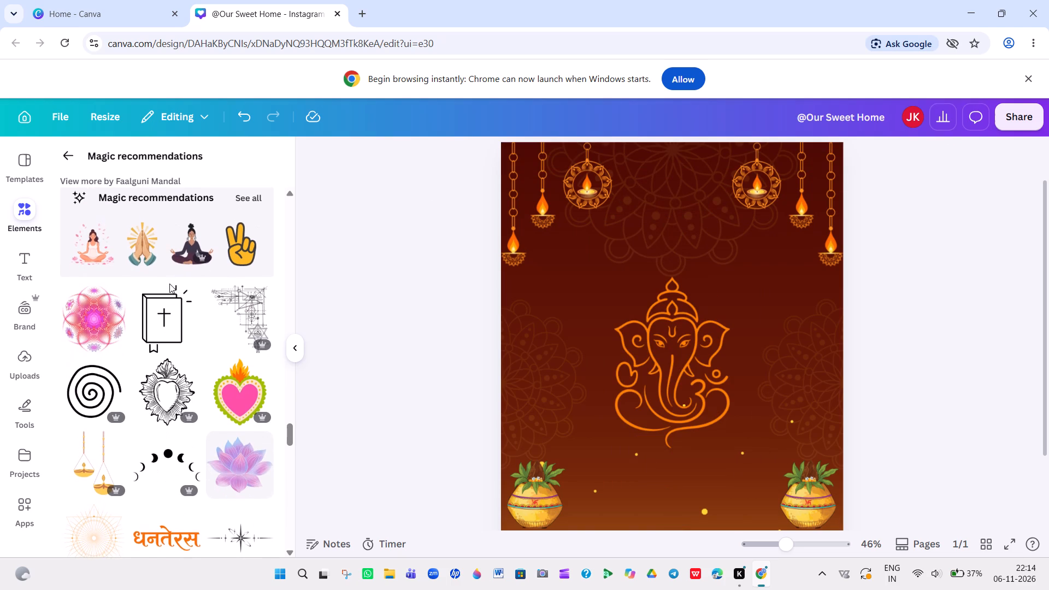
pyautogui.scroll(-1, 169, 284)
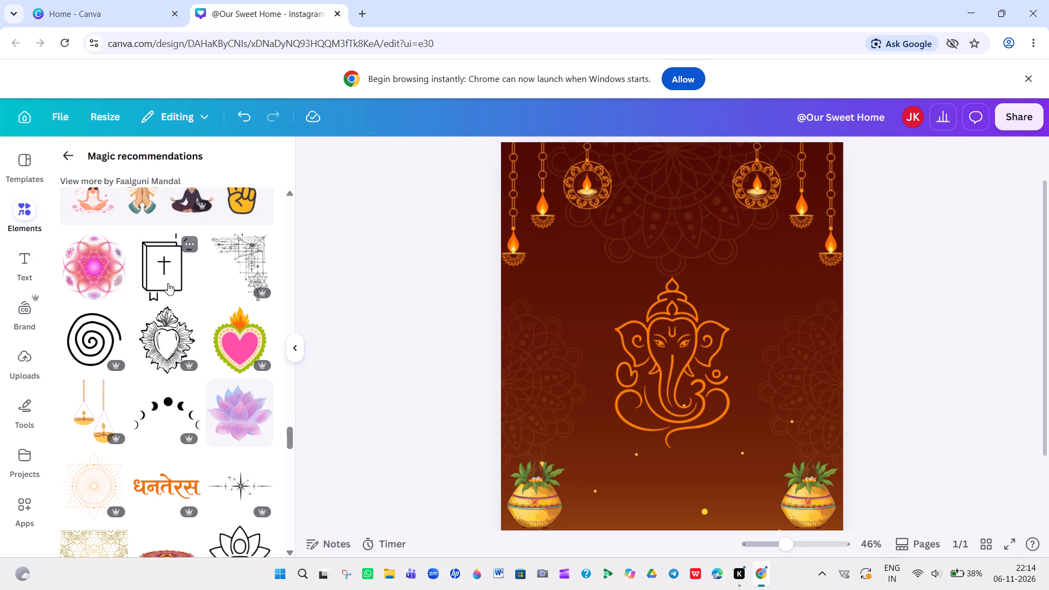
pyautogui.scroll(-4, 238, 397)
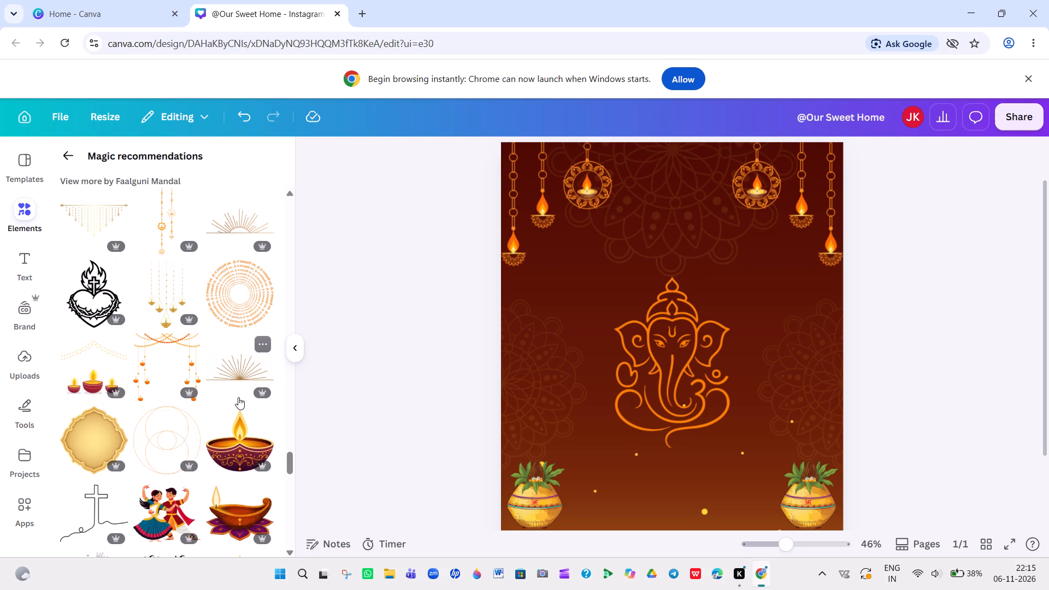
pyautogui.scroll(-4, 196, 415)
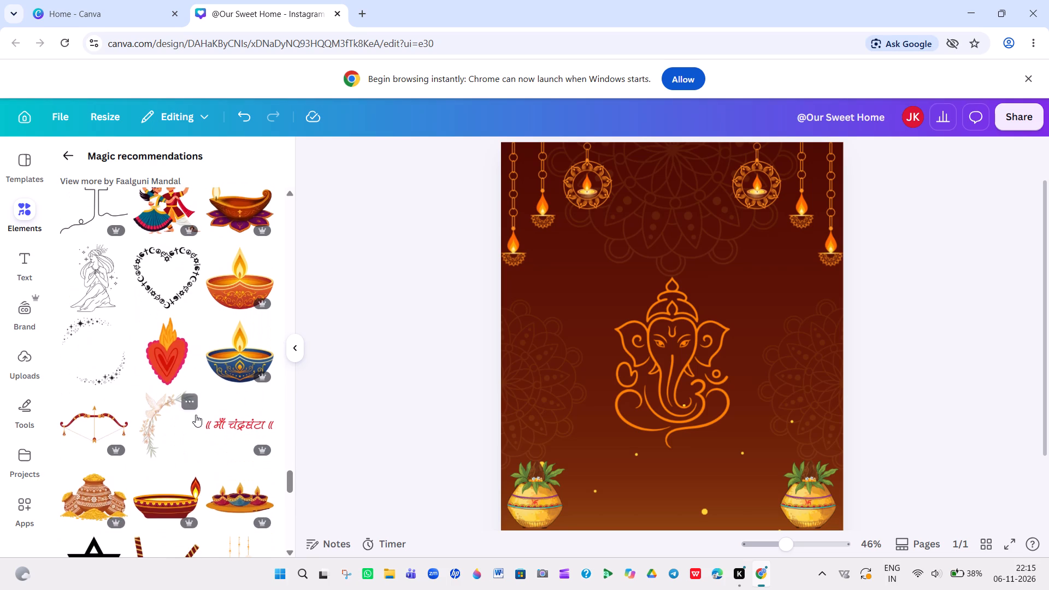
pyautogui.scroll(-1, 196, 415)
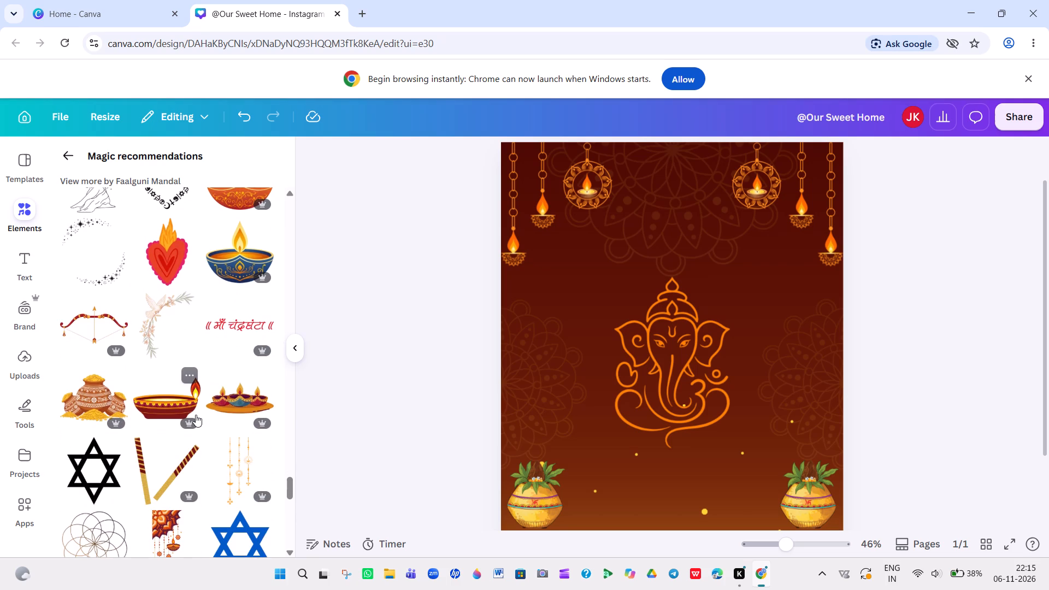
pyautogui.scroll(-1, 196, 415)
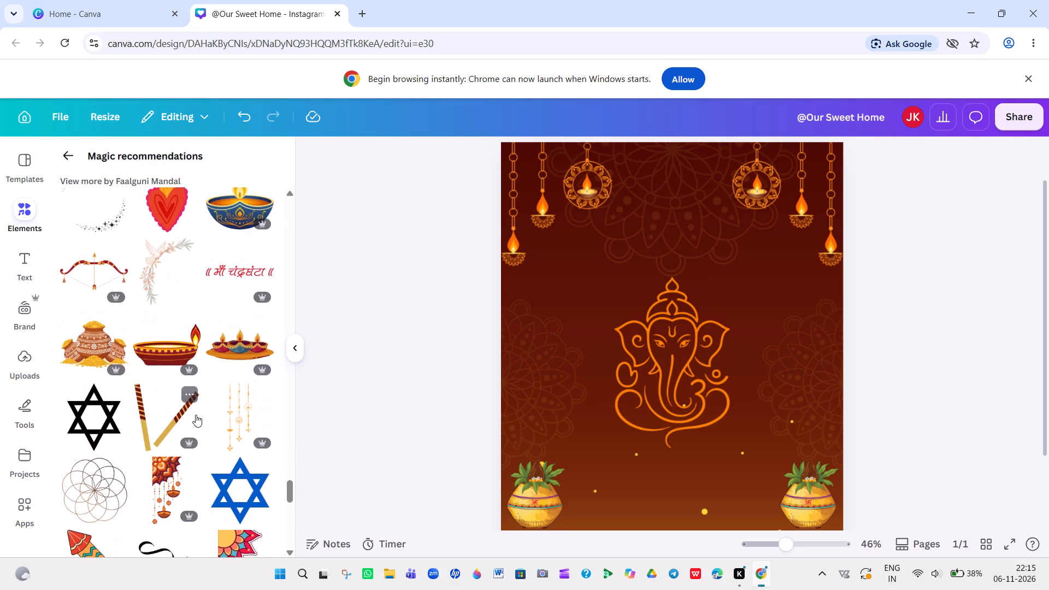
pyautogui.scroll(-2, 196, 415)
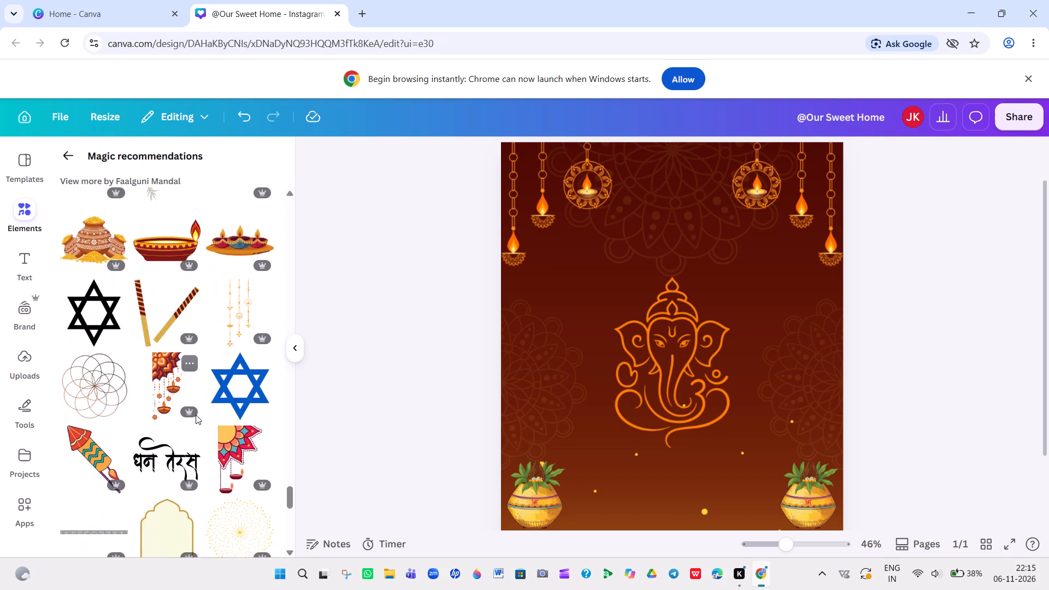
pyautogui.scroll(-3, 196, 415)
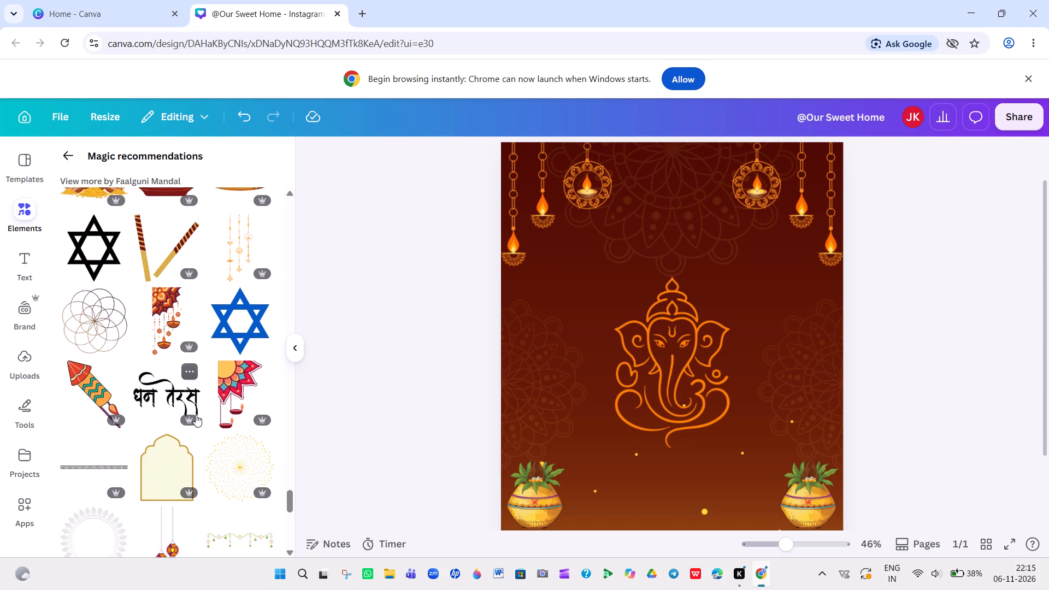
pyautogui.scroll(-1, 196, 415)
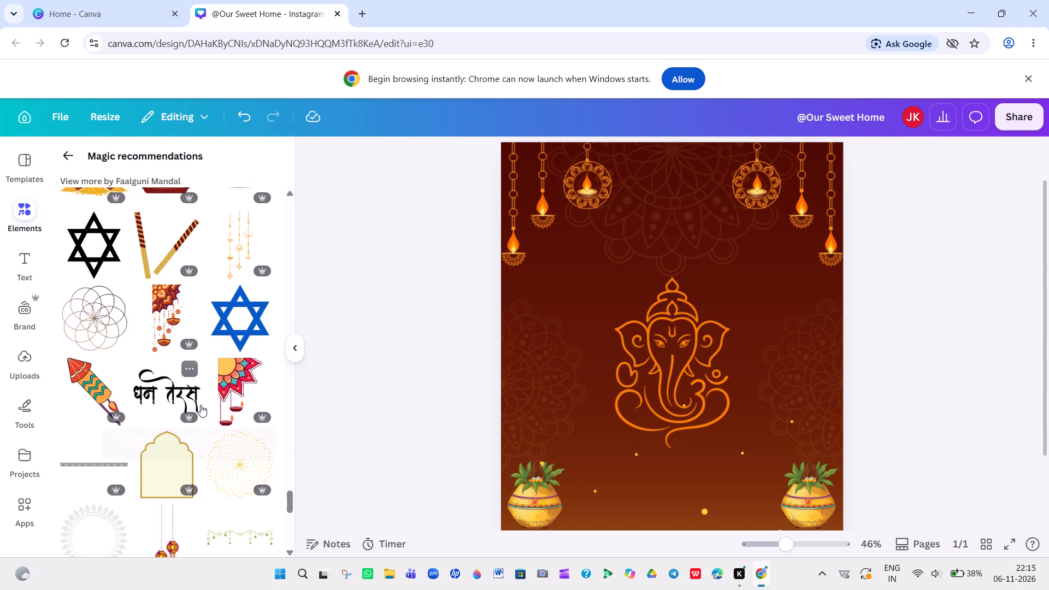
pyautogui.scroll(-1, 187, 425)
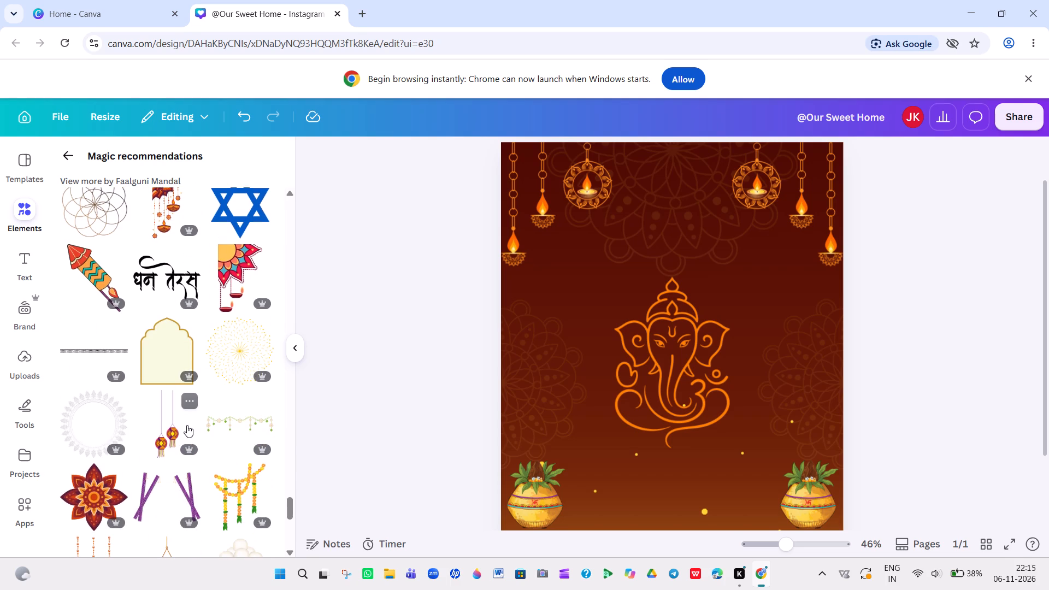
pyautogui.scroll(-1, 187, 425)
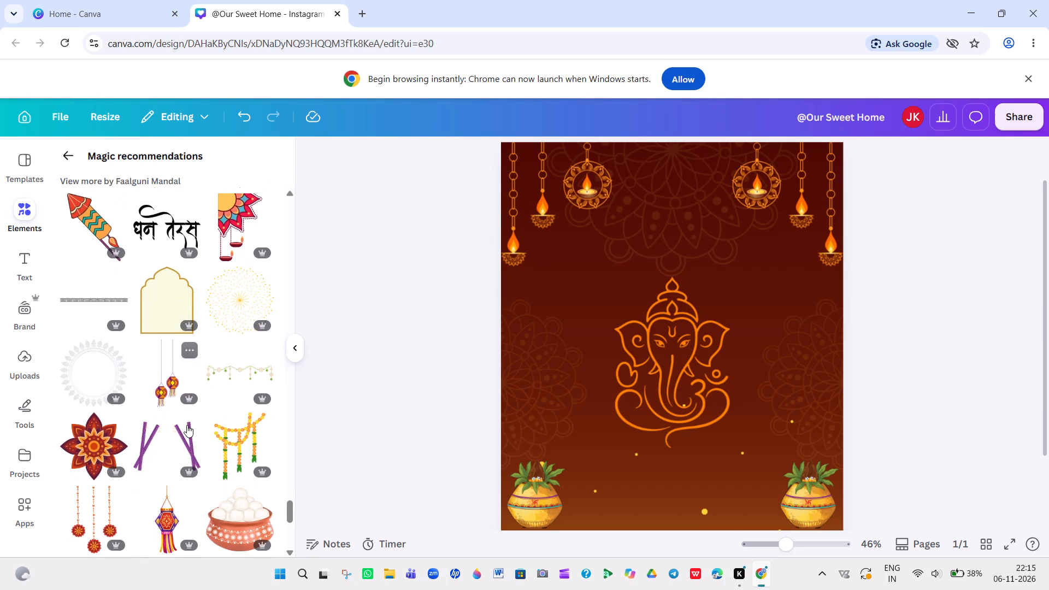
pyautogui.scroll(-1, 187, 425)
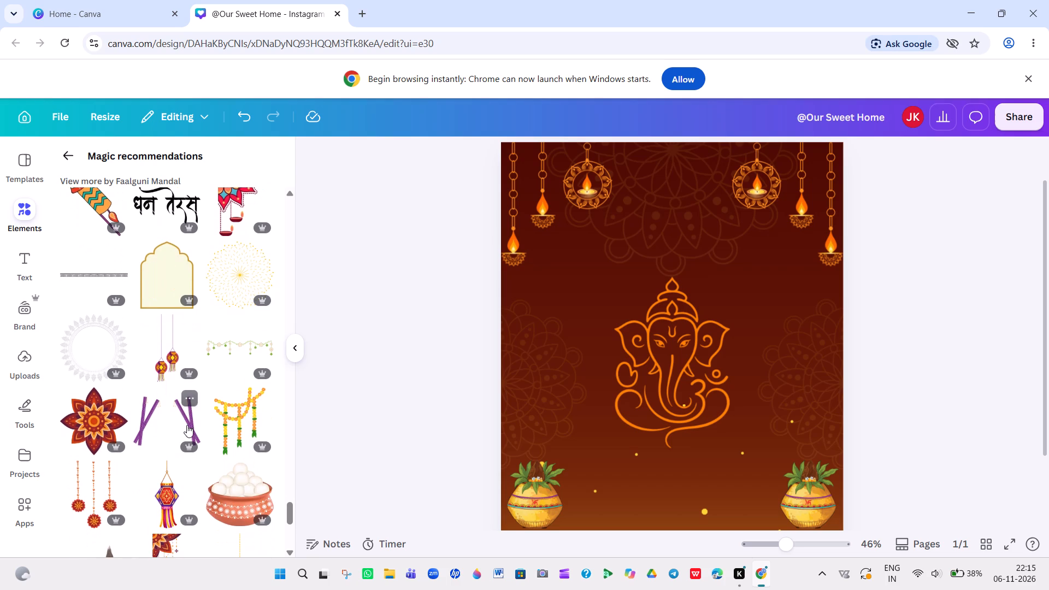
pyautogui.scroll(-2, 187, 425)
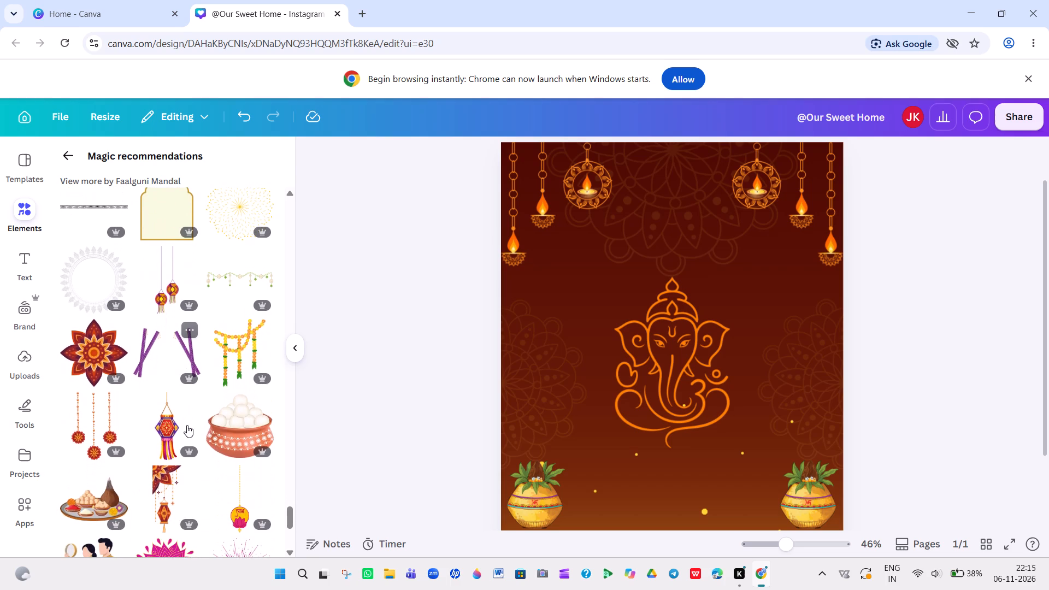
pyautogui.scroll(-1, 187, 425)
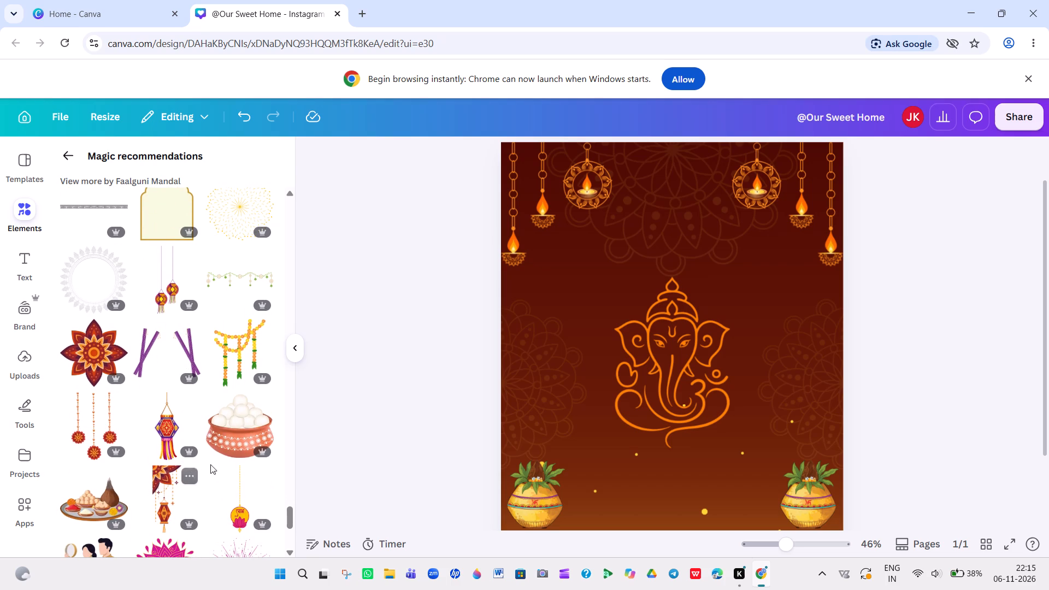
pyautogui.scroll(-2, 240, 459)
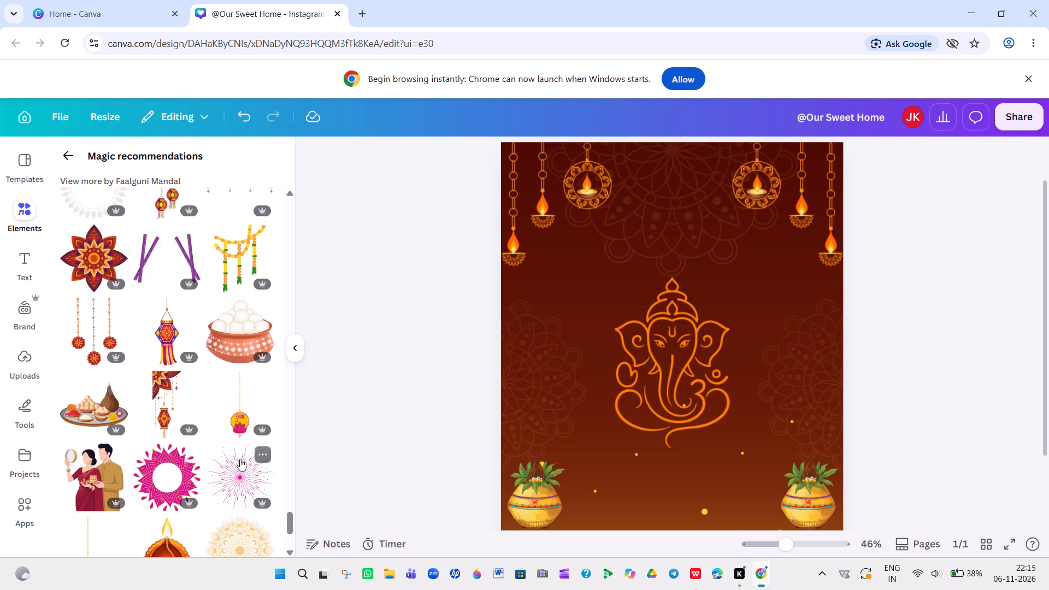
pyautogui.scroll(-2, 240, 459)
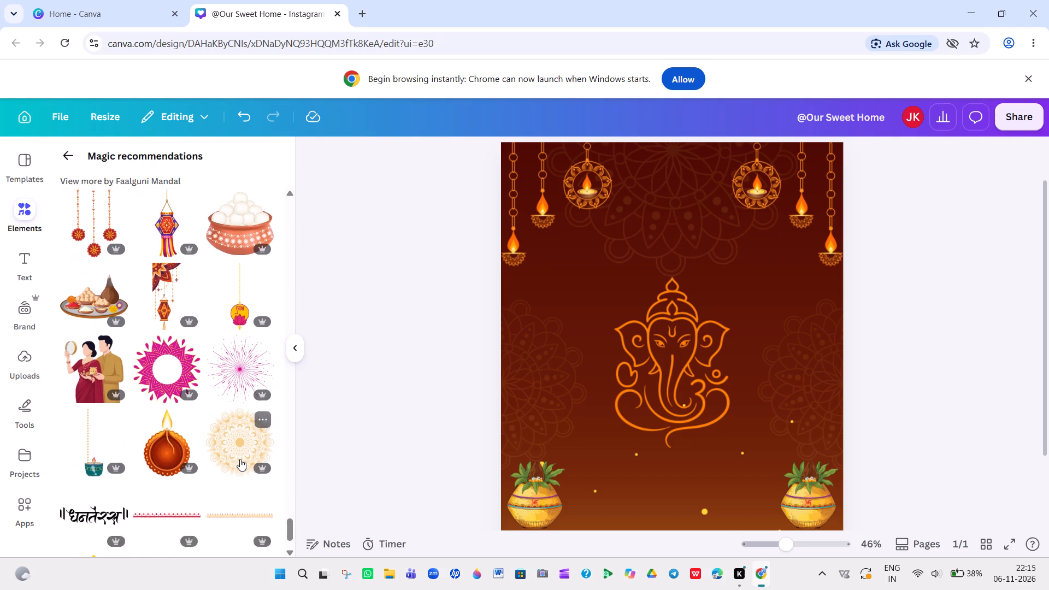
pyautogui.scroll(-5, 240, 459)
pyautogui.scroll(1, 240, 459)
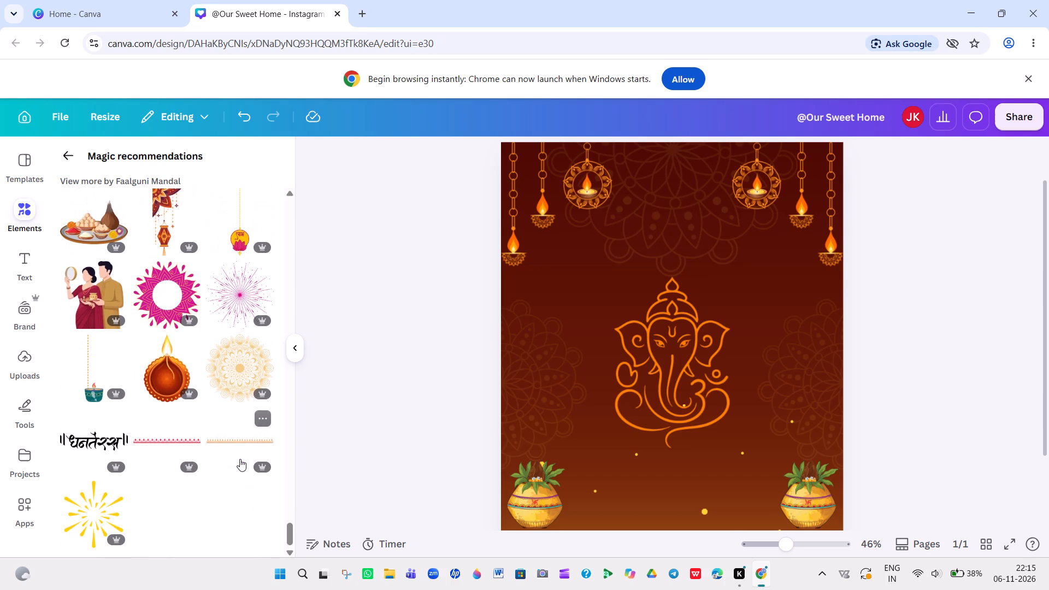
pyautogui.scroll(1, 240, 459)
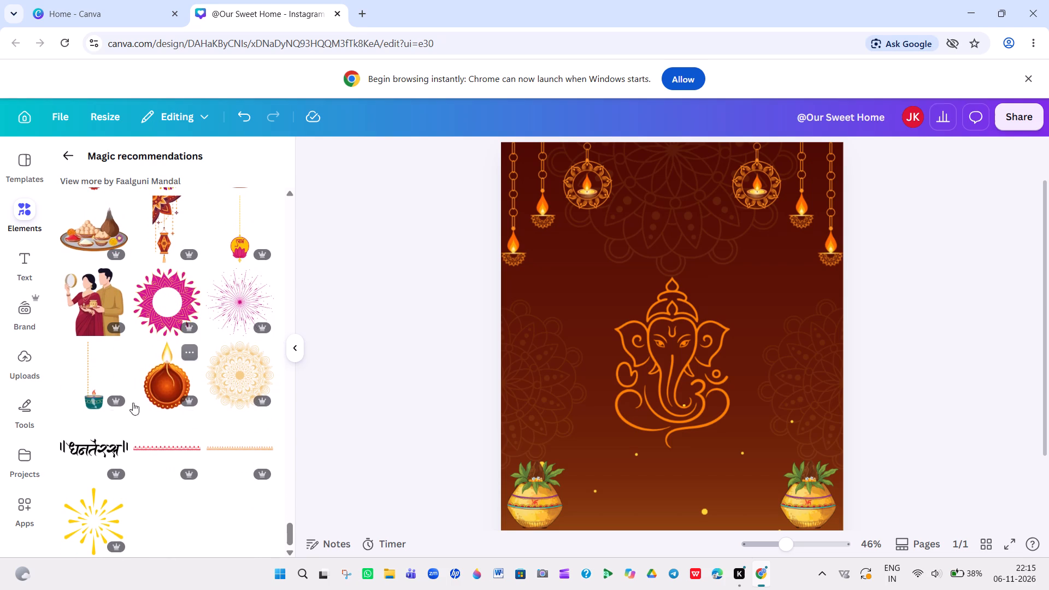
# Add the black ॥धनतेरस॥ lettering graphic and place it between the two kalash pots near the page's bottom edge.
pyautogui.click(93, 441)
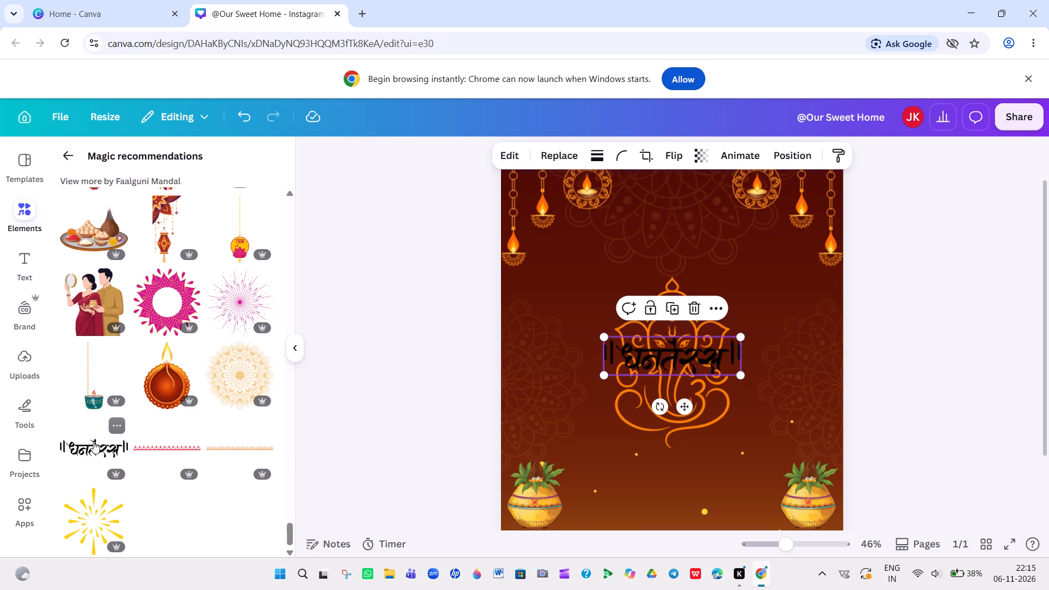
pyautogui.click(692, 351)
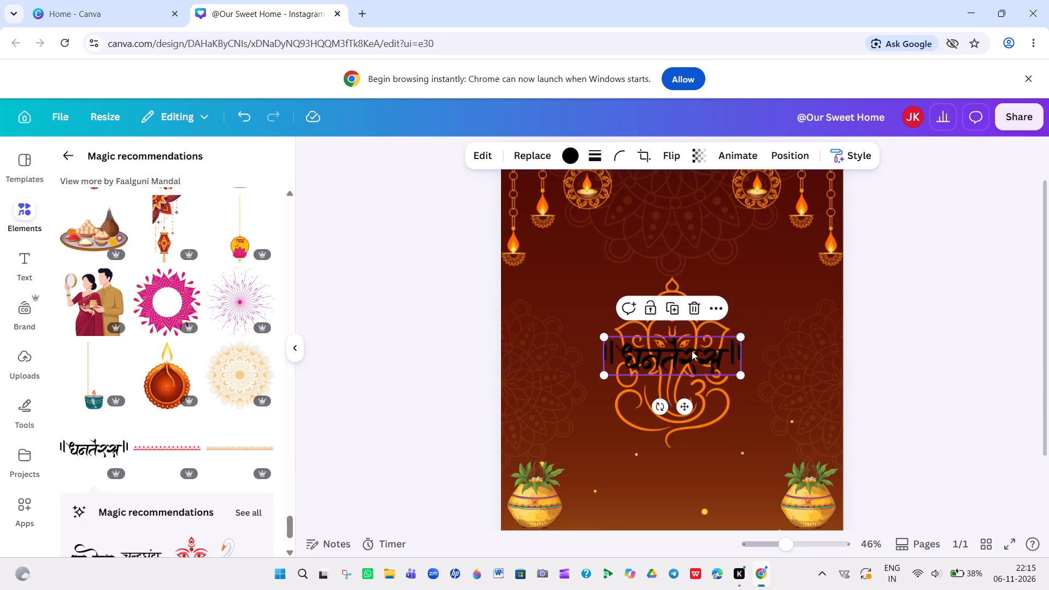
pyautogui.moveTo(696, 361); pyautogui.dragTo(730, 498)
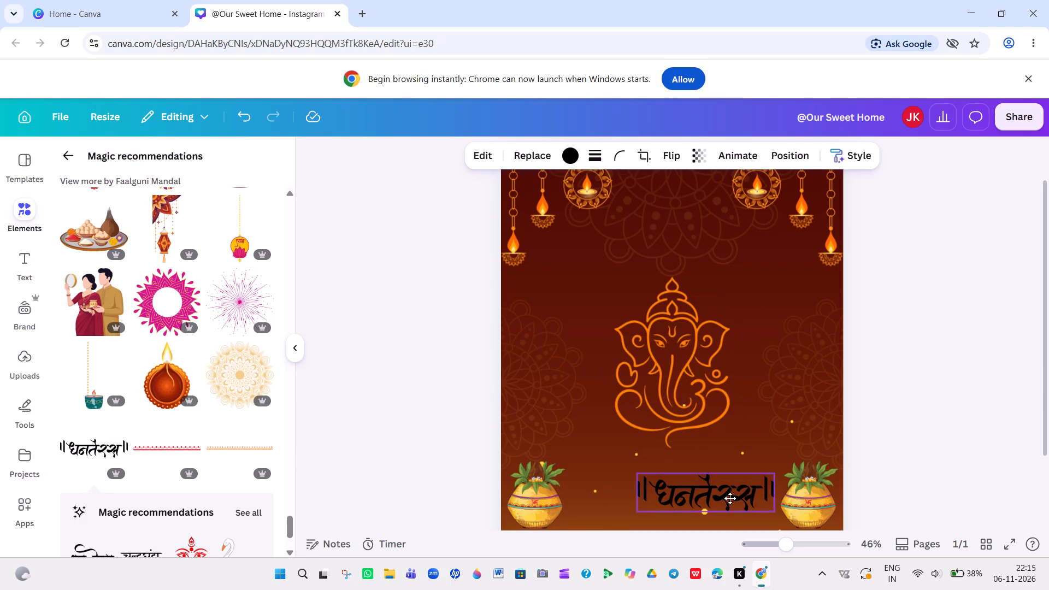
pyautogui.moveTo(730, 498); pyautogui.dragTo(722, 502)
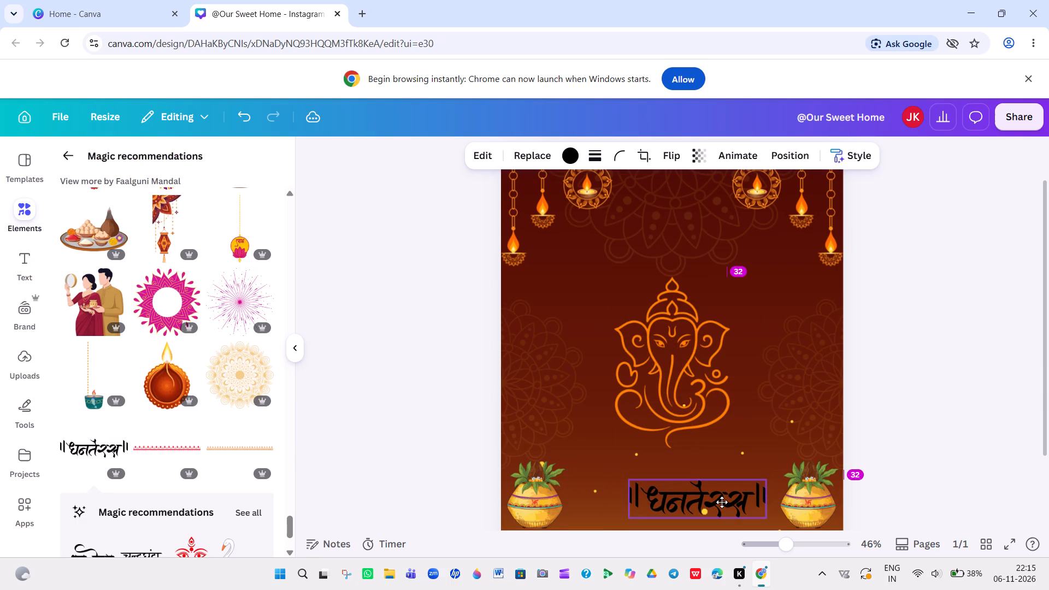
pyautogui.moveTo(722, 502); pyautogui.dragTo(710, 512)
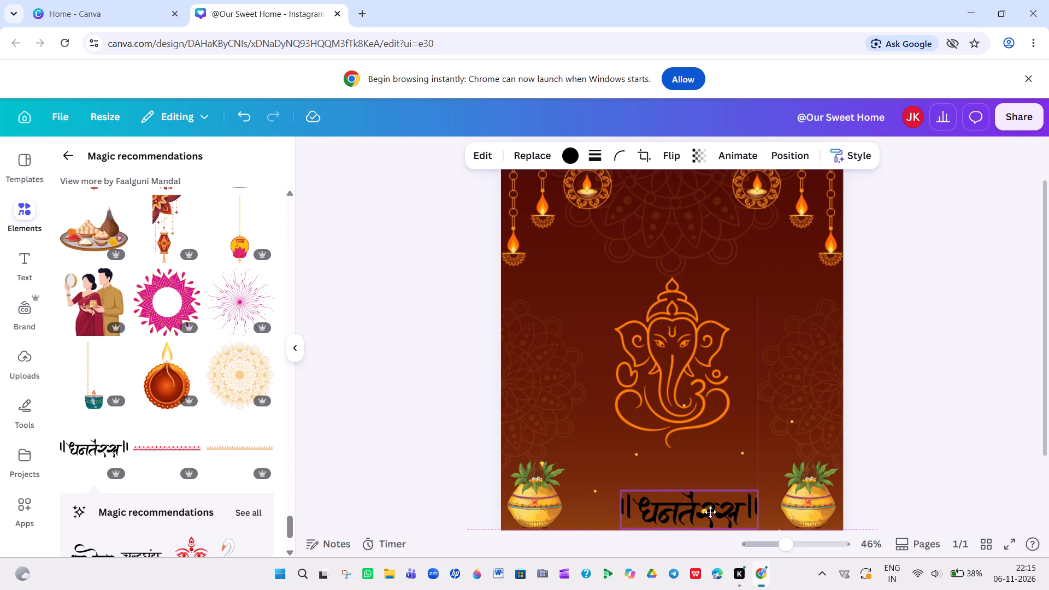
pyautogui.moveTo(710, 512); pyautogui.dragTo(712, 510)
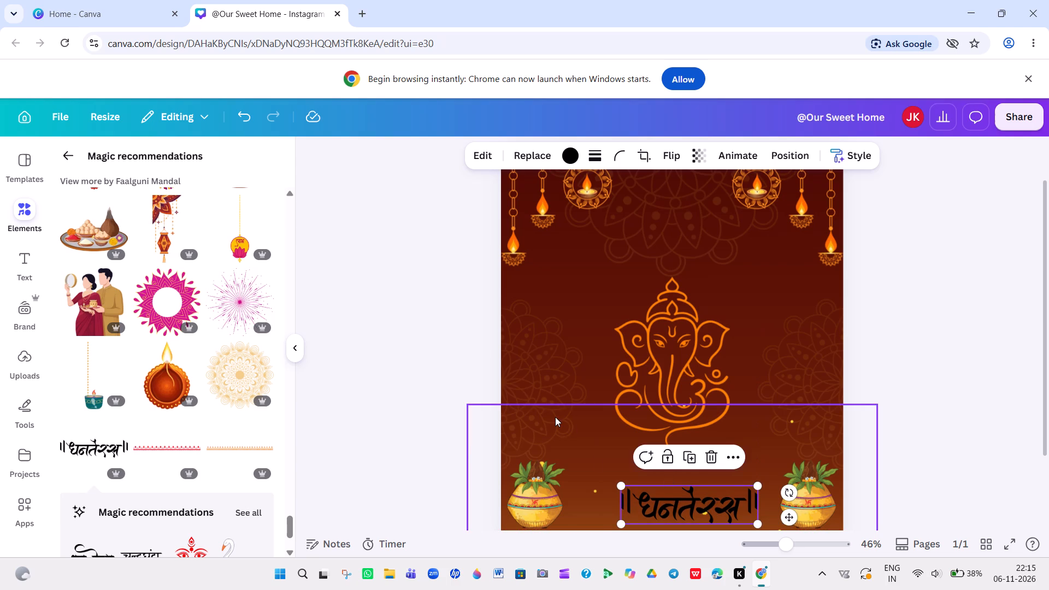
pyautogui.click(598, 467)
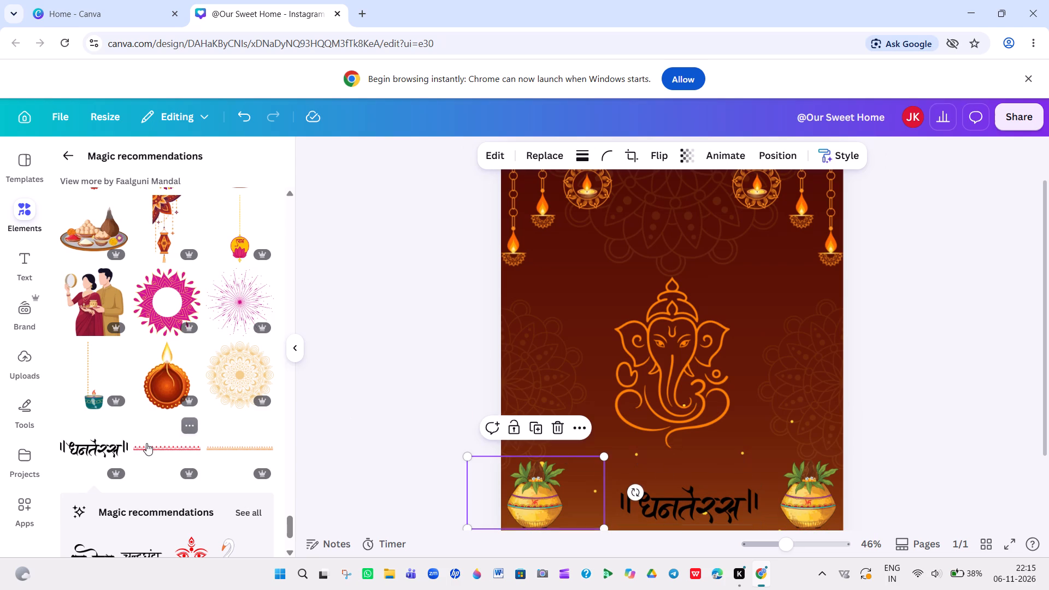
# Open all recommendations related to the धनतेरस lettering and look through the graphics for another fitting festive element.
pyautogui.scroll(-3, 146, 443)
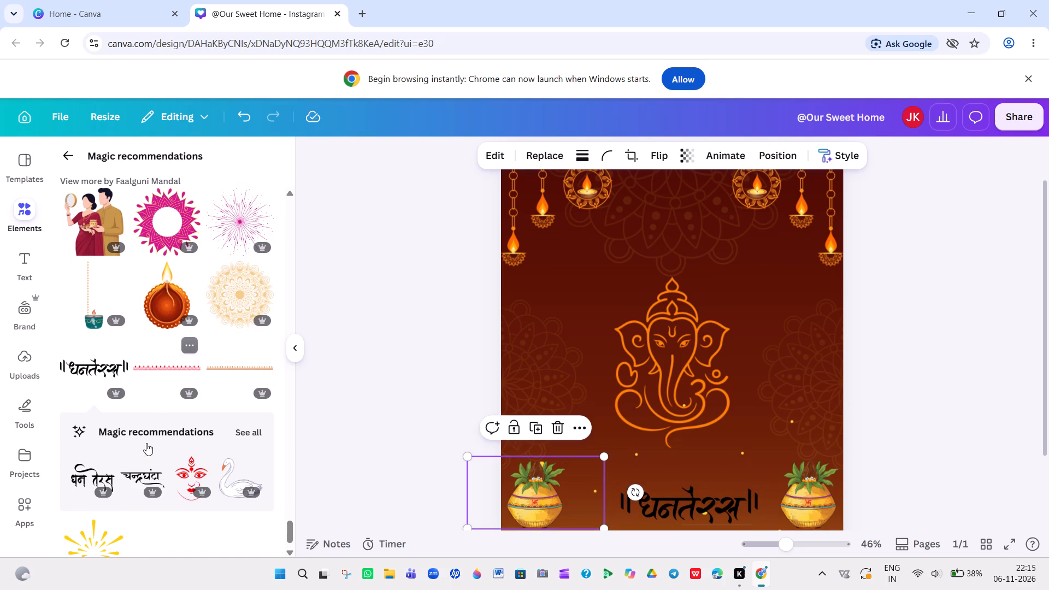
pyautogui.scroll(-3, 146, 443)
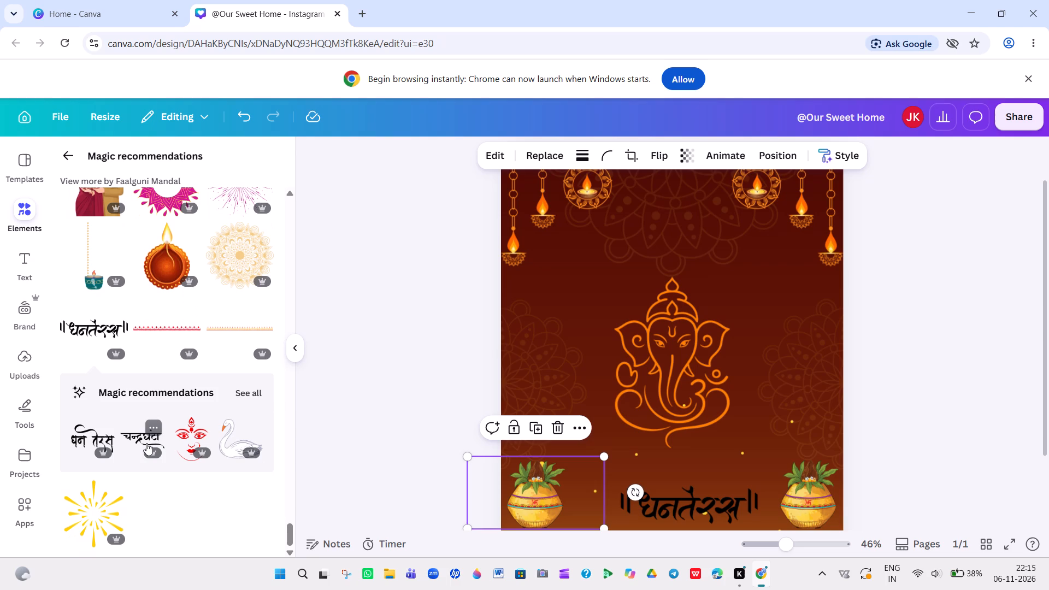
pyautogui.click(260, 390)
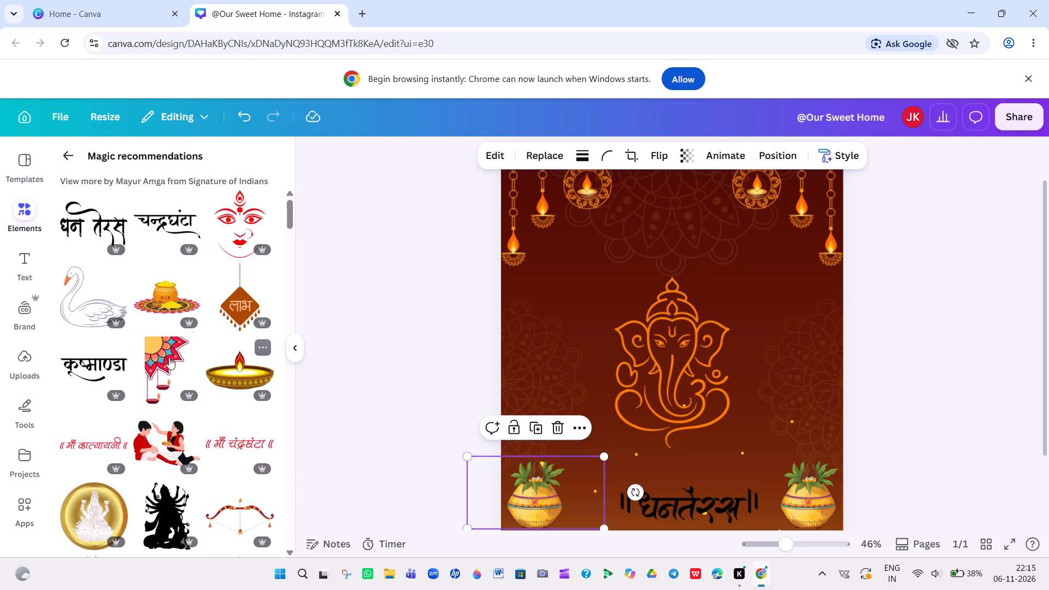
pyautogui.scroll(-7, 163, 356)
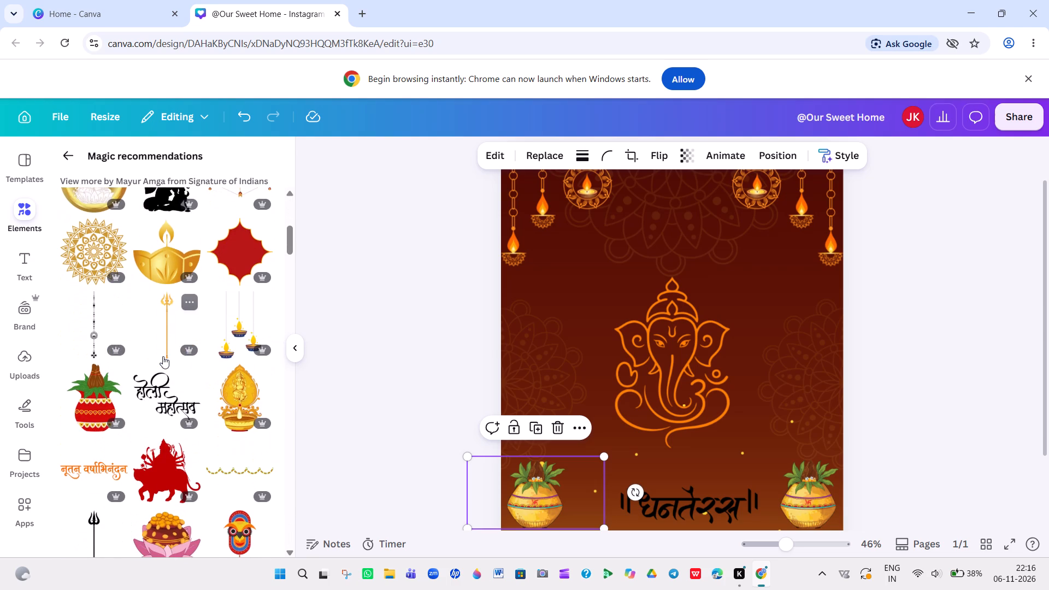
pyautogui.scroll(-1, 163, 356)
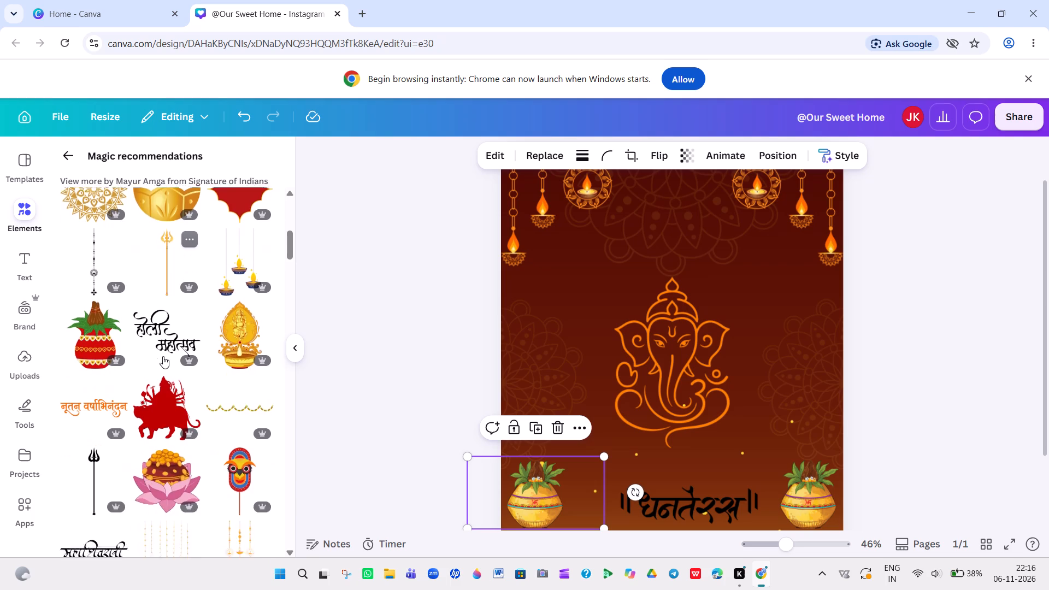
pyautogui.scroll(-3, 163, 356)
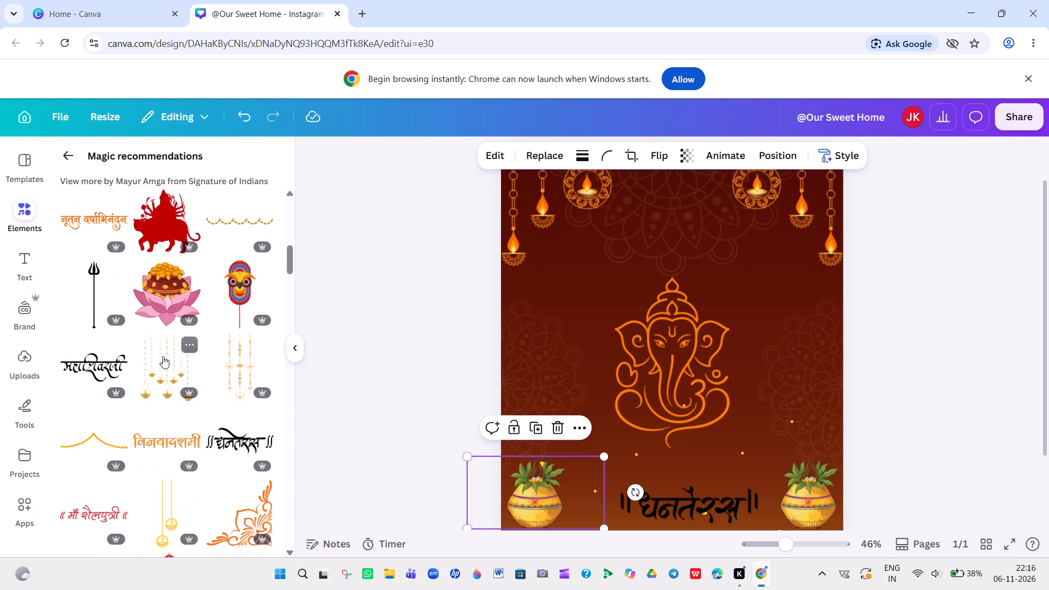
pyautogui.scroll(-4, 163, 356)
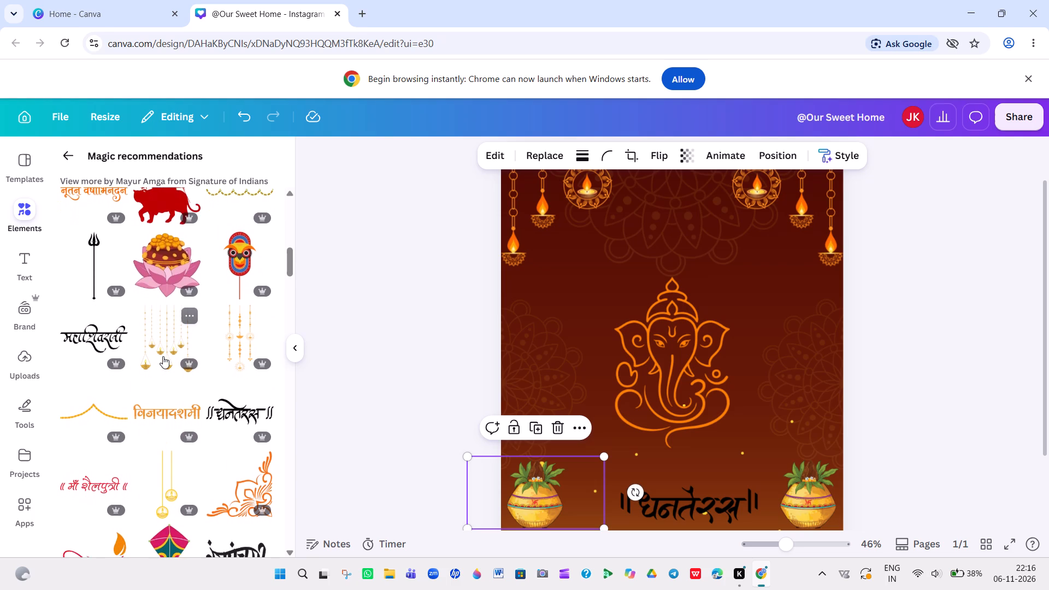
pyautogui.scroll(-2, 163, 356)
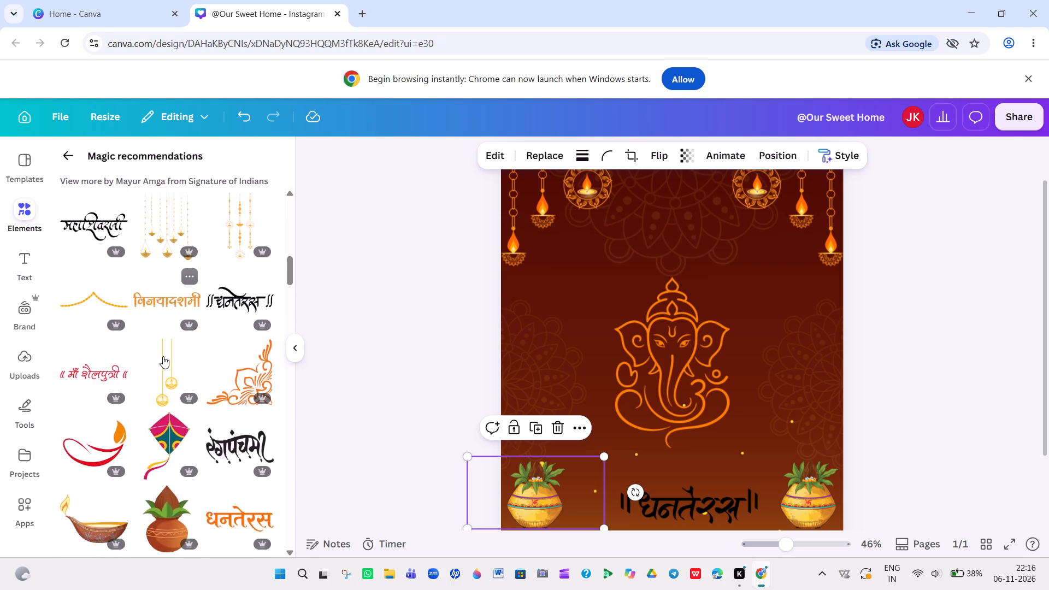
pyautogui.scroll(-3, 163, 356)
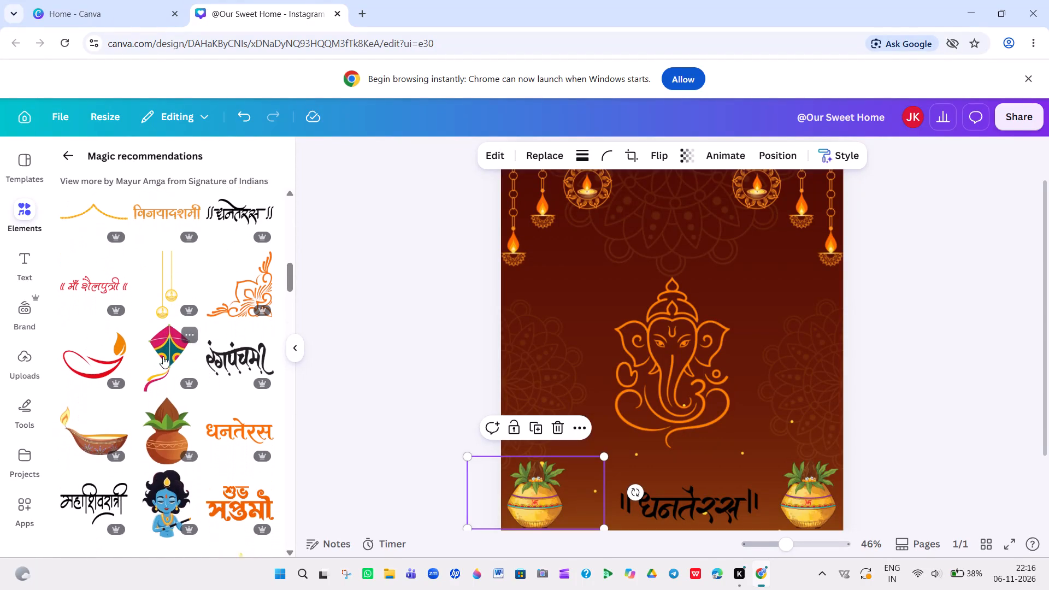
pyautogui.scroll(-6, 163, 356)
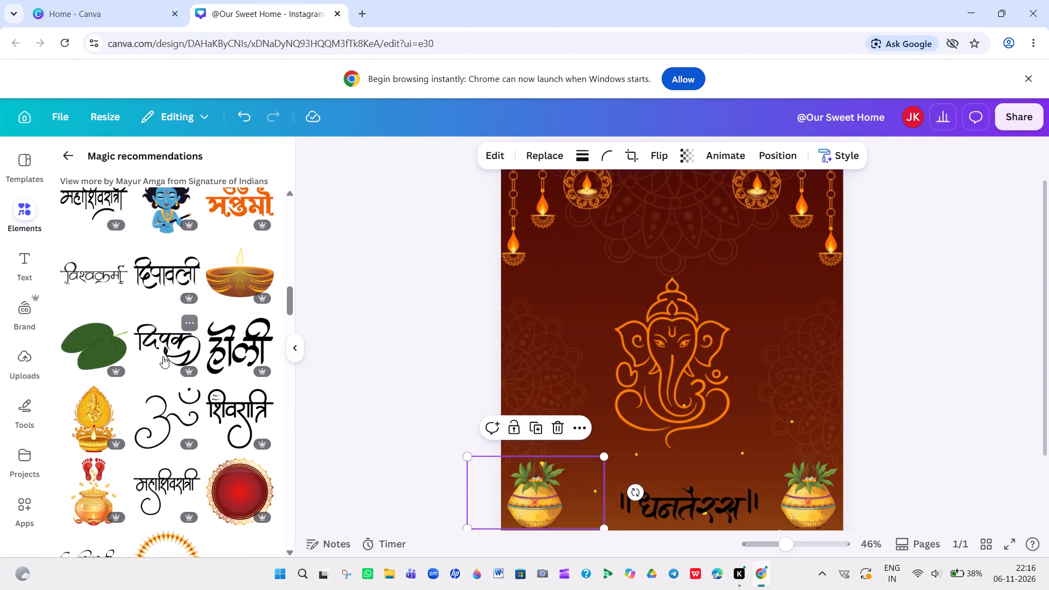
pyautogui.scroll(-2, 163, 356)
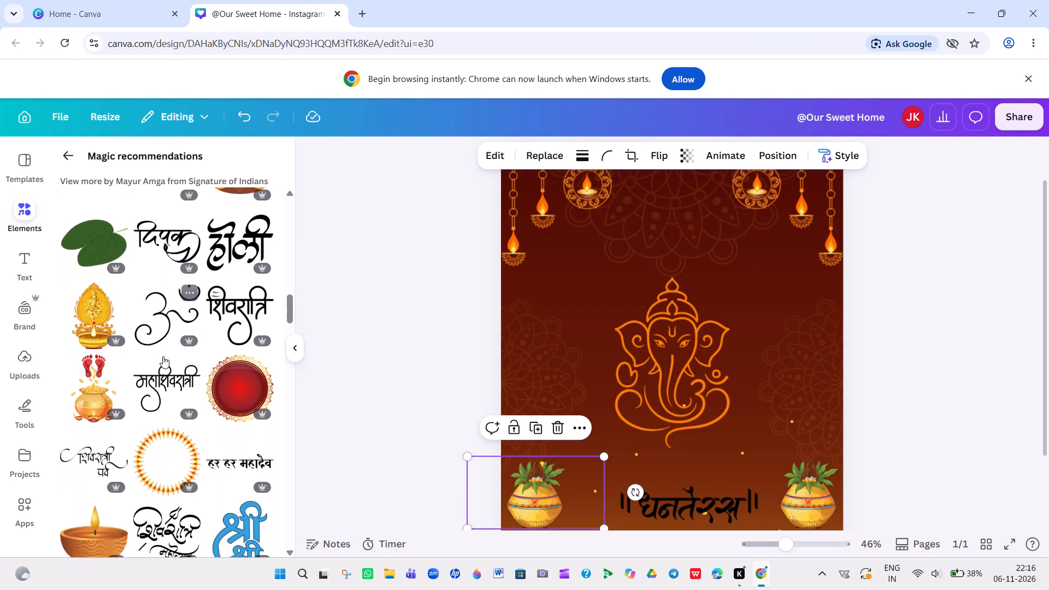
pyautogui.scroll(-4, 163, 356)
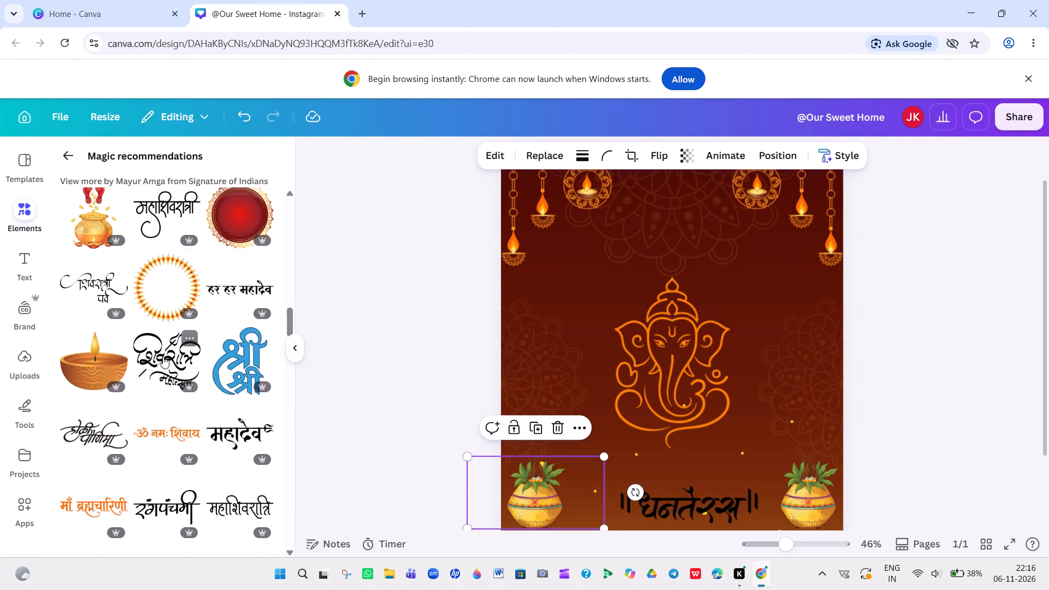
pyautogui.scroll(-5, 163, 356)
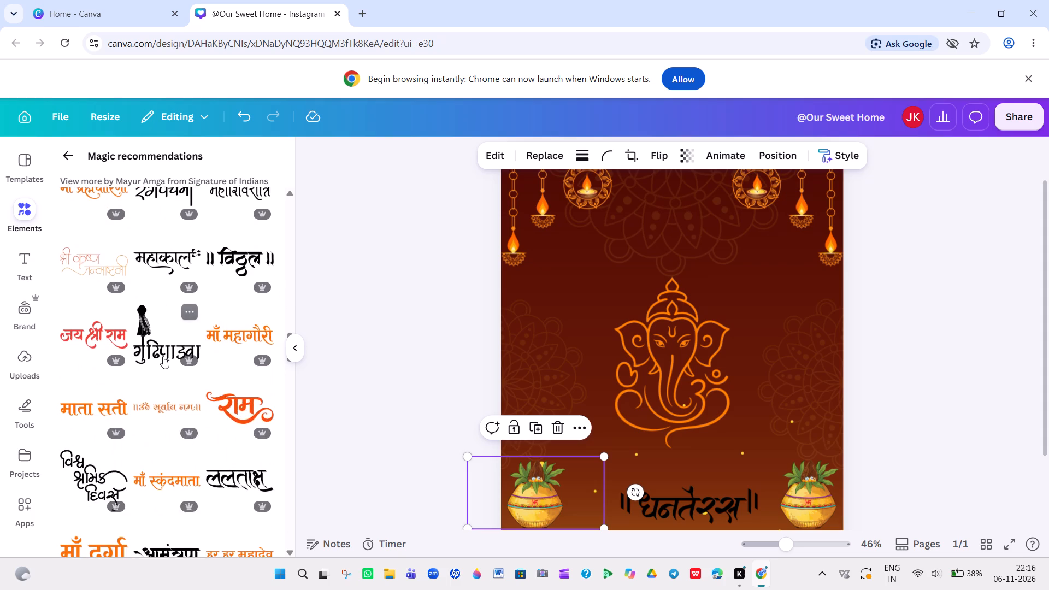
pyautogui.scroll(-6, 163, 356)
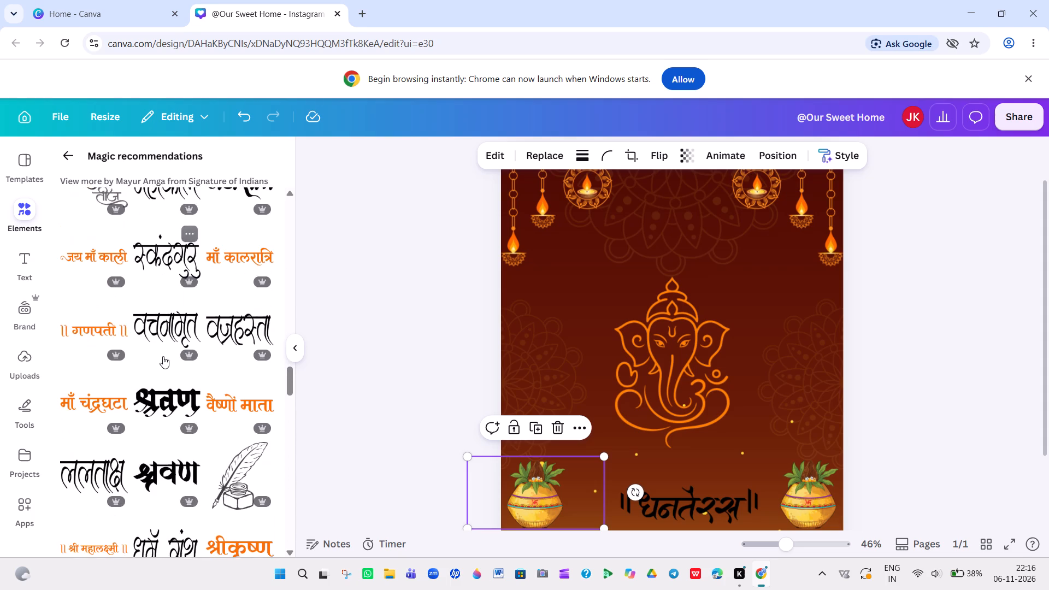
pyautogui.scroll(-7, 163, 356)
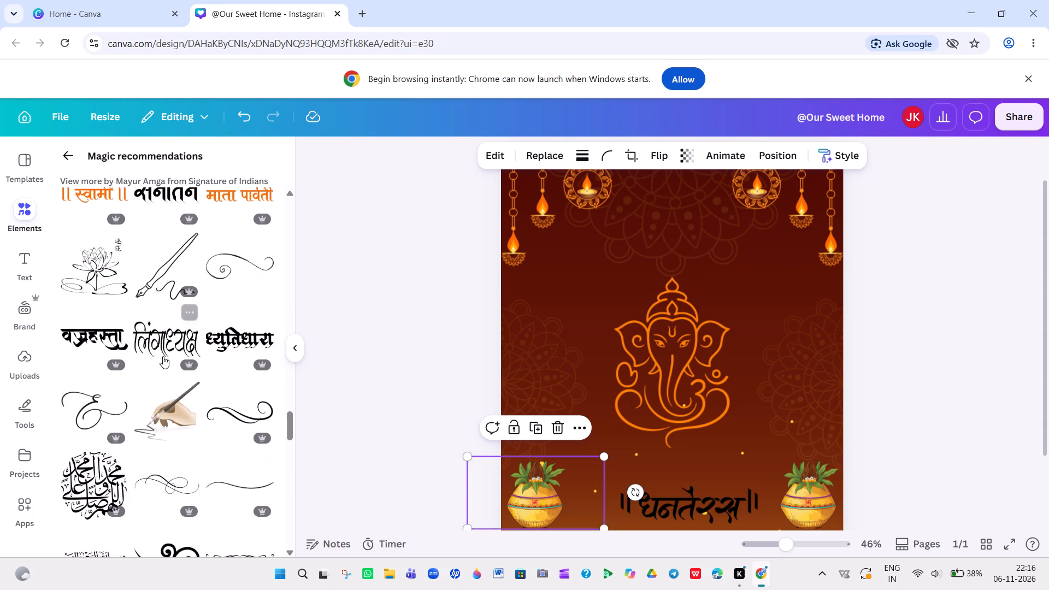
pyautogui.scroll(-3, 163, 356)
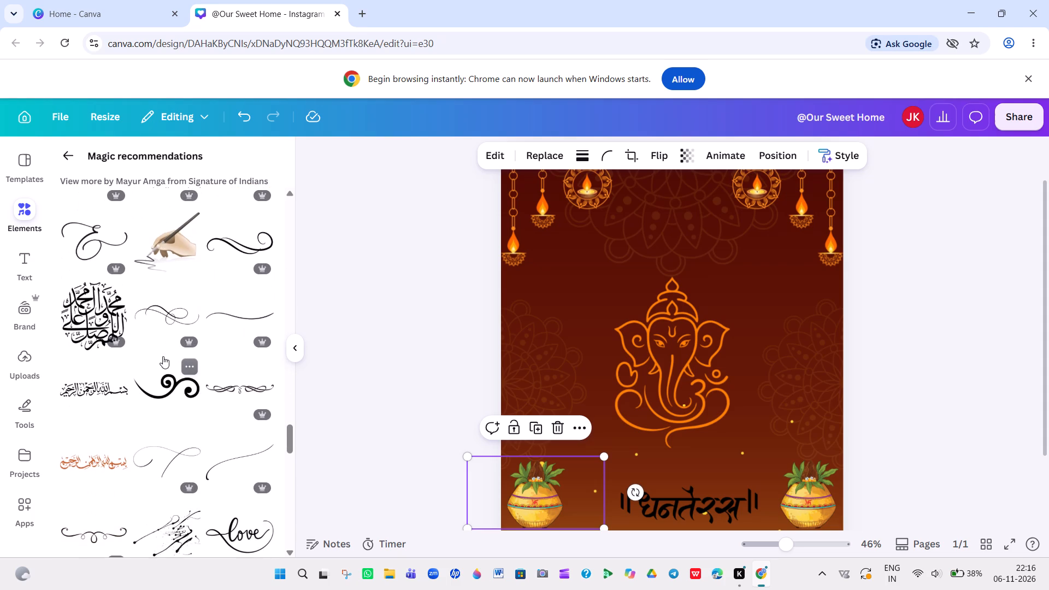
pyautogui.scroll(-2, 163, 356)
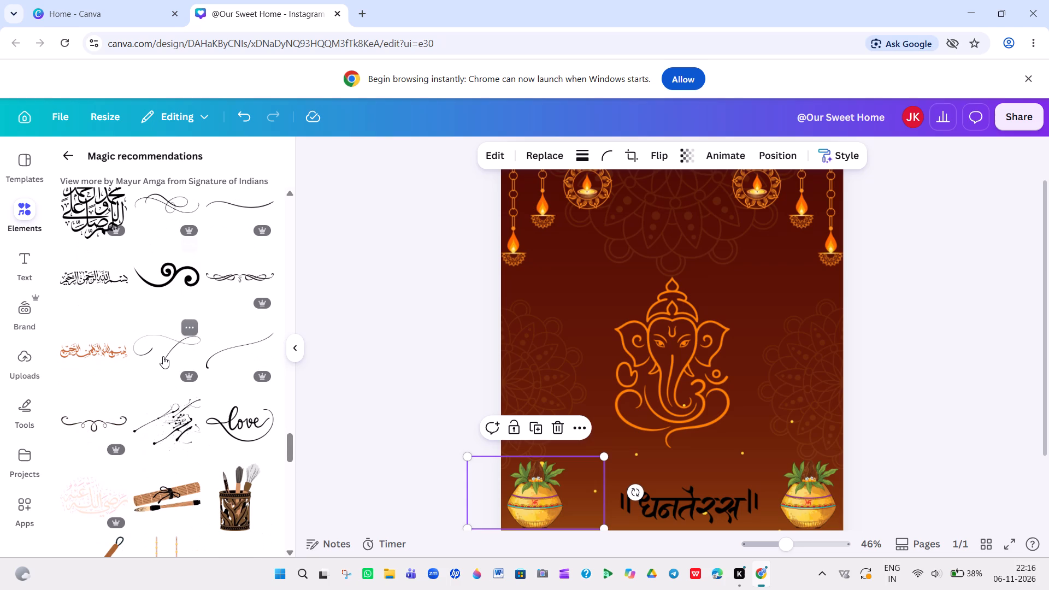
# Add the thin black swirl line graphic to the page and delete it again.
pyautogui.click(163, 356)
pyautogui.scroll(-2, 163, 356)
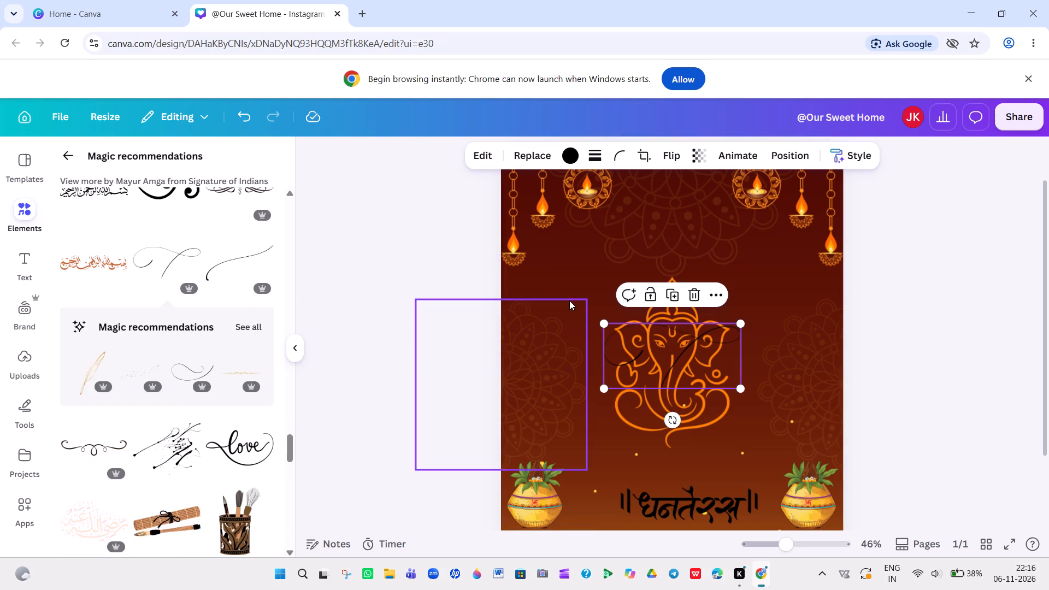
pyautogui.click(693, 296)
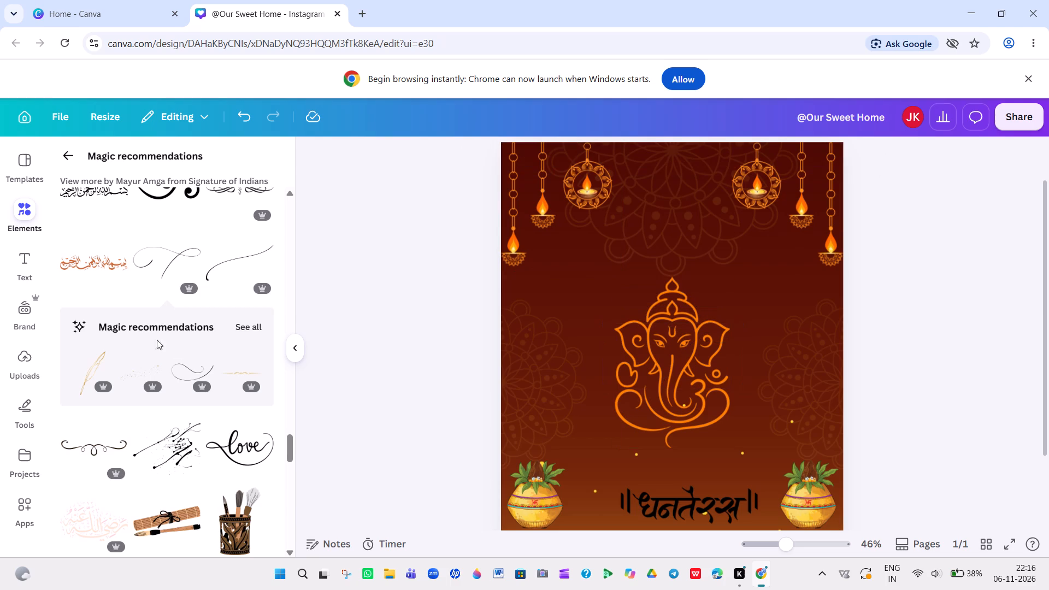
# Find the graphic of three decorated clay pots filled with gold coins in the recommendations and add it to the page.
pyautogui.scroll(-1, 140, 317)
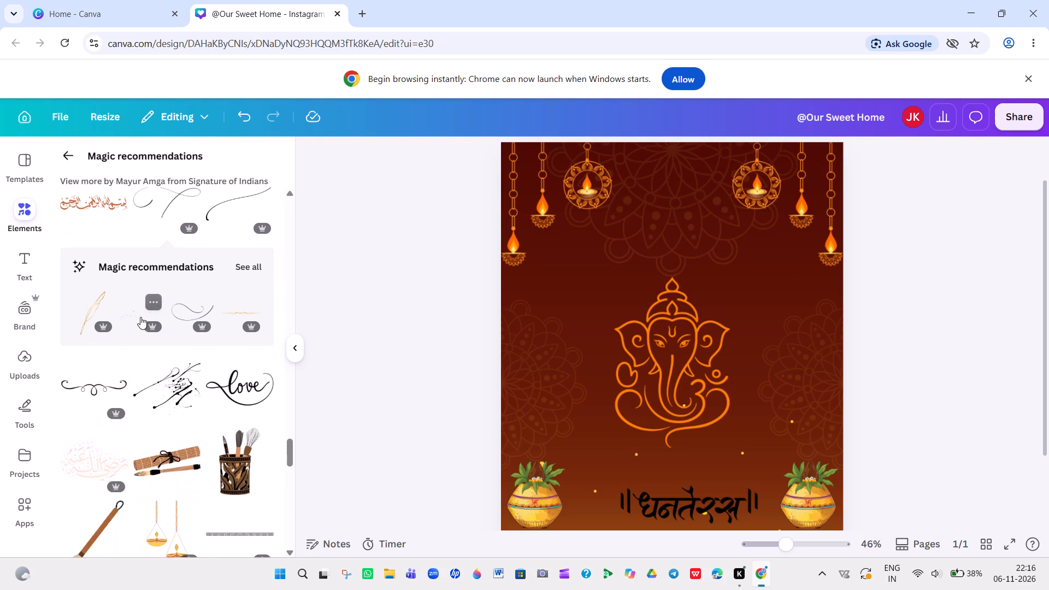
pyautogui.scroll(-4, 140, 317)
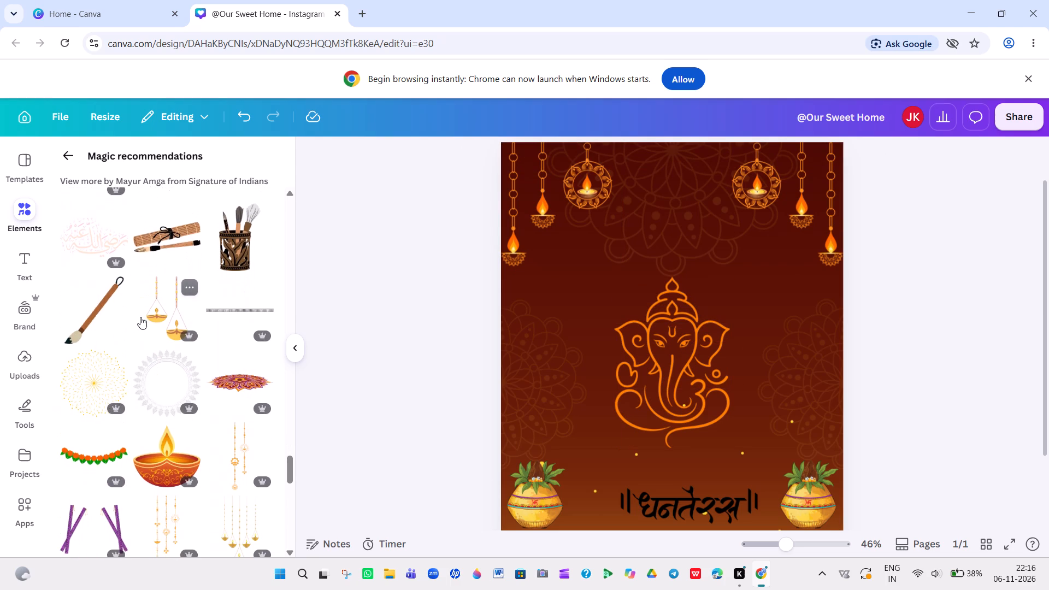
pyautogui.scroll(-6, 140, 317)
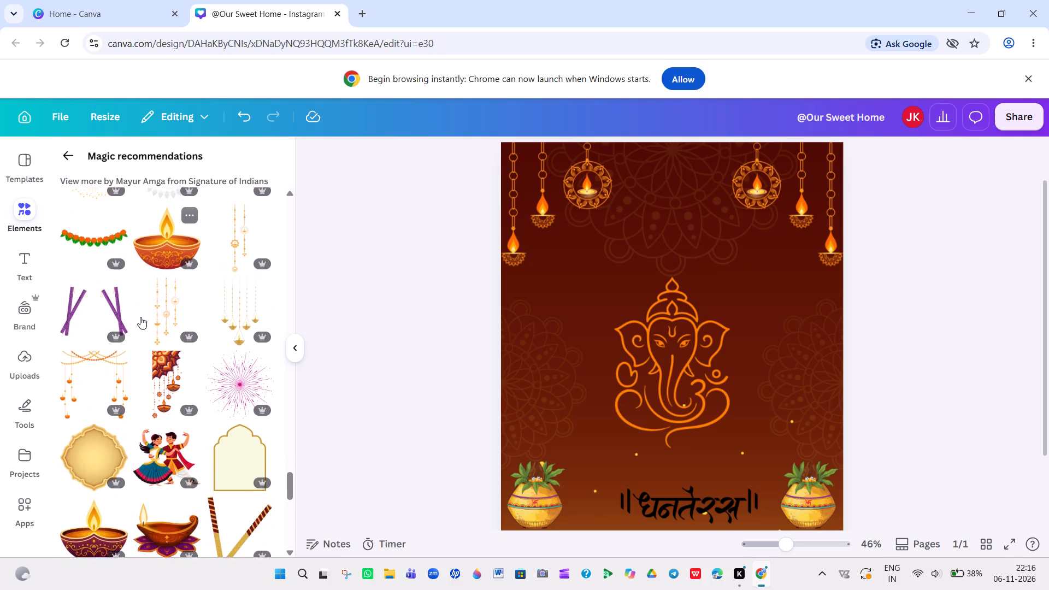
pyautogui.scroll(-3, 140, 317)
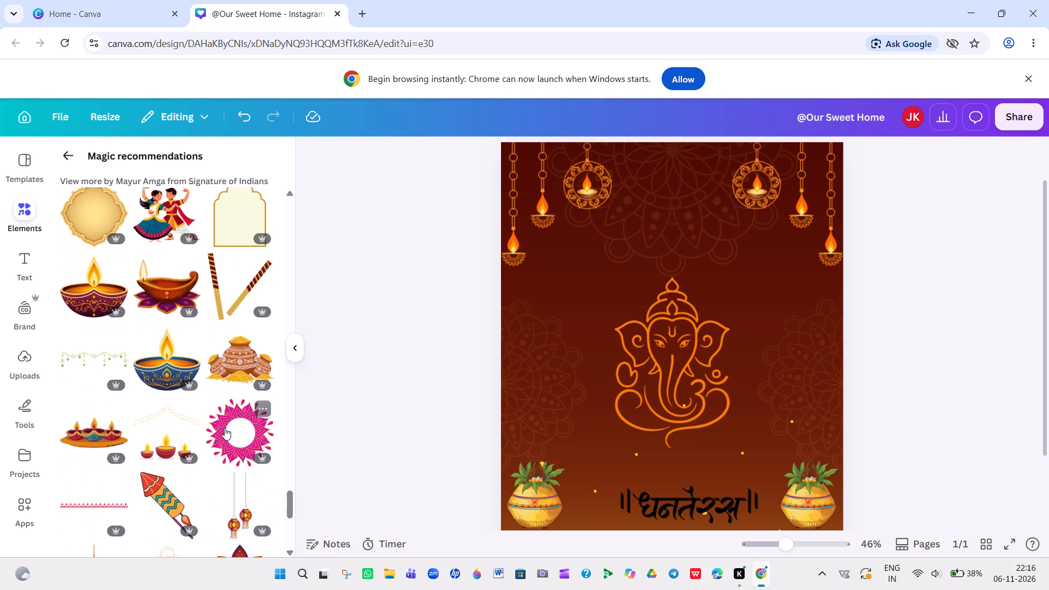
pyautogui.click(234, 358)
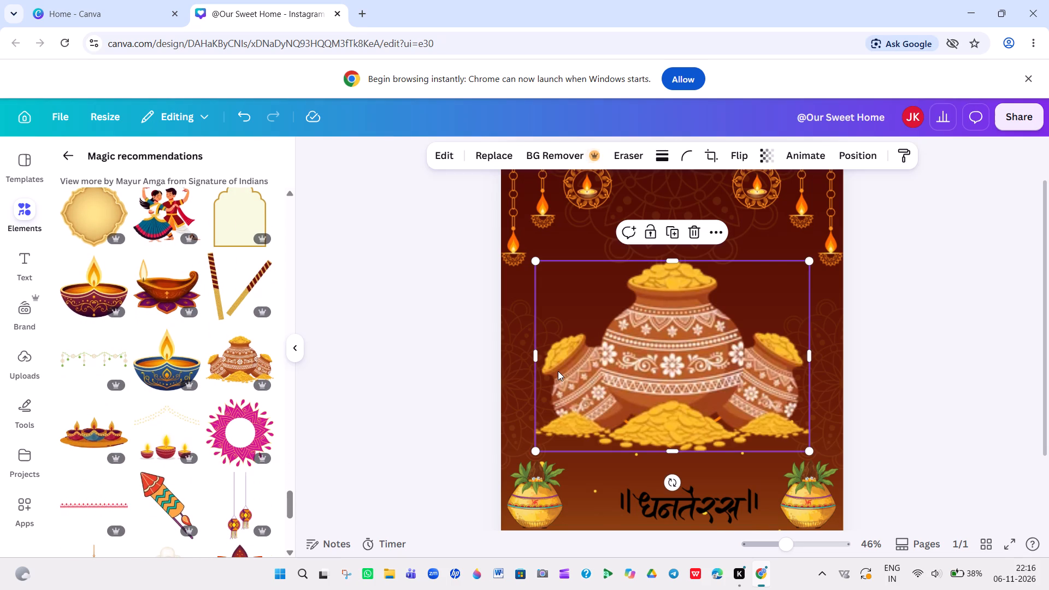
# Shrink the coin-filled pots graphic proportionally to roughly a quarter of the page's width.
pyautogui.click(558, 371)
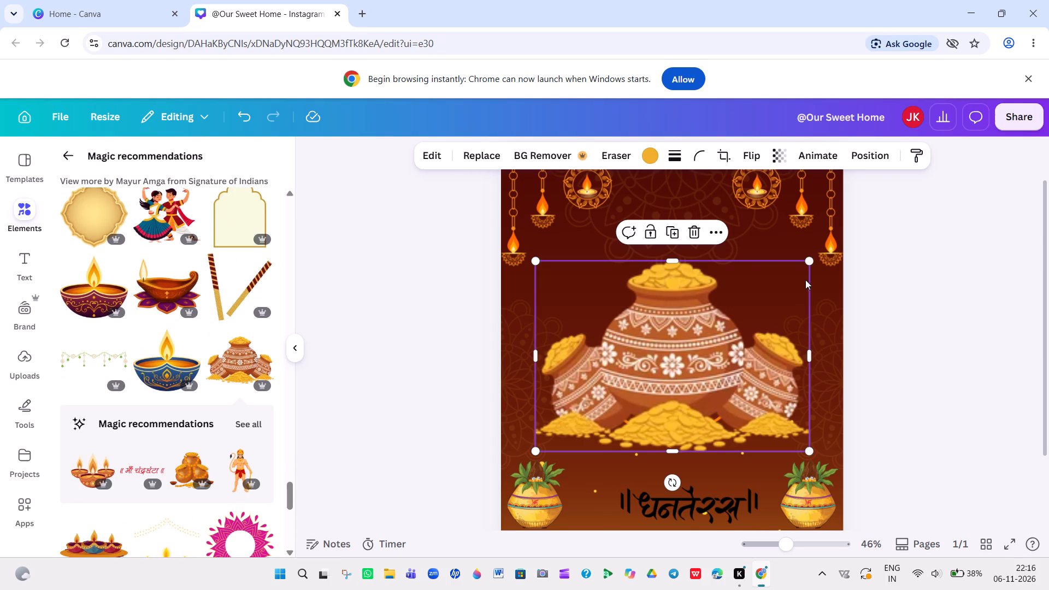
pyautogui.click(807, 267)
pyautogui.moveTo(809, 262); pyautogui.dragTo(661, 425)
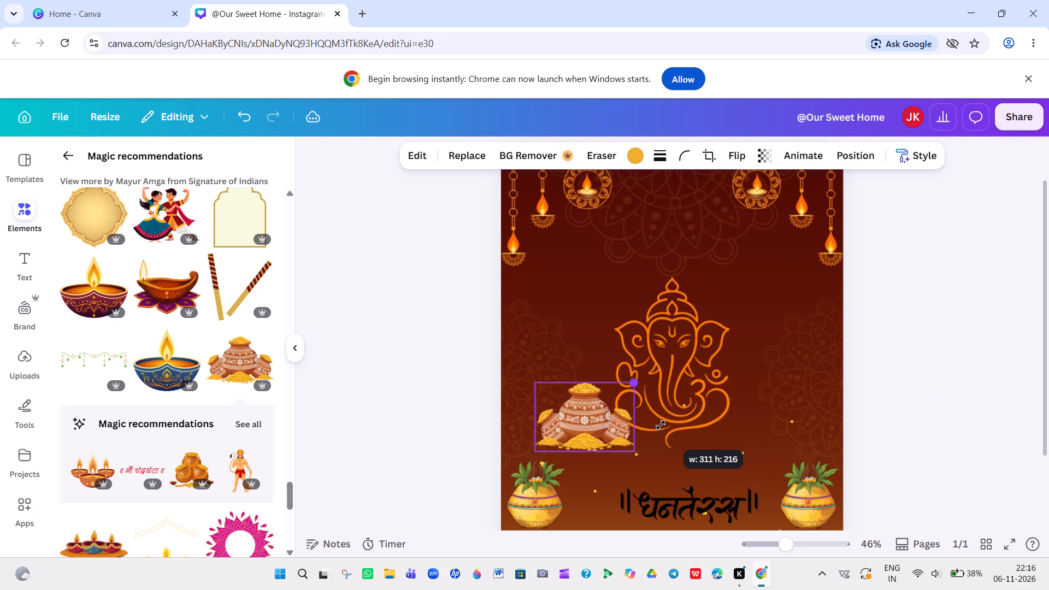
pyautogui.moveTo(661, 425); pyautogui.dragTo(637, 425)
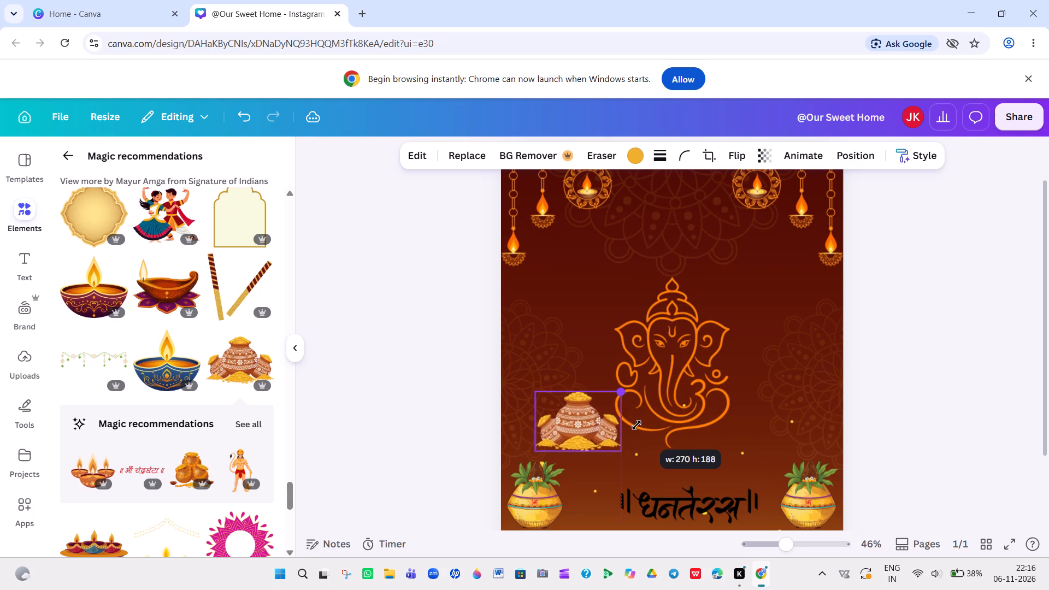
pyautogui.moveTo(637, 425); pyautogui.dragTo(635, 424)
# Move the black ॥धनतेरस॥ lettering off the page, clearing the space between the two kalash pots.
pyautogui.moveTo(711, 506); pyautogui.dragTo(380, 400)
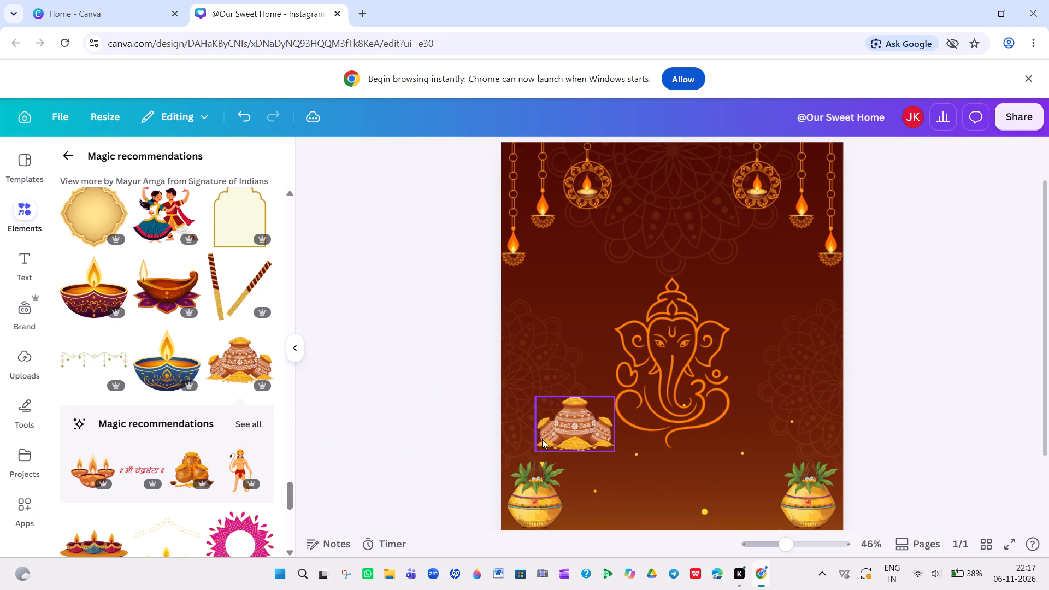
# Place the coin-filled pots graphic midway between the two kalash pots near the page's bottom edge, centred below Ganesha.
pyautogui.moveTo(546, 439); pyautogui.dragTo(643, 509)
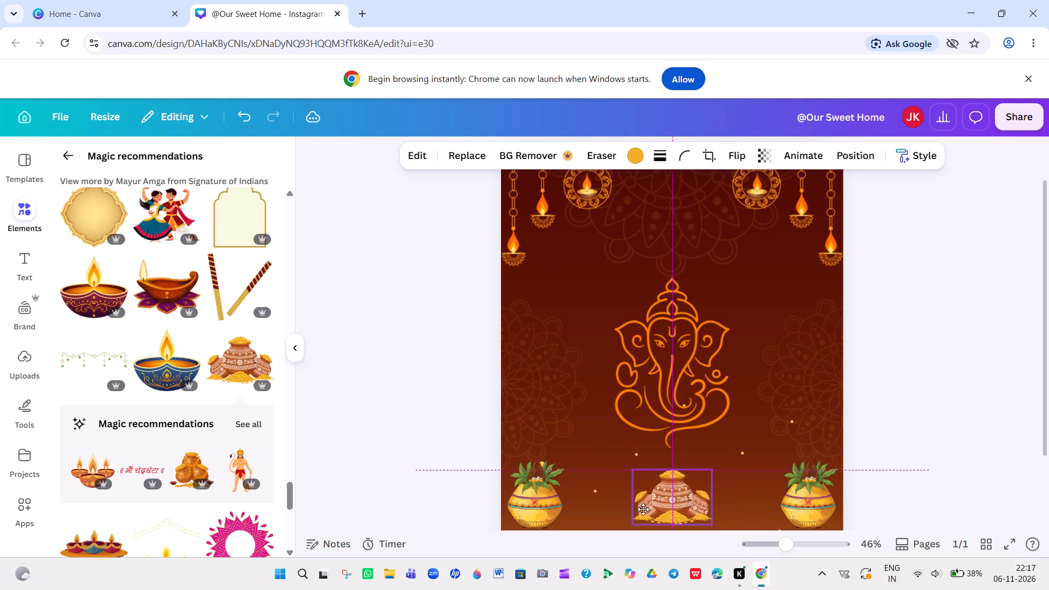
pyautogui.moveTo(643, 509); pyautogui.dragTo(643, 509)
# Enlarge the coin-filled pots graphic to about 300 wide and extend its frame slightly upward toward the Ganesha artwork.
pyautogui.moveTo(711, 493); pyautogui.dragTo(724, 493)
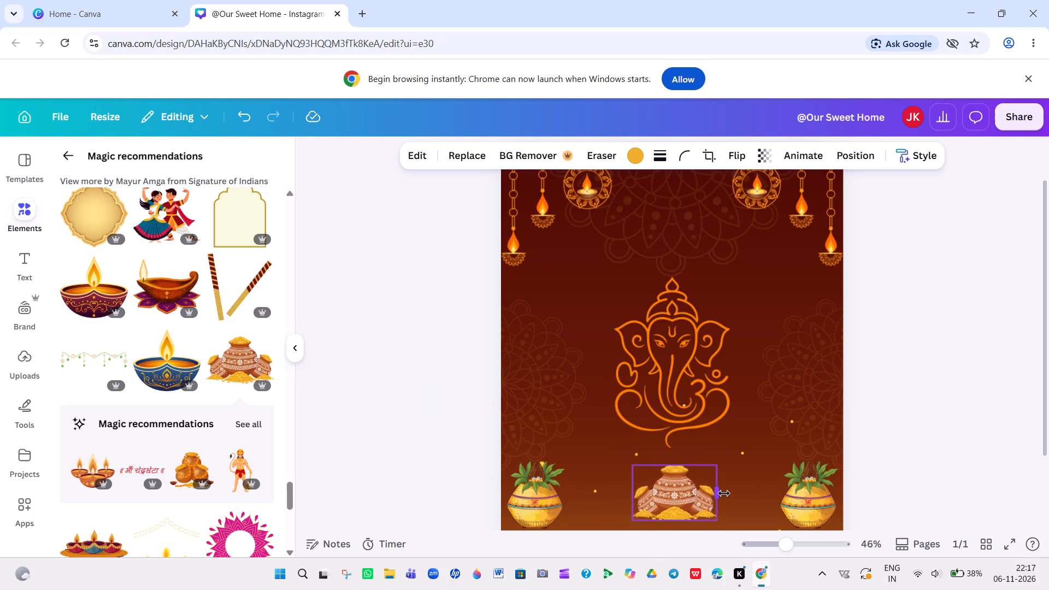
pyautogui.moveTo(724, 493); pyautogui.dragTo(716, 487)
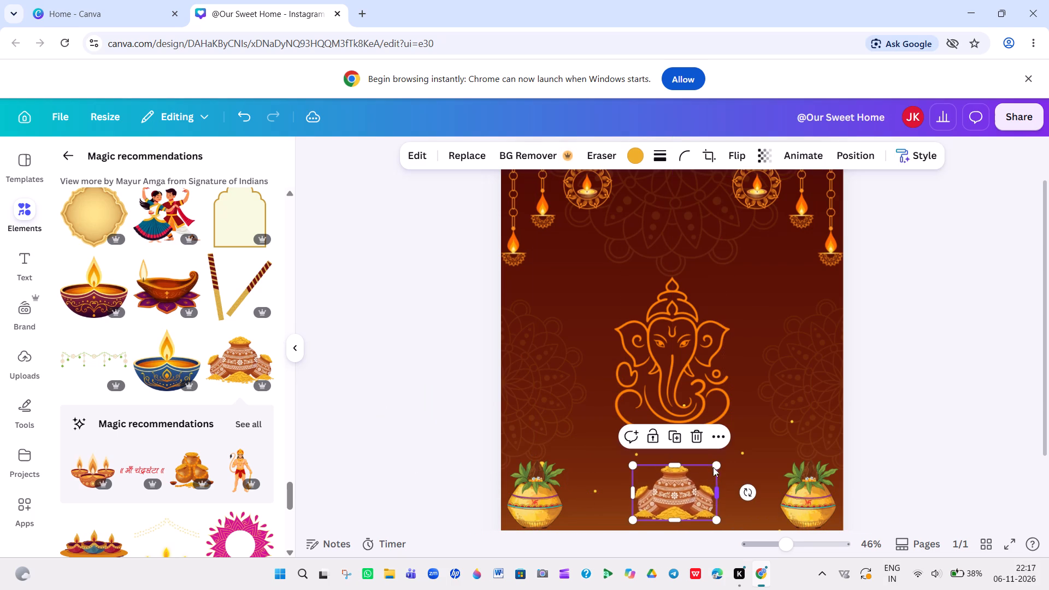
pyautogui.moveTo(718, 460); pyautogui.dragTo(735, 458)
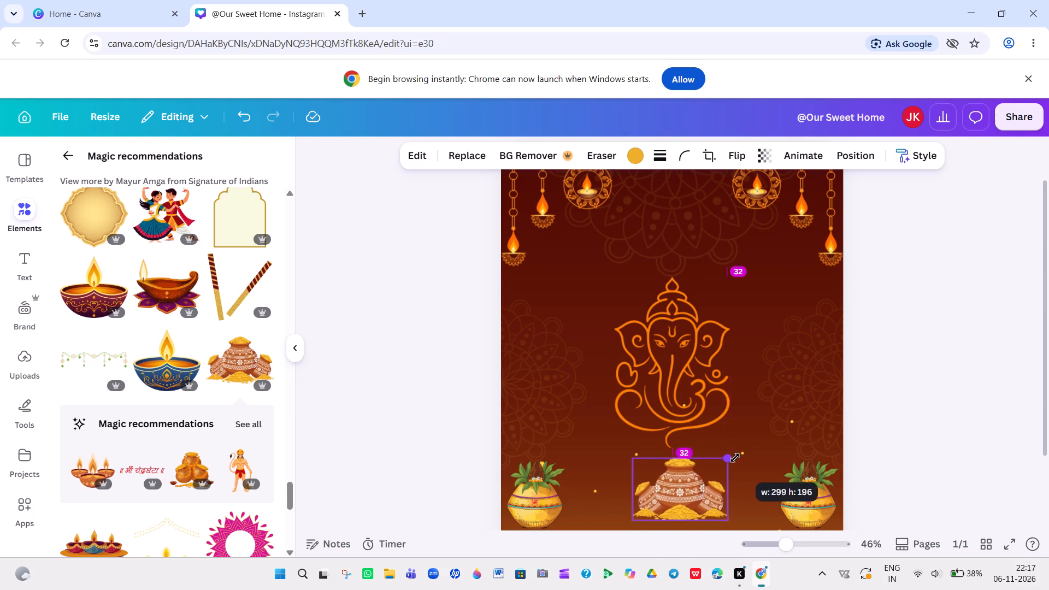
pyautogui.moveTo(735, 458); pyautogui.dragTo(735, 458)
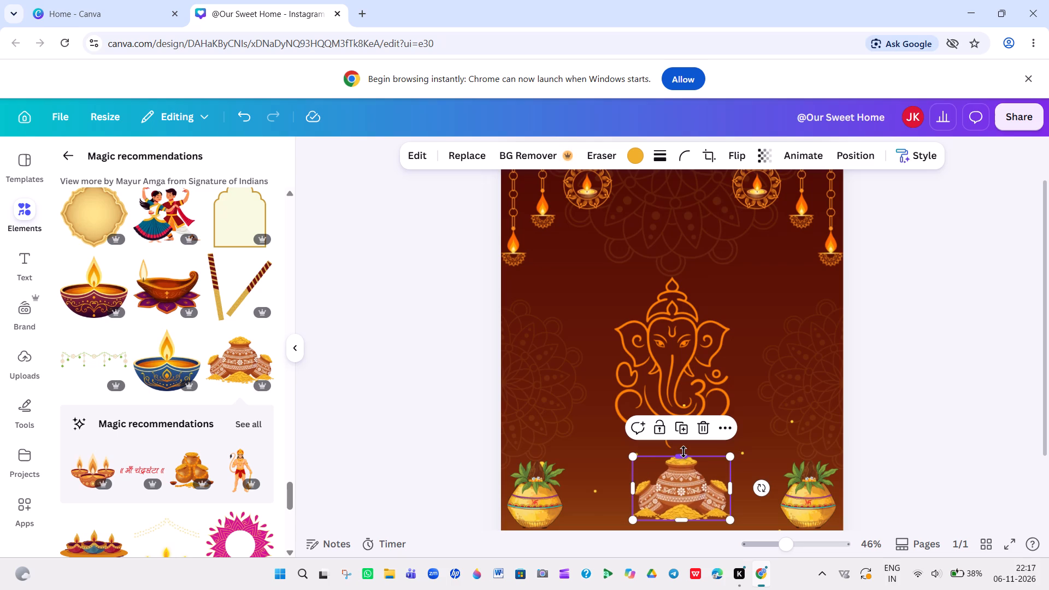
pyautogui.moveTo(683, 452); pyautogui.dragTo(682, 444)
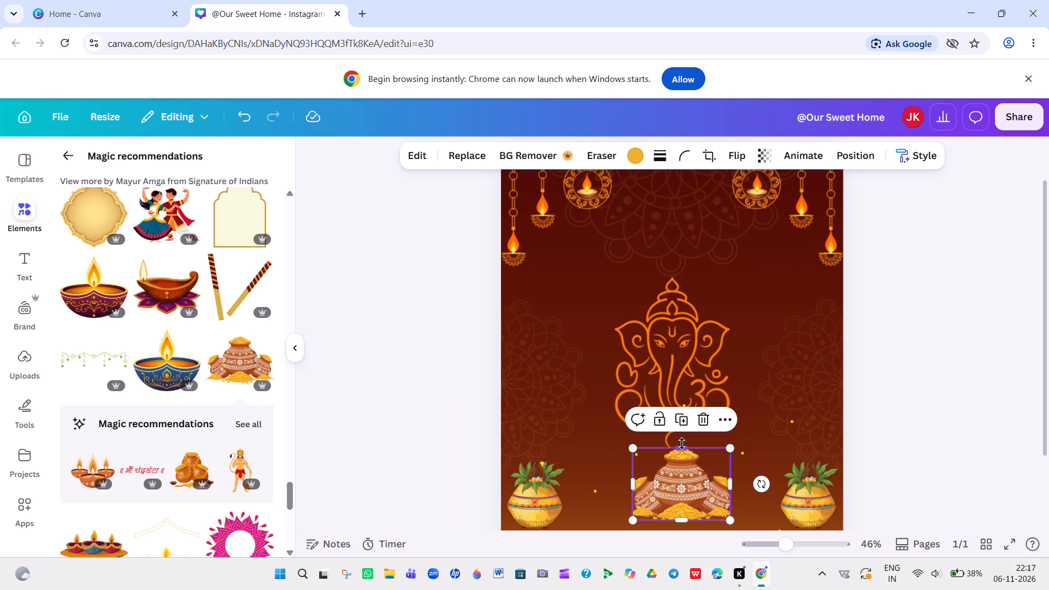
# Reposition the coin-filled pots image within its crop frame so the pots sit evenly between the frame's sides.
pyautogui.doubleClick(675, 497)
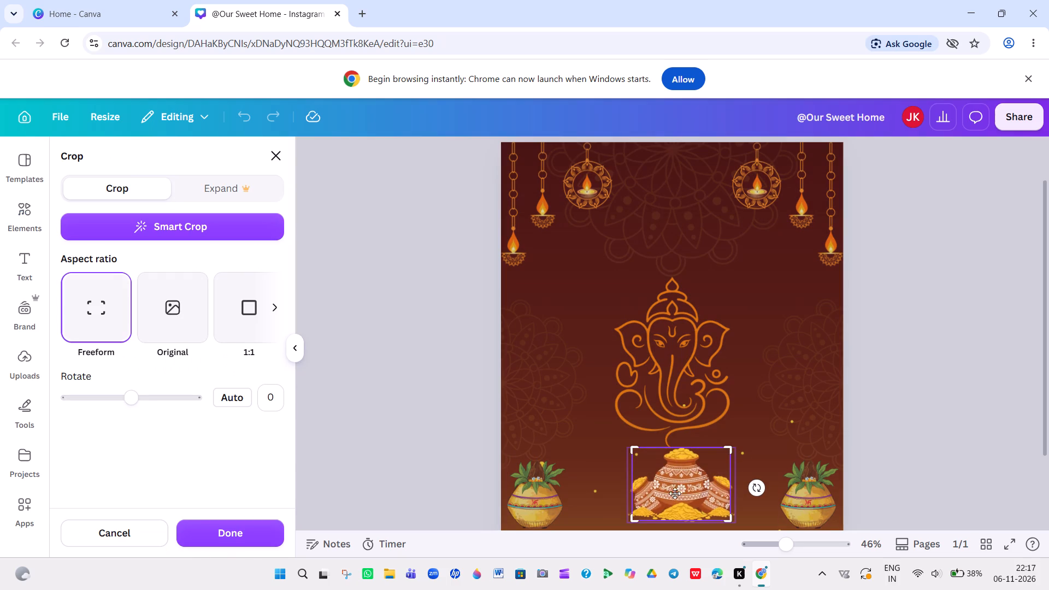
pyautogui.moveTo(674, 485); pyautogui.dragTo(671, 512)
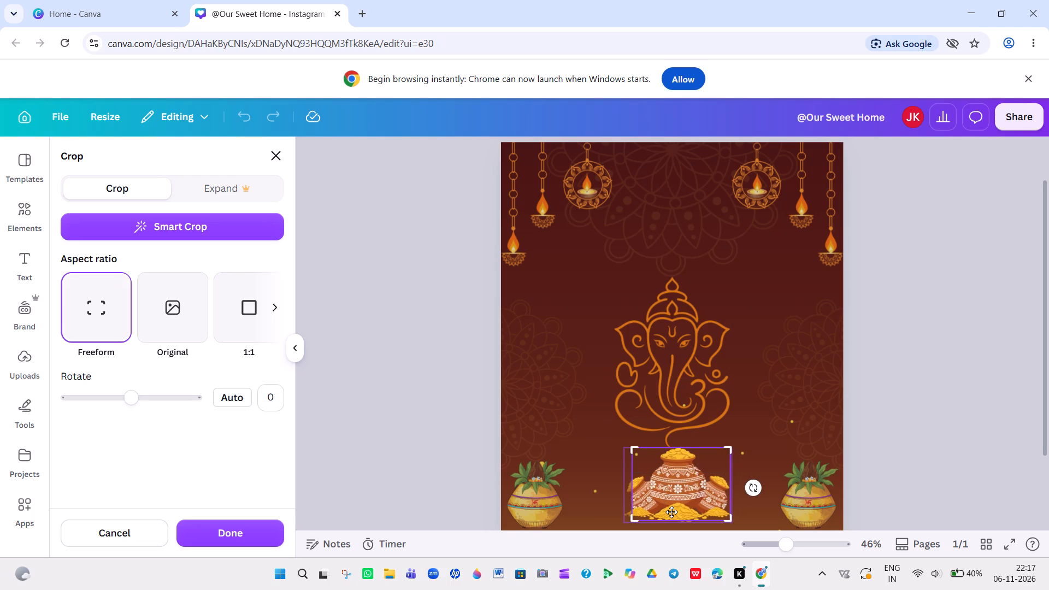
pyautogui.doubleClick(671, 512)
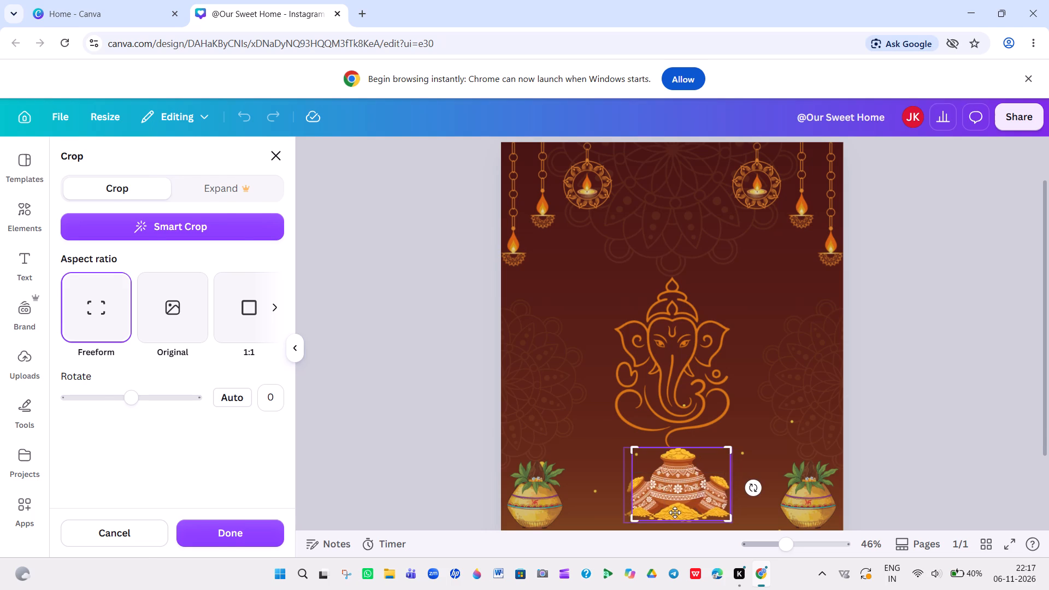
pyautogui.click(675, 512)
pyautogui.tripleClick(675, 512)
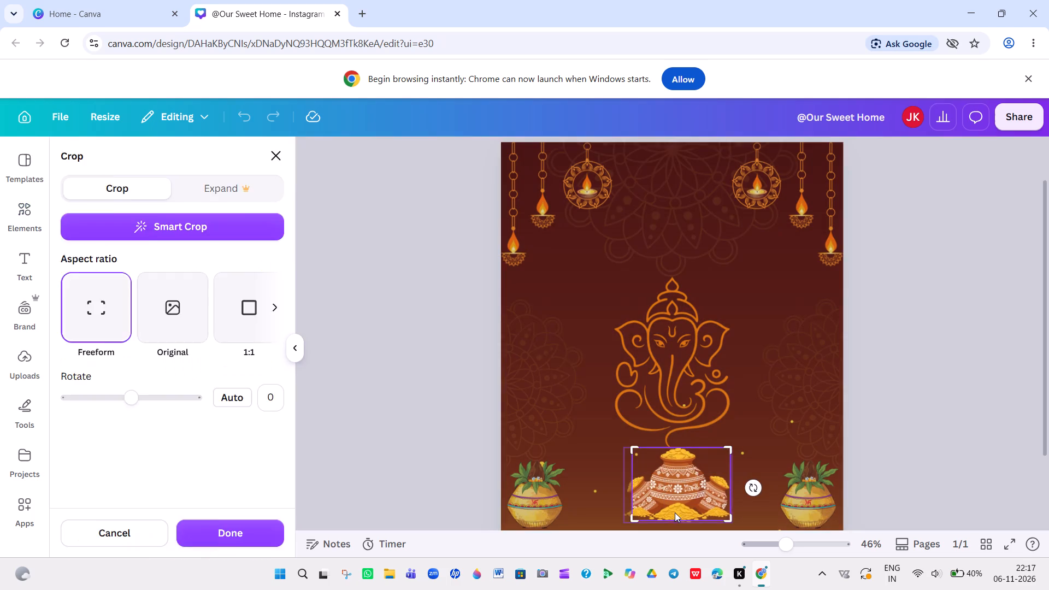
pyautogui.doubleClick(675, 505)
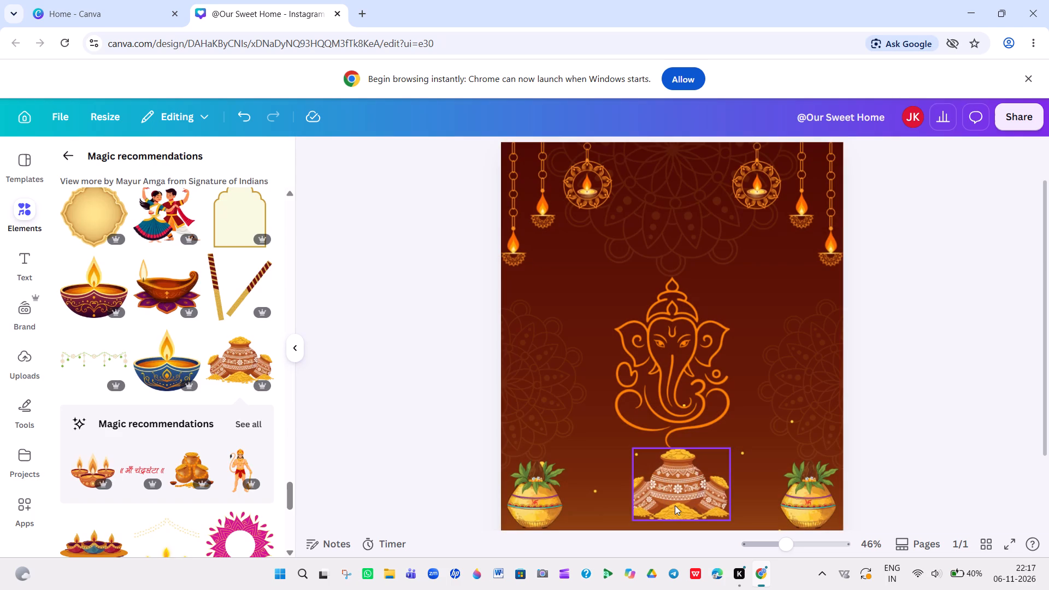
pyautogui.doubleClick(674, 498)
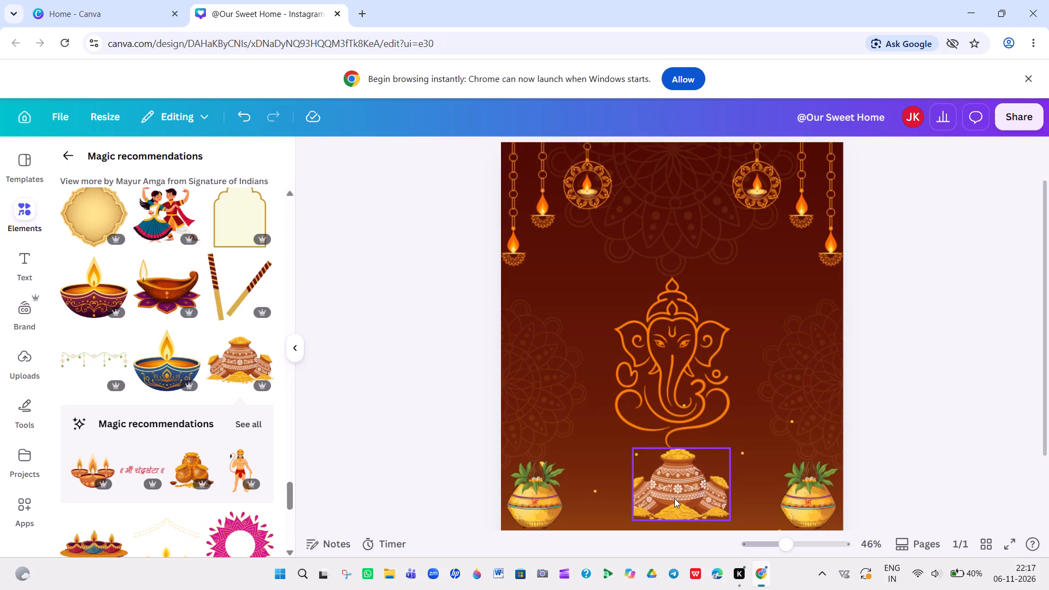
pyautogui.tripleClick(674, 498)
pyautogui.click(674, 498)
pyautogui.tripleClick(679, 498)
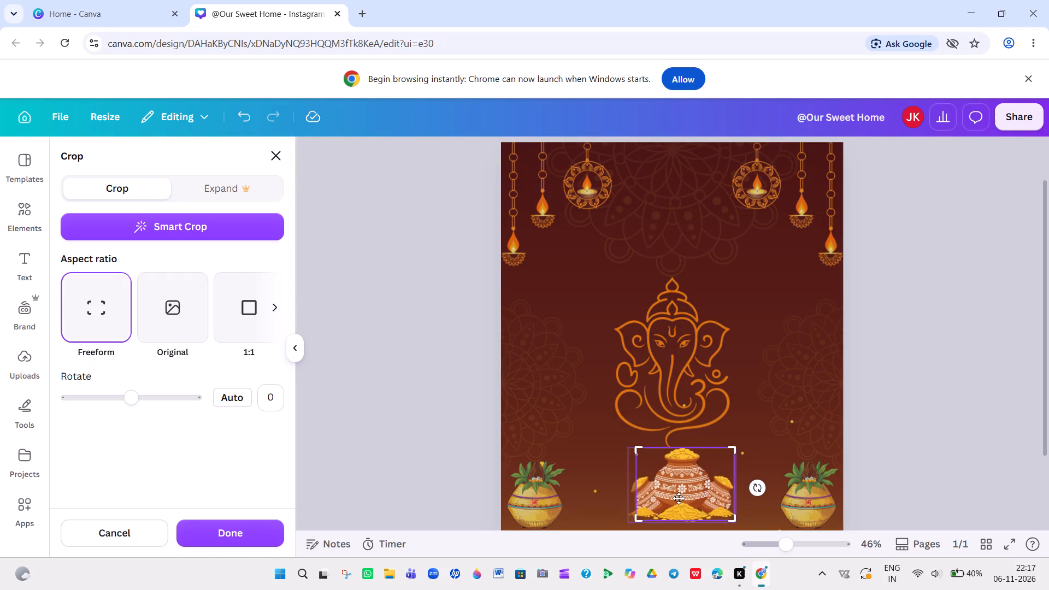
pyautogui.click(679, 498)
pyautogui.click(679, 498)
pyautogui.moveTo(679, 498); pyautogui.dragTo(691, 499)
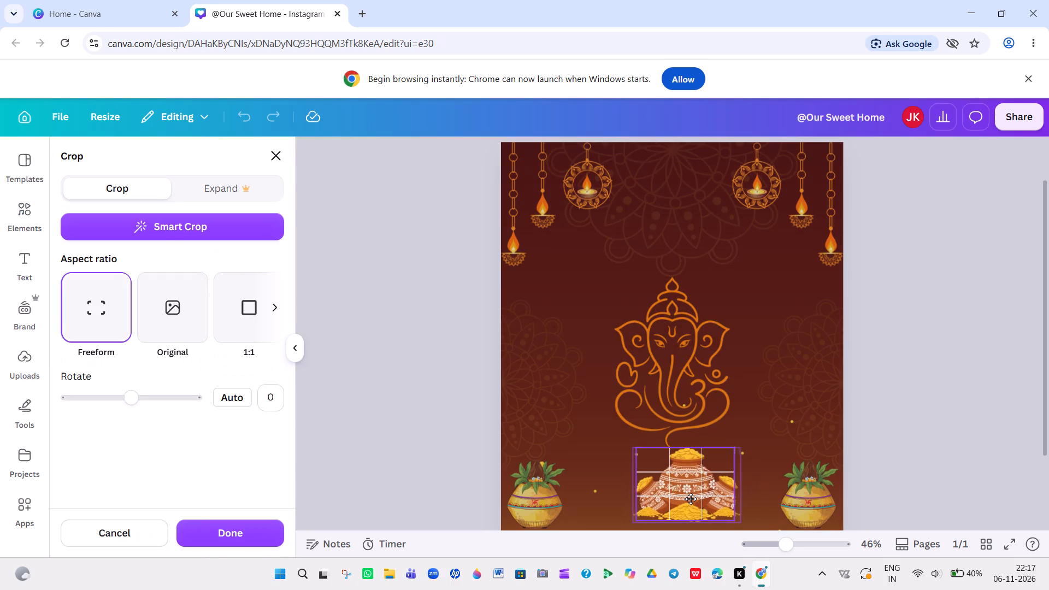
pyautogui.moveTo(691, 499); pyautogui.dragTo(688, 500)
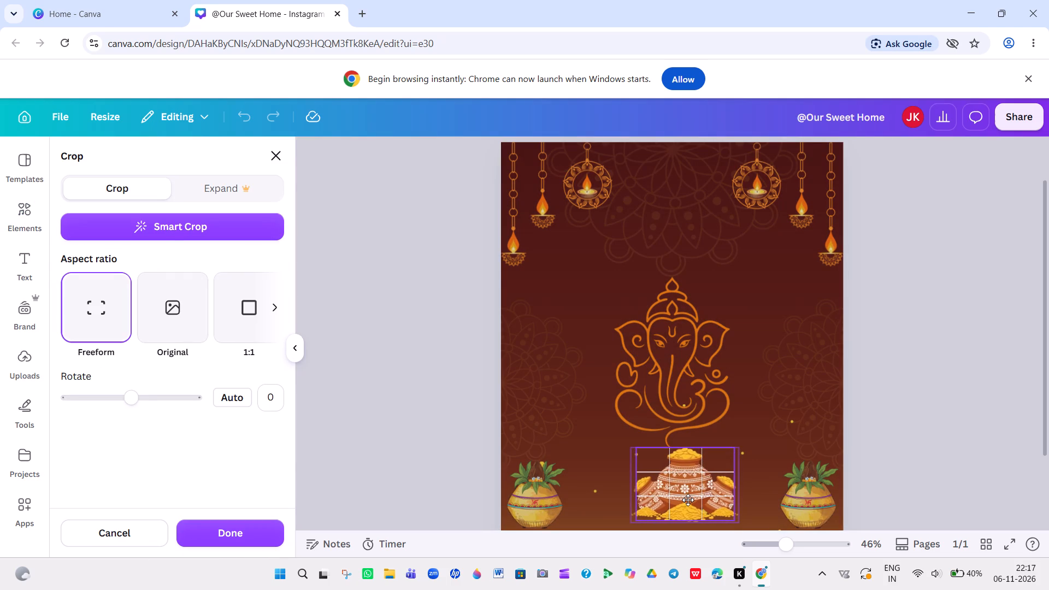
pyautogui.moveTo(688, 500); pyautogui.dragTo(688, 500)
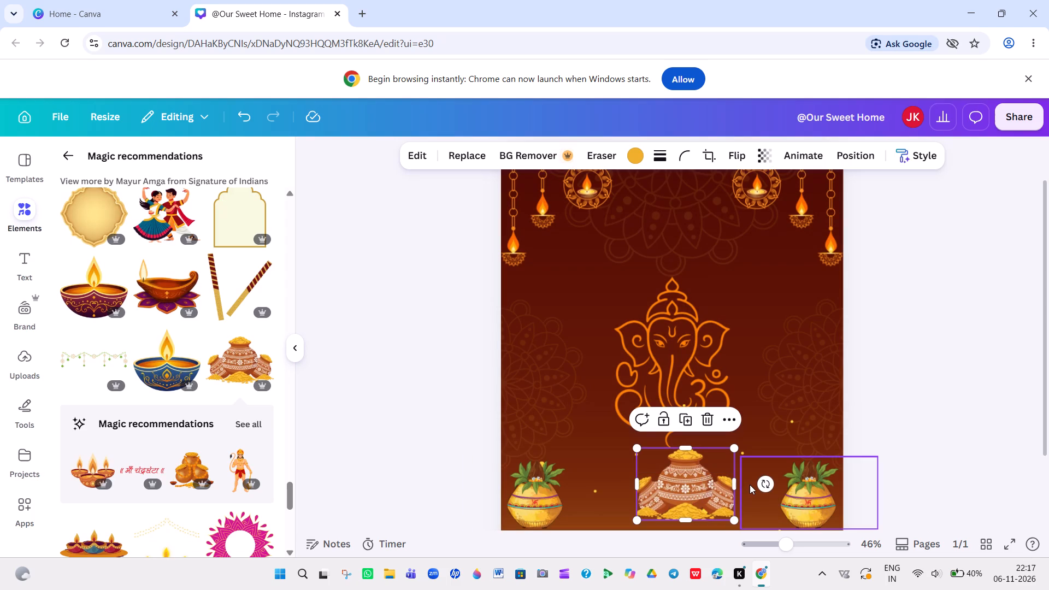
# Move the coin-filled pots graphic down to the page's bottom edge, centred below Ganesha with its base slightly past the edge.
pyautogui.click(757, 508)
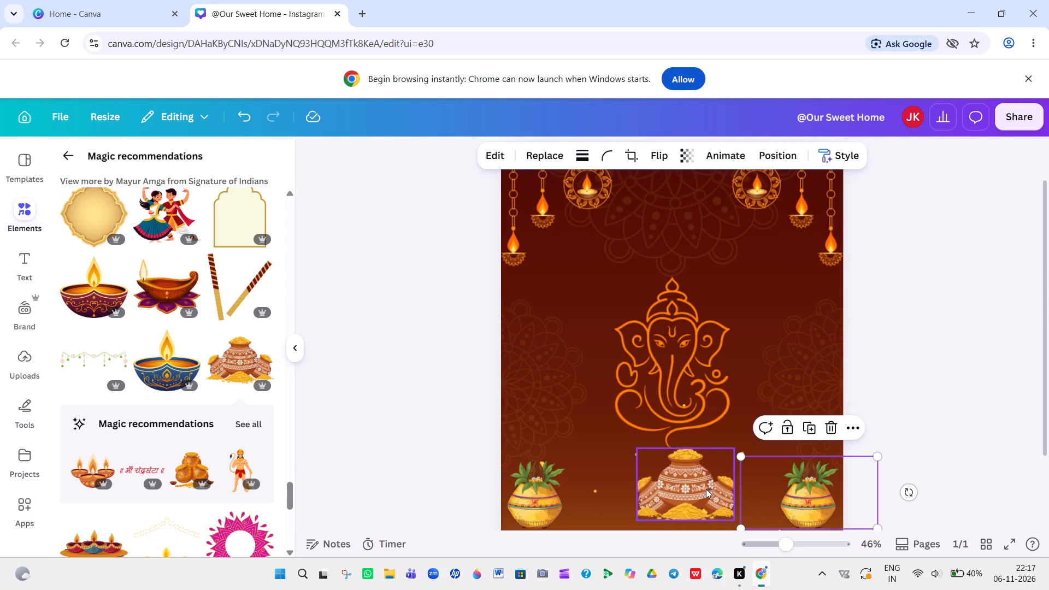
pyautogui.moveTo(704, 494); pyautogui.dragTo(701, 506)
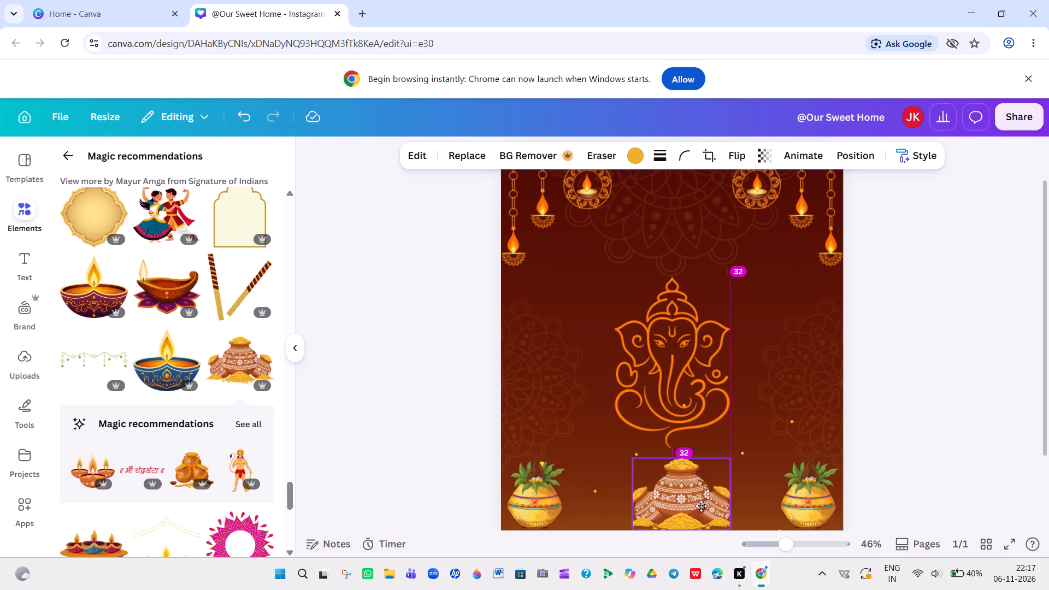
pyautogui.moveTo(701, 506); pyautogui.dragTo(694, 506)
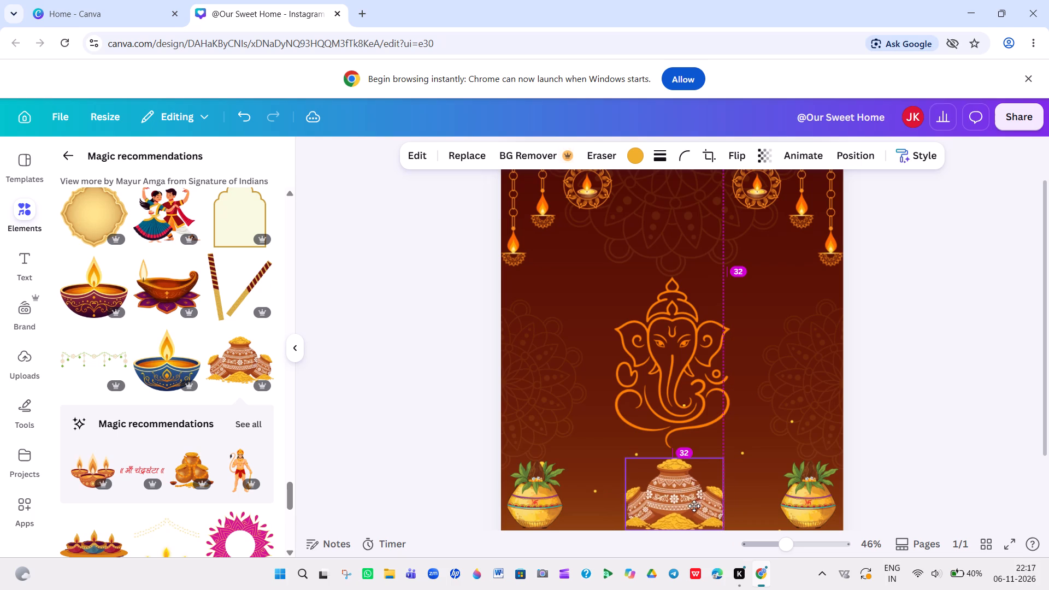
pyautogui.moveTo(694, 506); pyautogui.dragTo(696, 508)
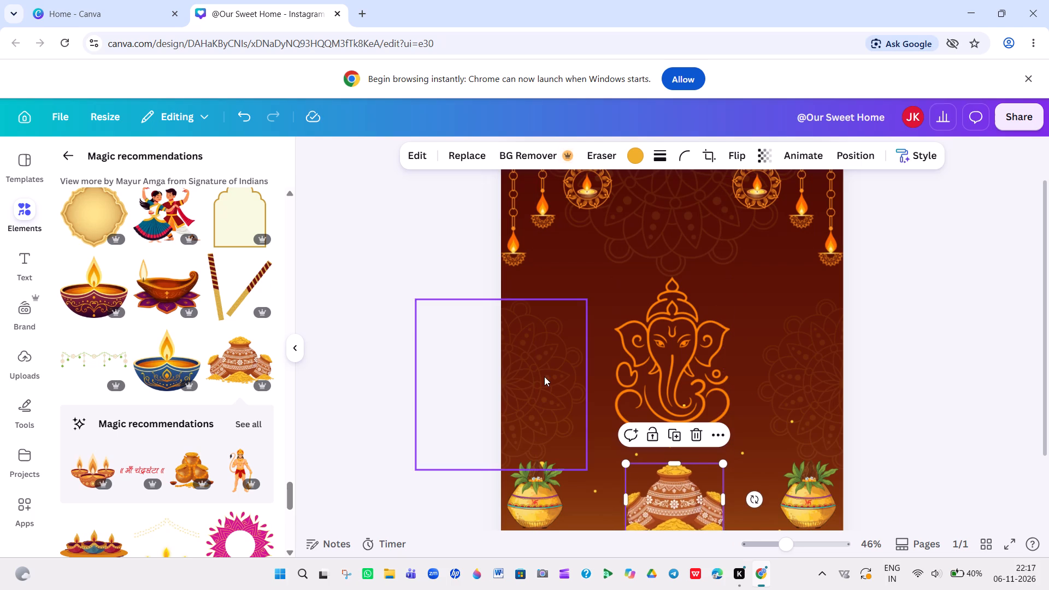
pyautogui.click(410, 401)
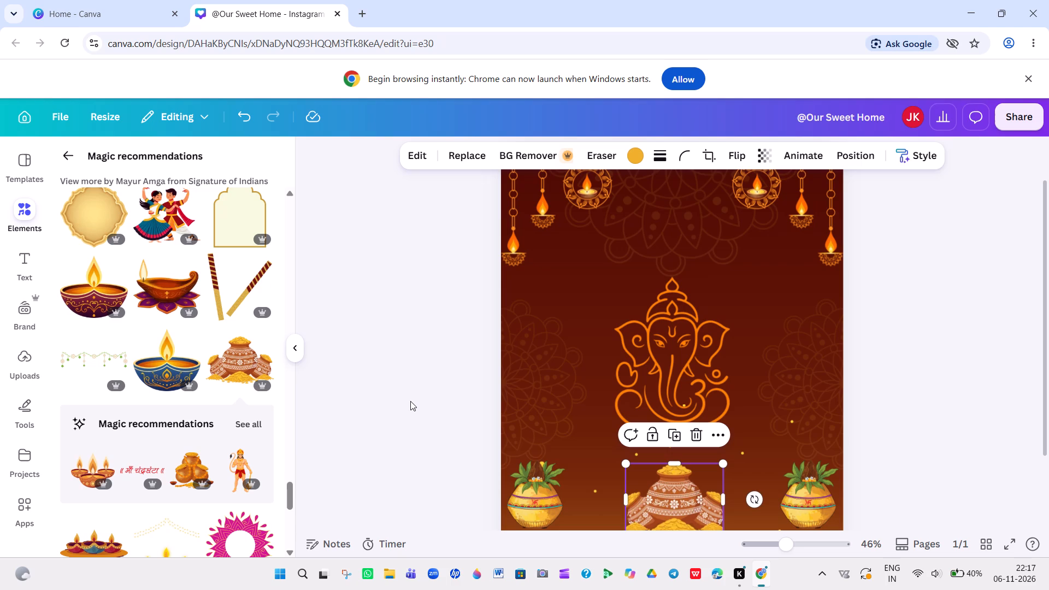
# Look through the recommended festive graphics for further Dhanteras artwork or lettering.
pyautogui.scroll(-1, 196, 406)
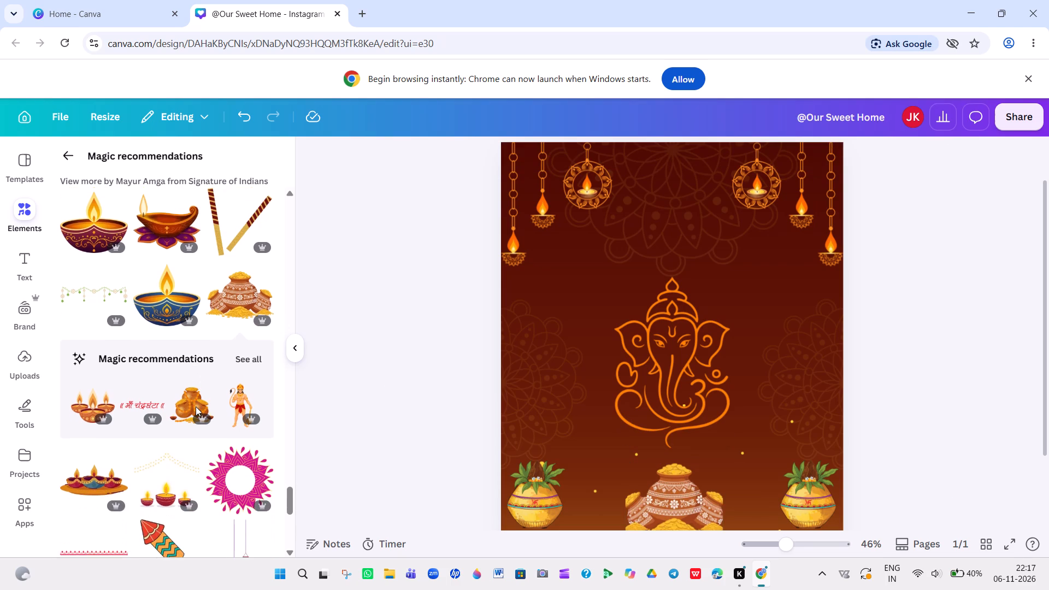
pyautogui.scroll(-6, 196, 406)
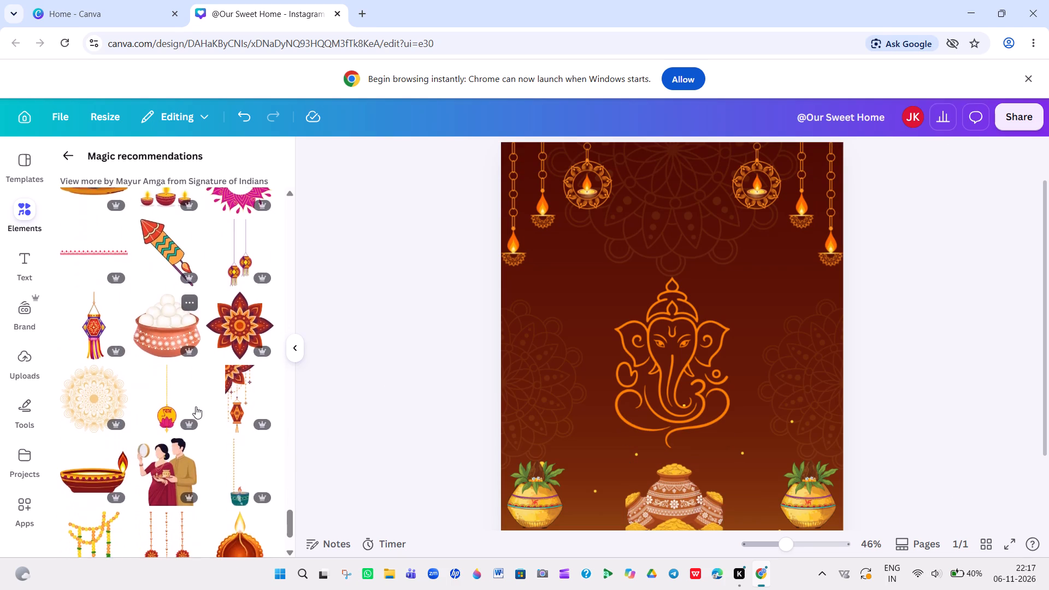
pyautogui.scroll(19, 196, 406)
pyautogui.scroll(10, 196, 406)
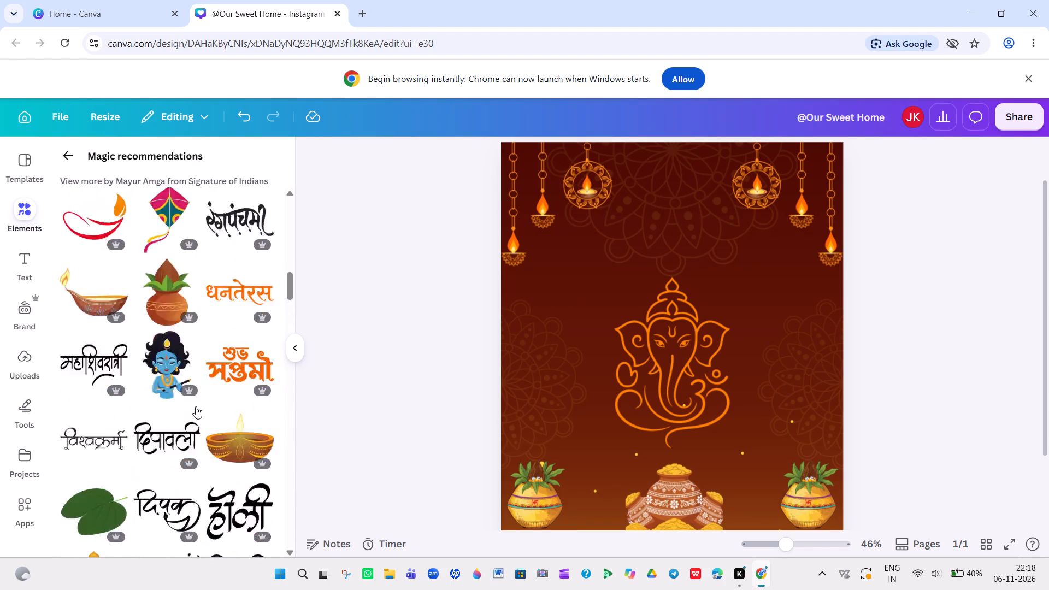
pyautogui.scroll(17, 196, 406)
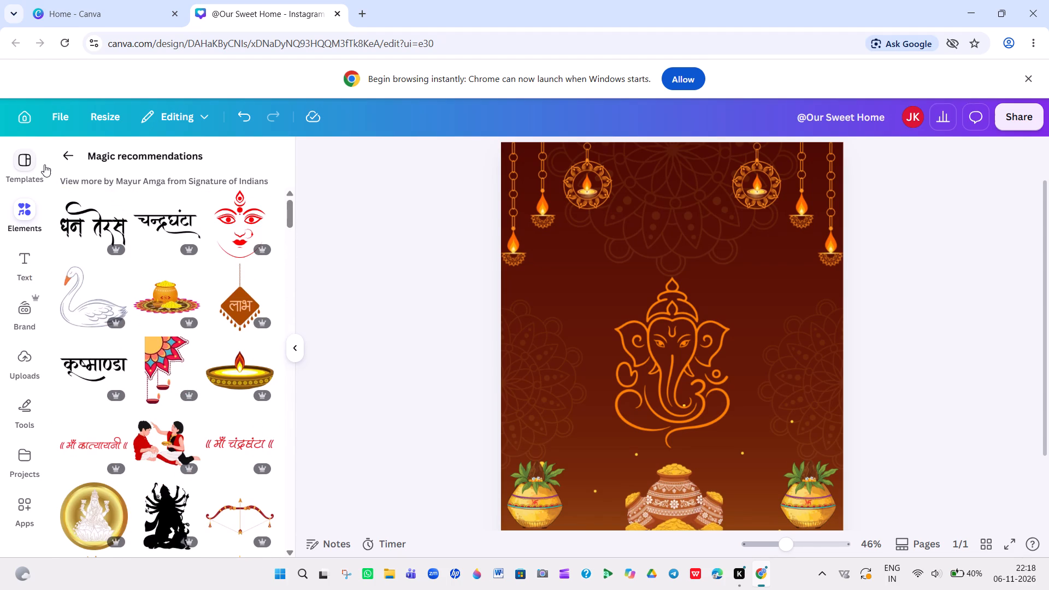
# Leave the recommendations and search the elements library for "happy dhanteras".
pyautogui.click(75, 161)
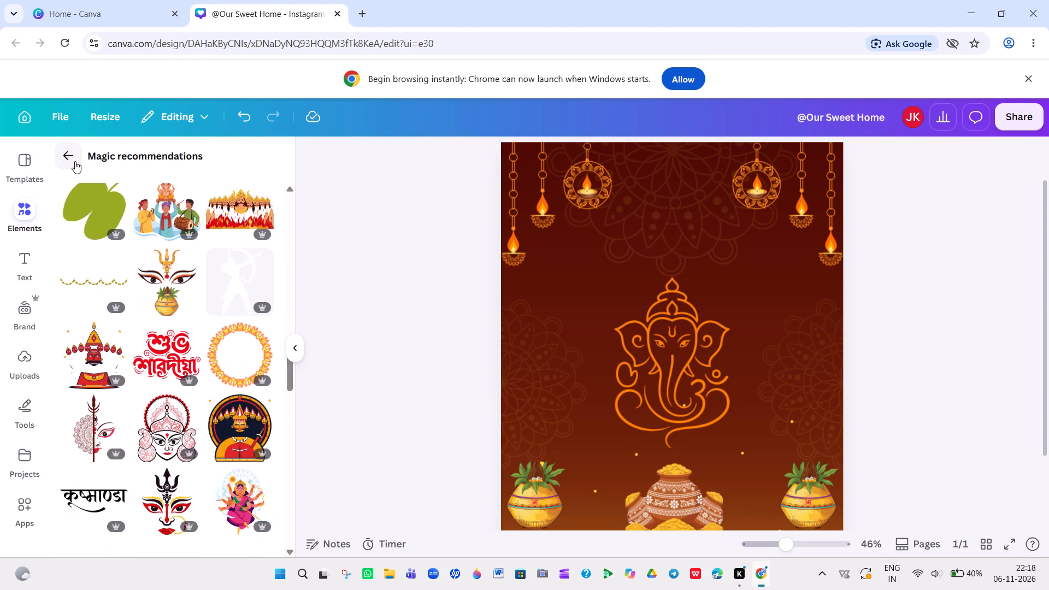
pyautogui.scroll(7, 75, 161)
pyautogui.click(61, 148)
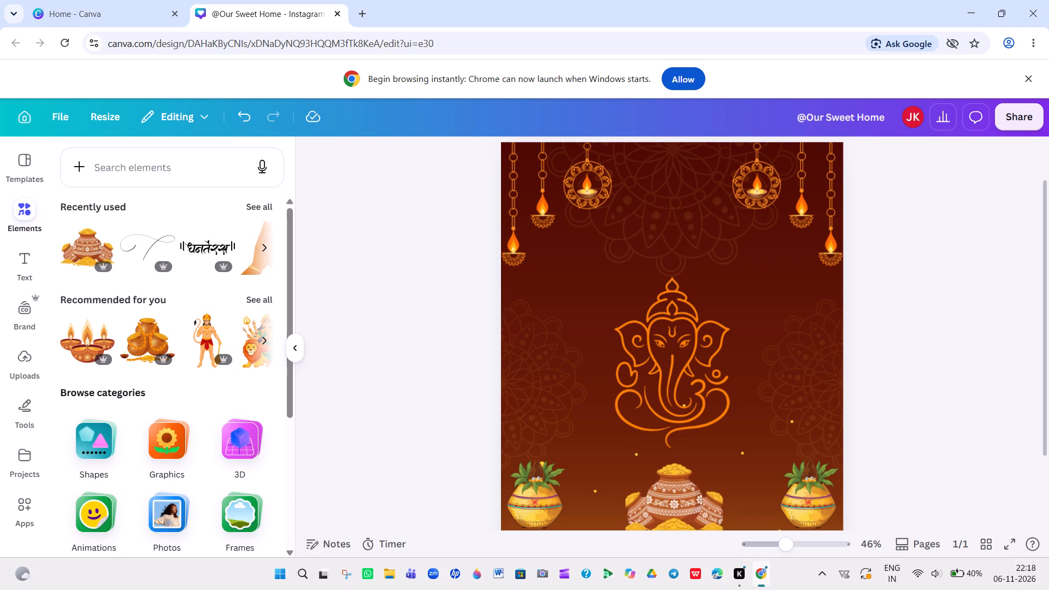
pyautogui.click(107, 167)
pyautogui.write('HAPP')
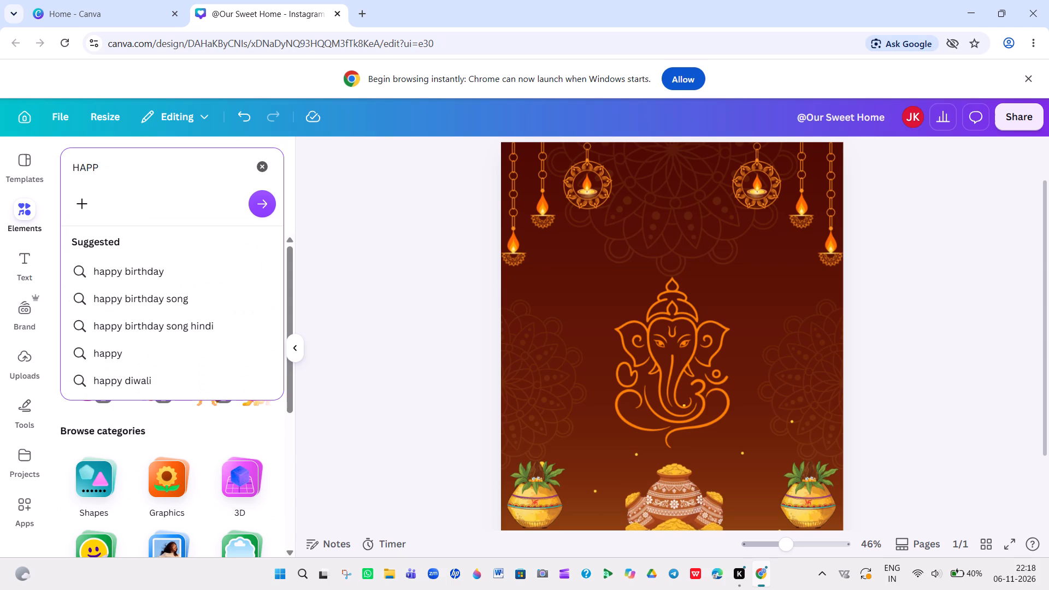
pyautogui.write('Y')
pyautogui.press('space')
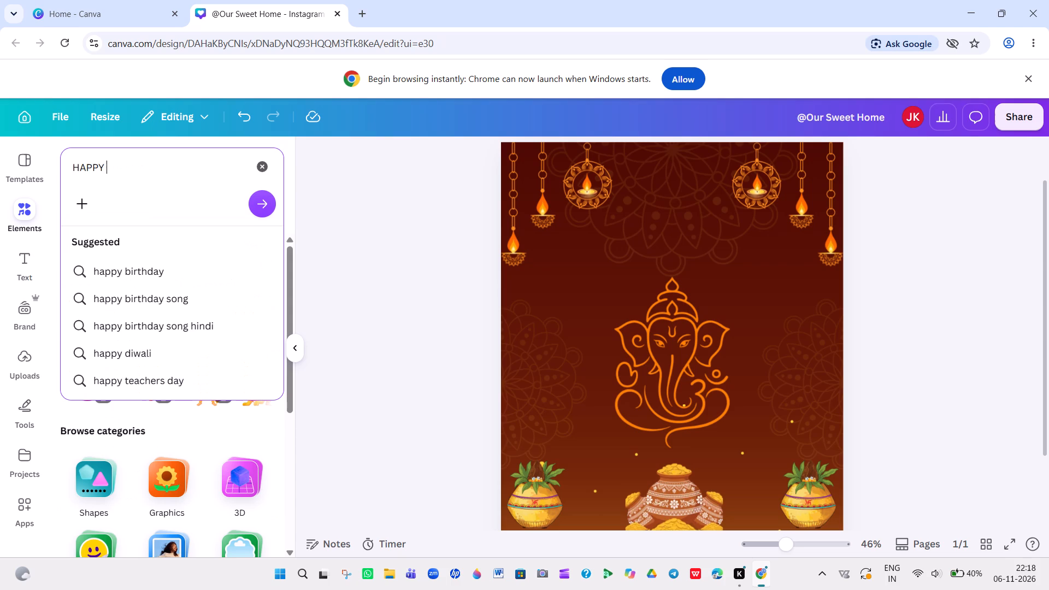
pyautogui.write('DHAN')
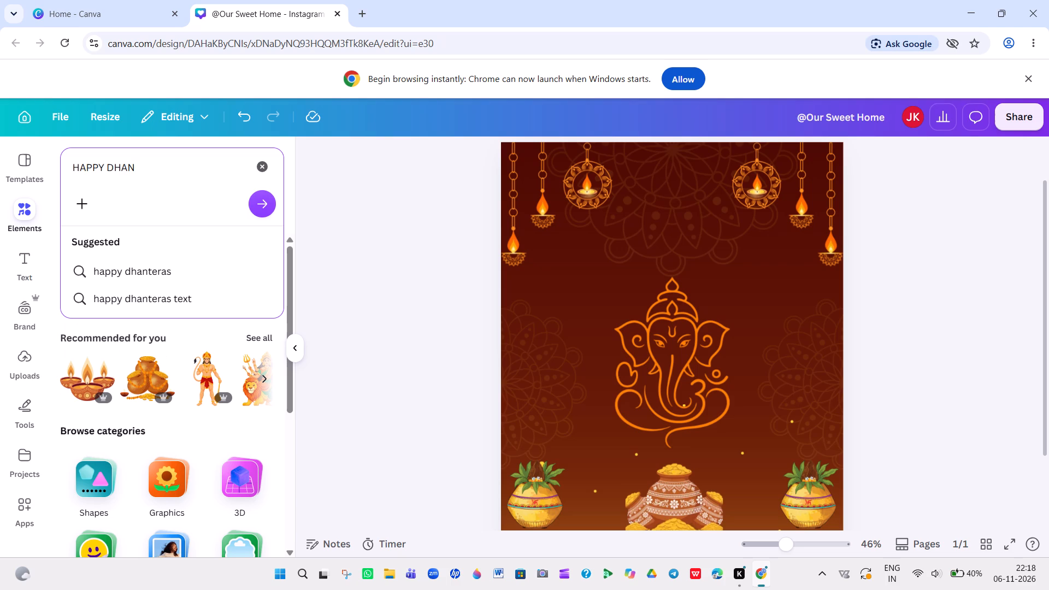
pyautogui.press('t')
pyautogui.write('ER')
pyautogui.write('AS')
pyautogui.press('space')
pyautogui.click(107, 267)
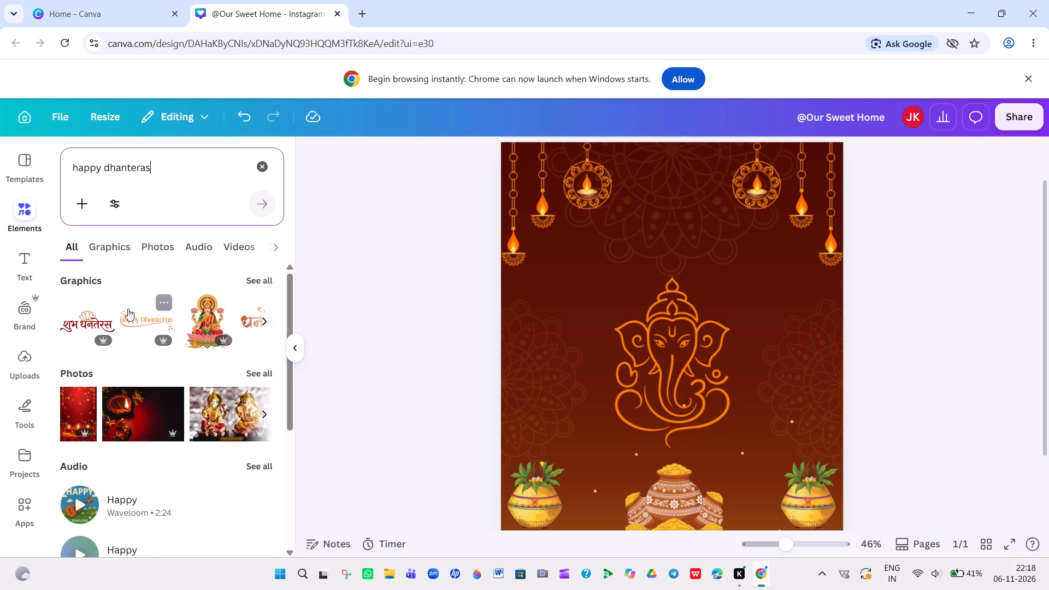
# Look through the full set of "happy dhanteras" graphics for suitable greeting lettering.
pyautogui.scroll(-2, 170, 350)
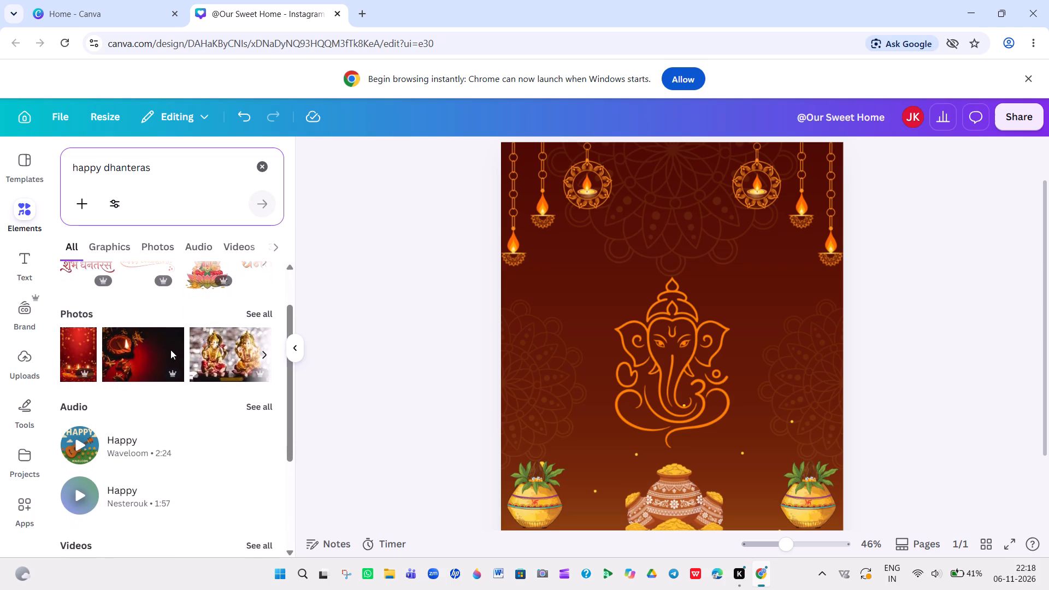
pyautogui.scroll(-5, 170, 350)
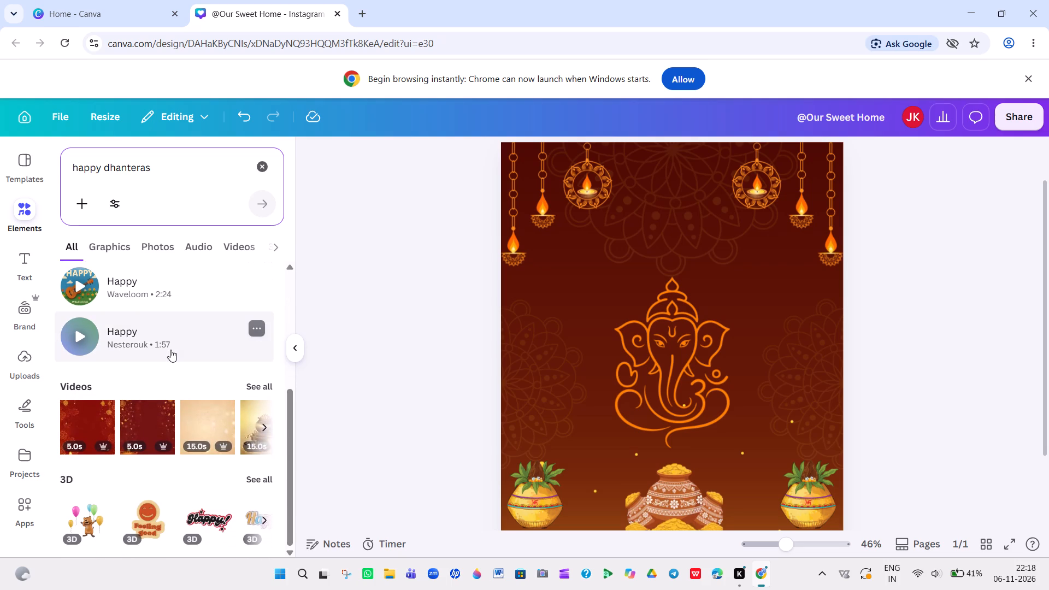
pyautogui.scroll(5, 170, 350)
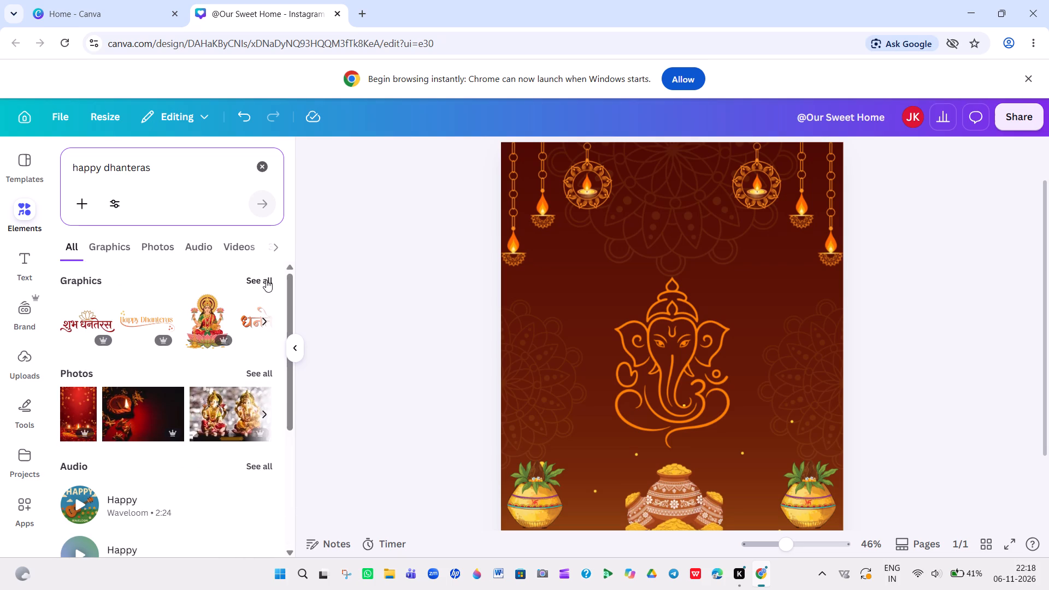
pyautogui.click(266, 280)
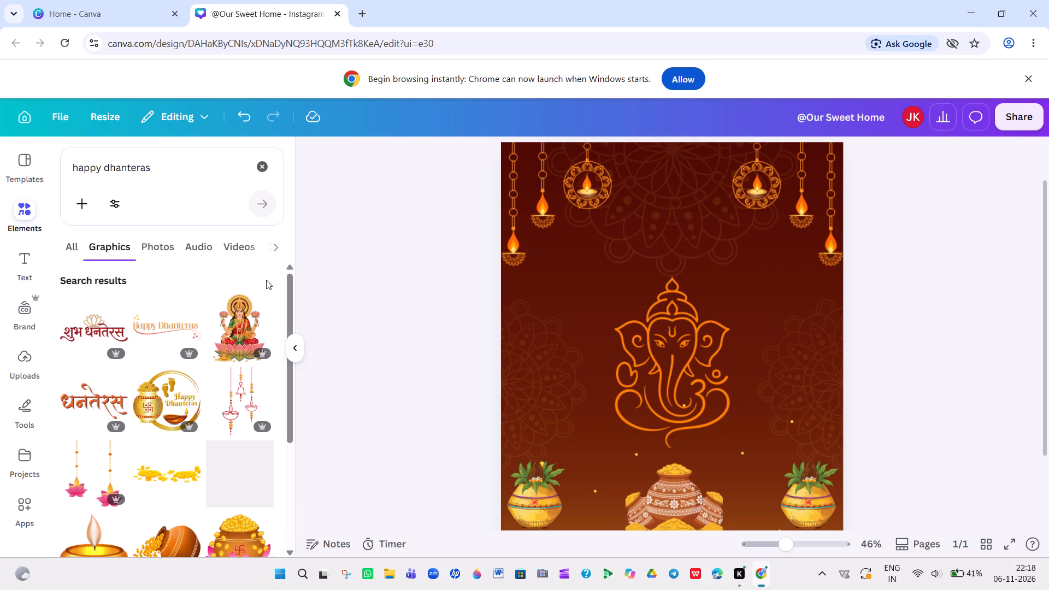
pyautogui.scroll(-3, 266, 280)
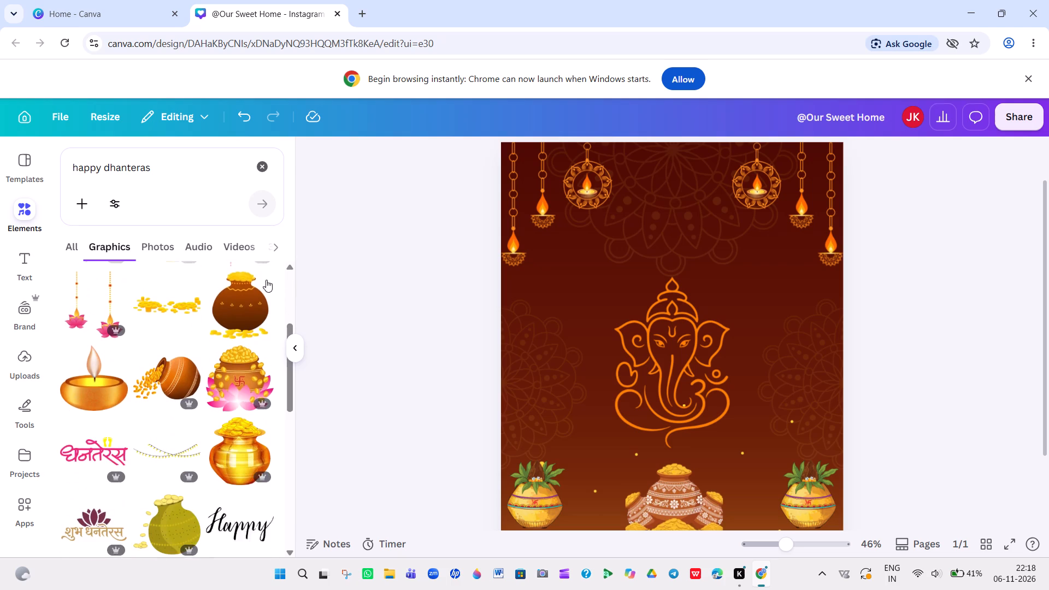
pyautogui.scroll(-3, 266, 280)
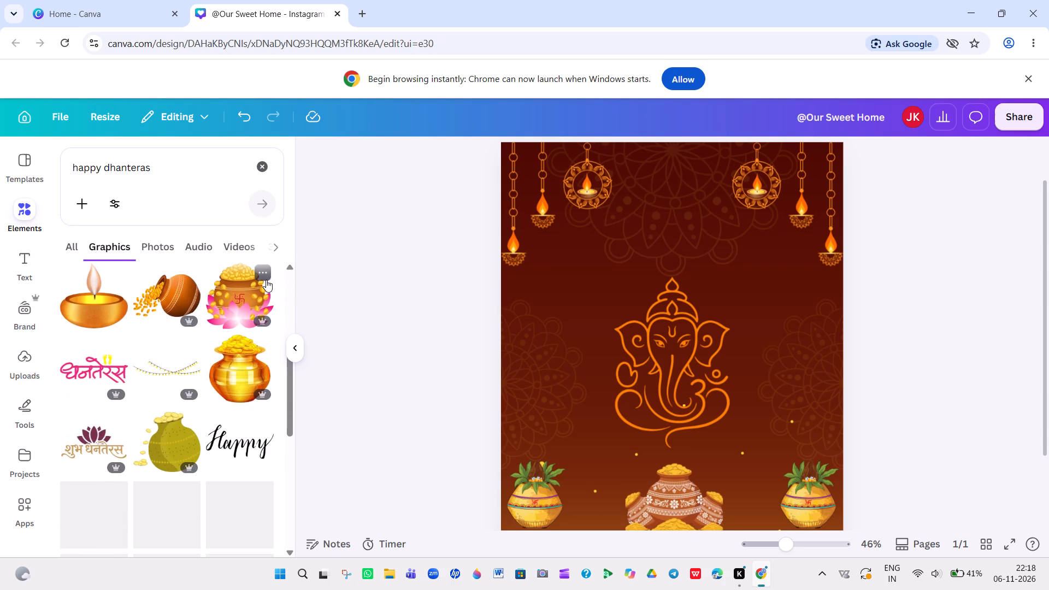
pyautogui.scroll(-2, 266, 280)
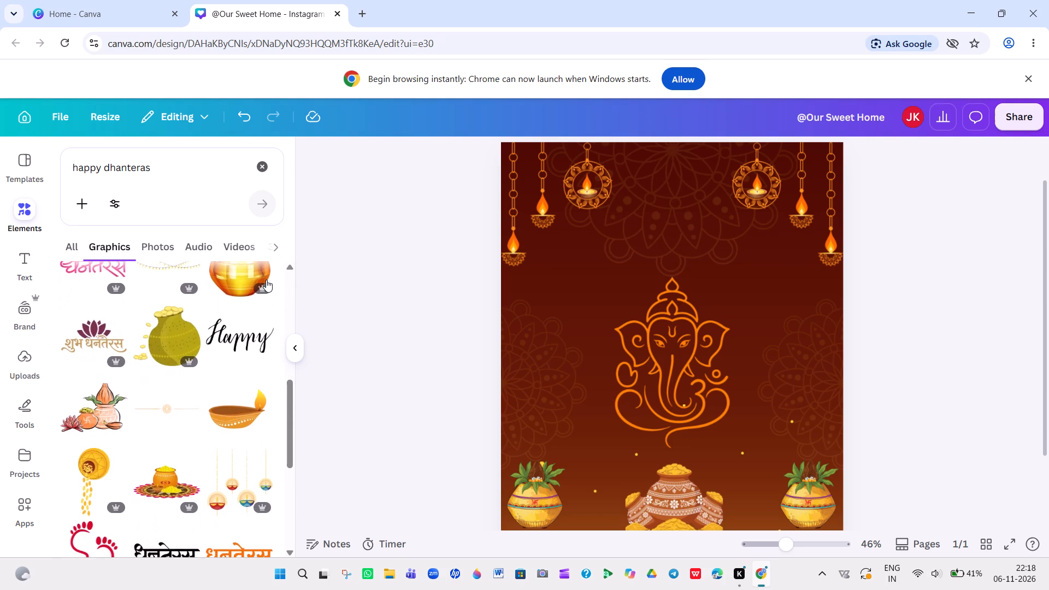
pyautogui.scroll(-2, 266, 280)
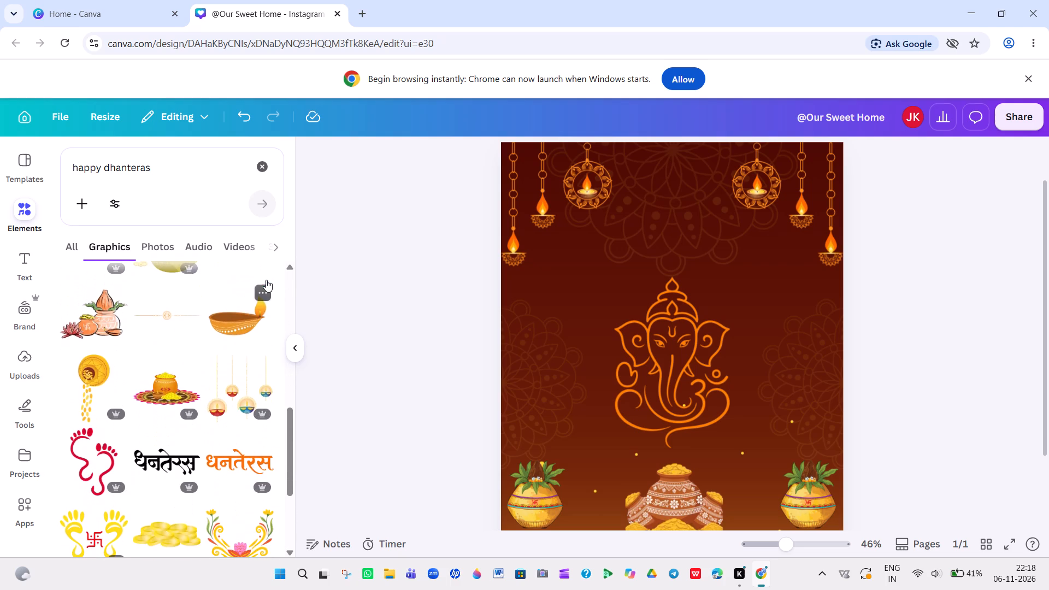
pyautogui.scroll(-4, 266, 280)
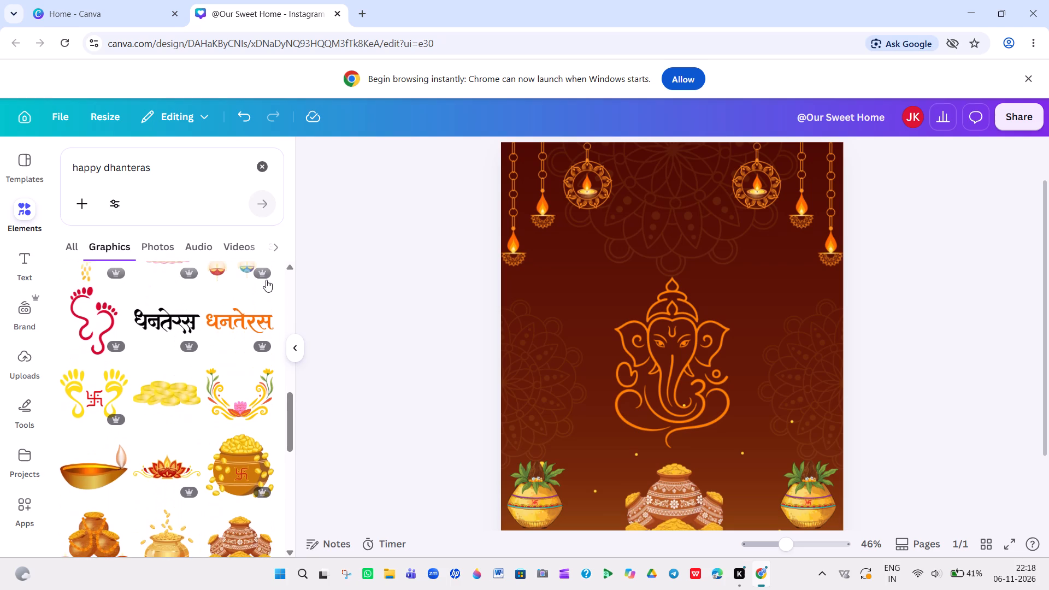
pyautogui.scroll(-3, 266, 280)
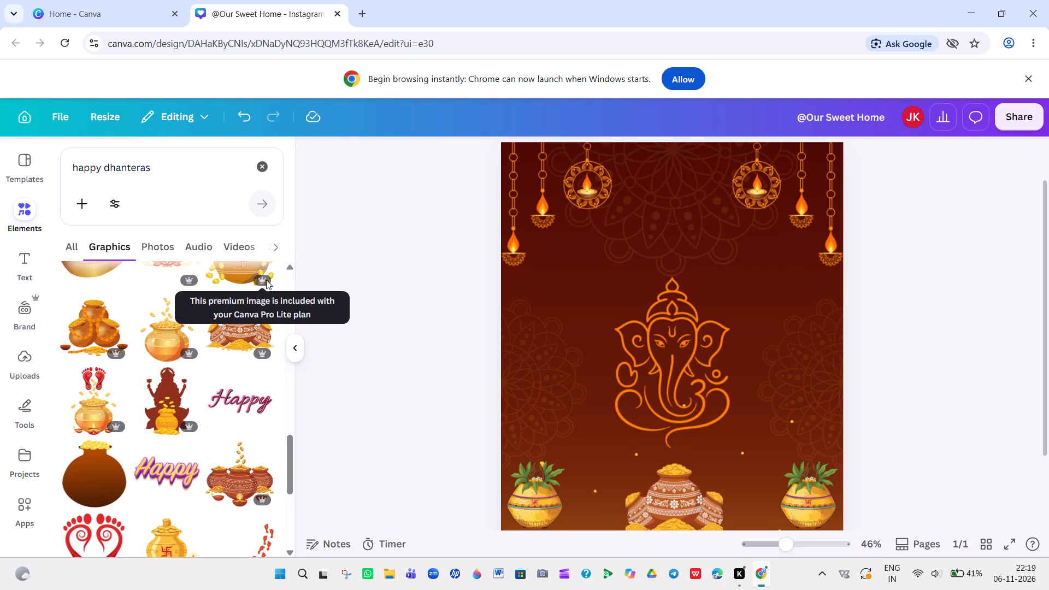
pyautogui.scroll(-3, 266, 280)
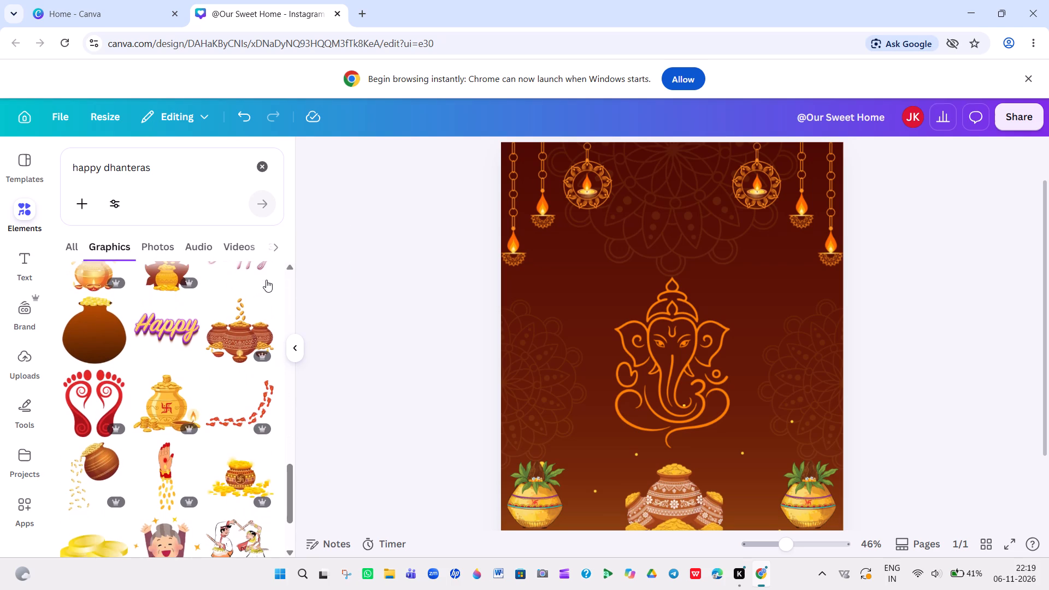
pyautogui.scroll(-4, 266, 280)
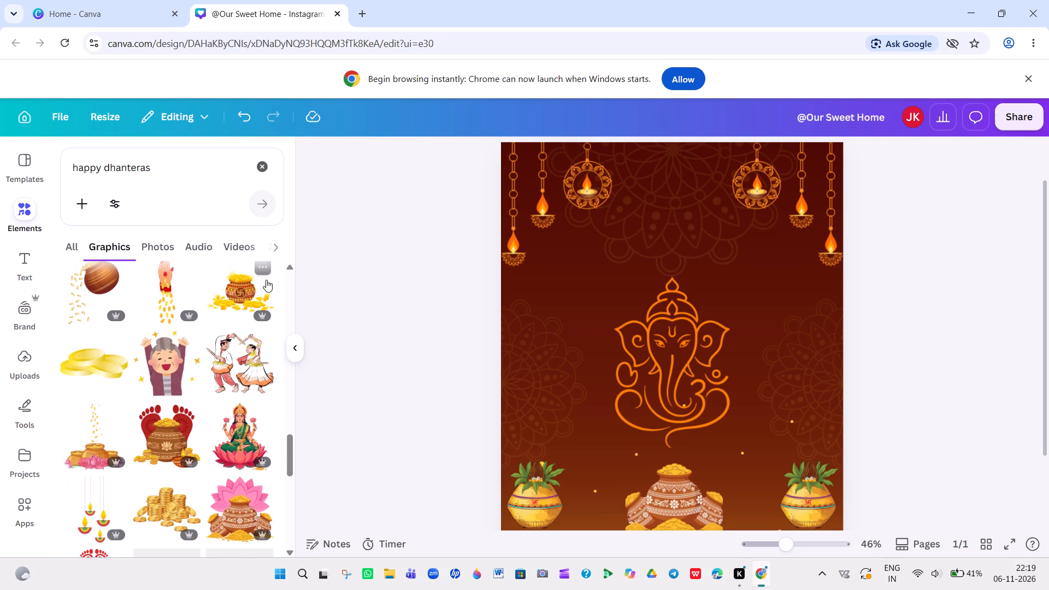
pyautogui.scroll(-3, 266, 280)
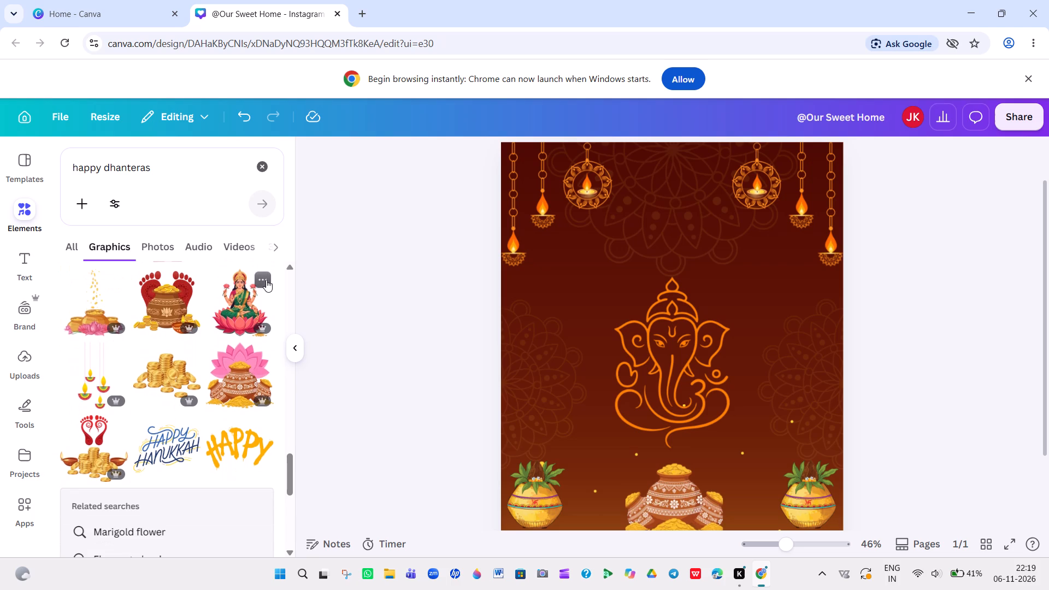
pyautogui.scroll(-2, 266, 280)
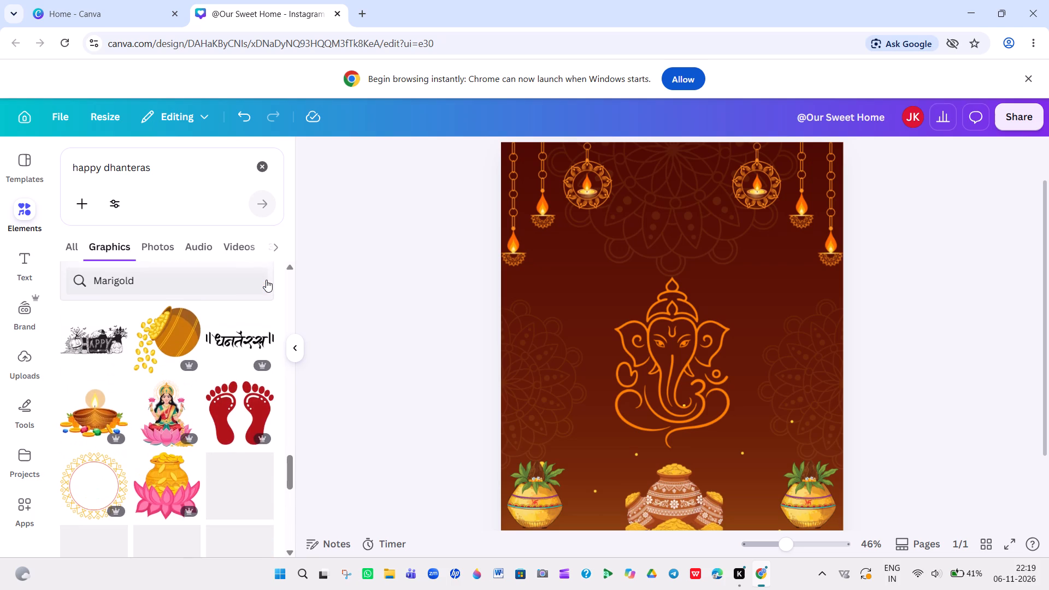
pyautogui.scroll(-2, 266, 280)
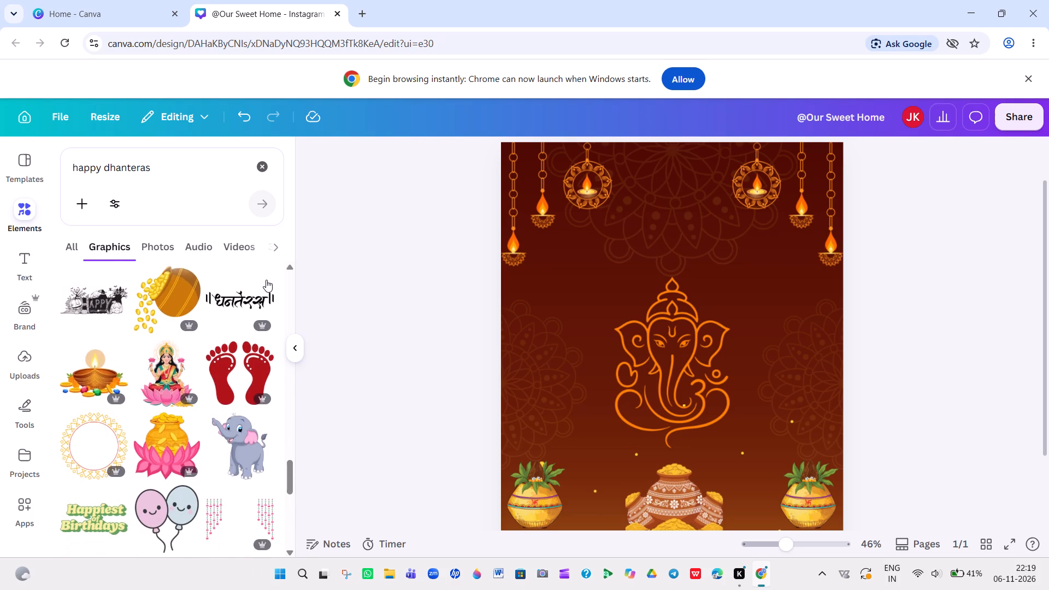
pyautogui.scroll(-1, 266, 280)
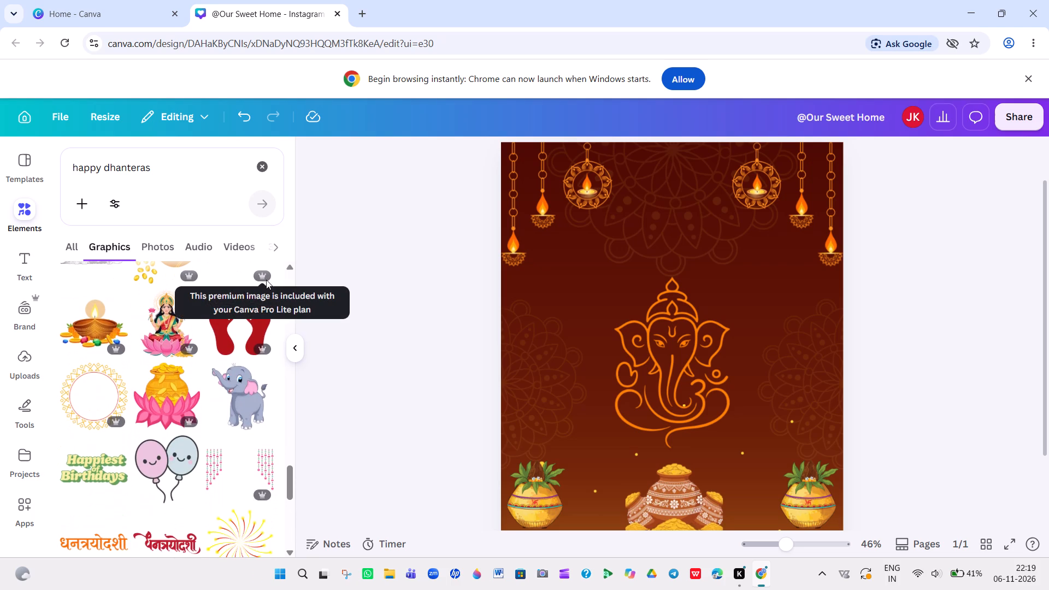
pyautogui.scroll(-2, 266, 280)
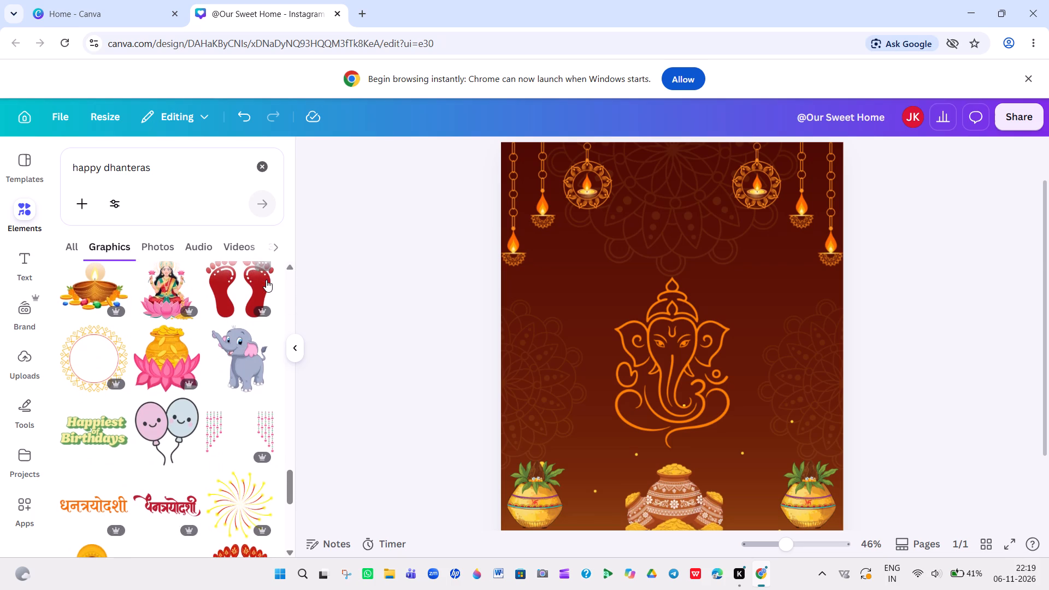
pyautogui.scroll(-1, 266, 280)
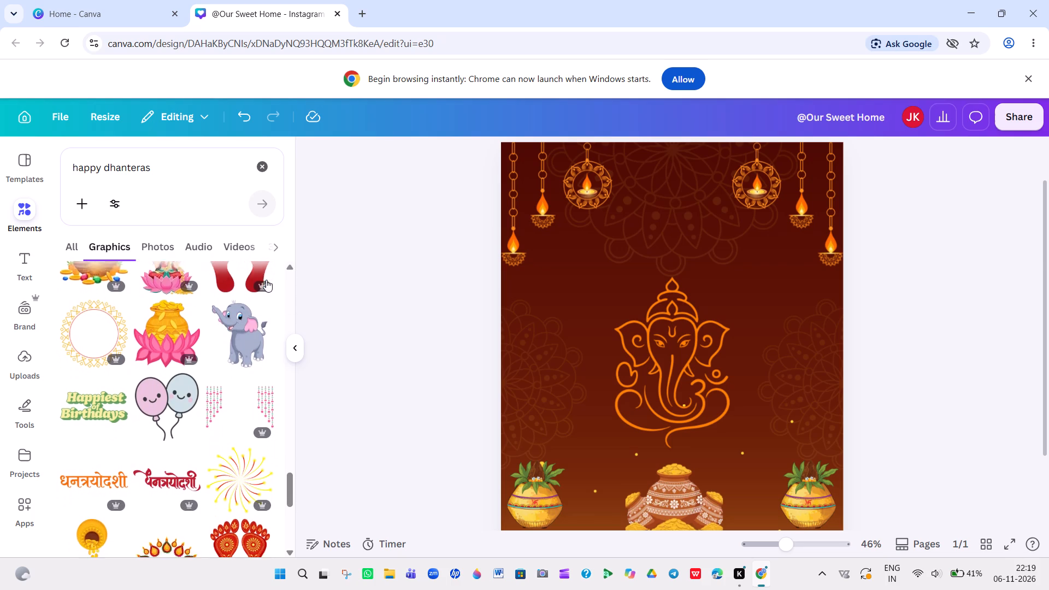
pyautogui.scroll(-1, 266, 280)
pyautogui.scroll(13, 266, 280)
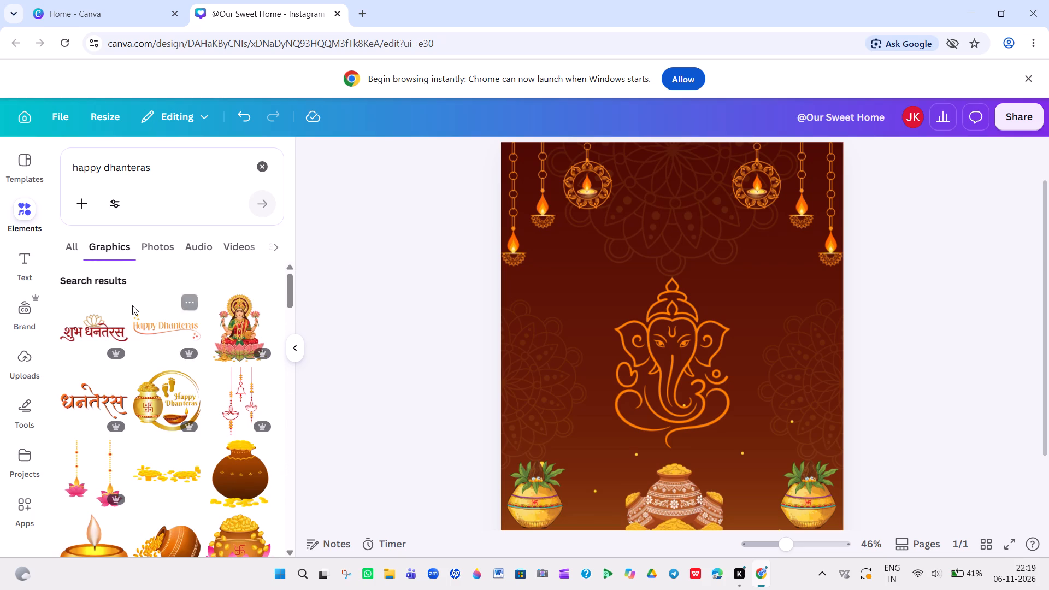
# Add the orange "Happy Dhanteras" lettering with sparkles, duplicate it, and move the copy up so it runs past the page's right edge.
pyautogui.click(141, 324)
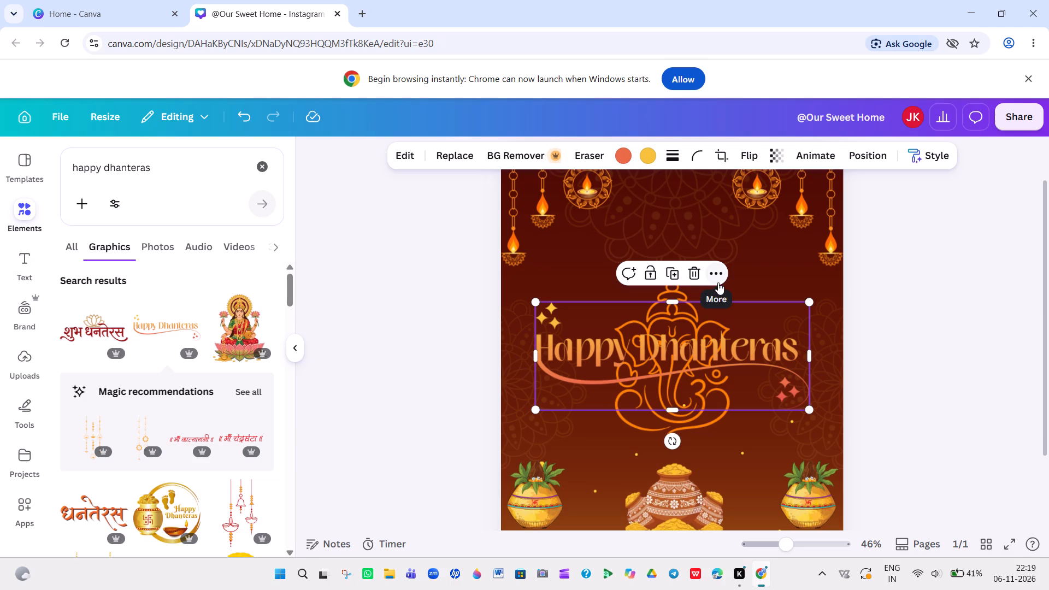
pyautogui.click(675, 268)
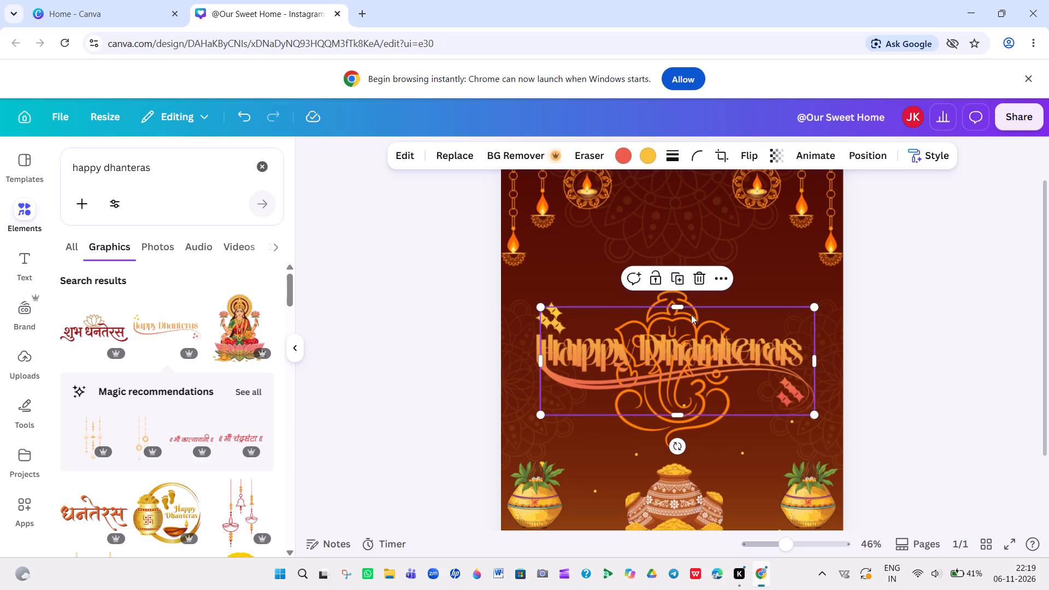
pyautogui.moveTo(675, 356); pyautogui.dragTo(851, 333)
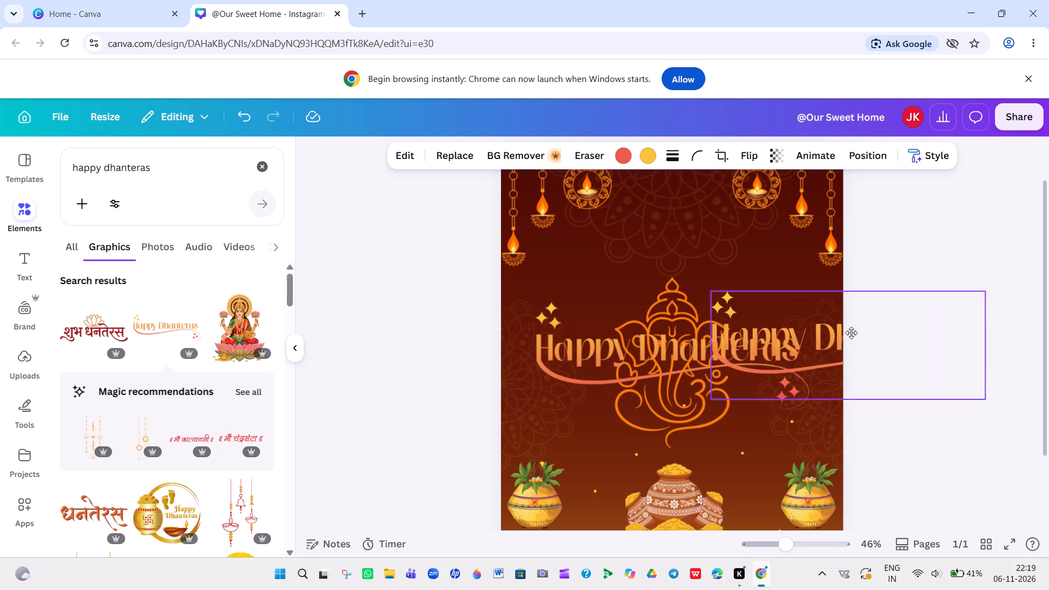
pyautogui.moveTo(851, 333); pyautogui.dragTo(873, 291)
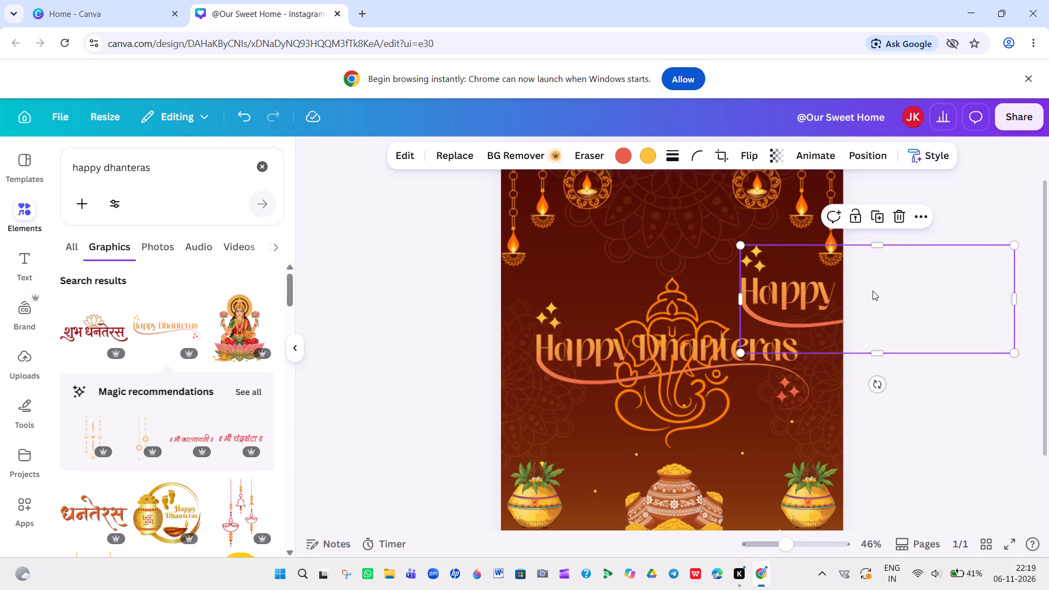
# Shrink the original "Happy Dhanteras" lettering to about two thirds and place it over Ganesha's lower right side, inside the page edge.
pyautogui.moveTo(723, 340); pyautogui.dragTo(785, 352)
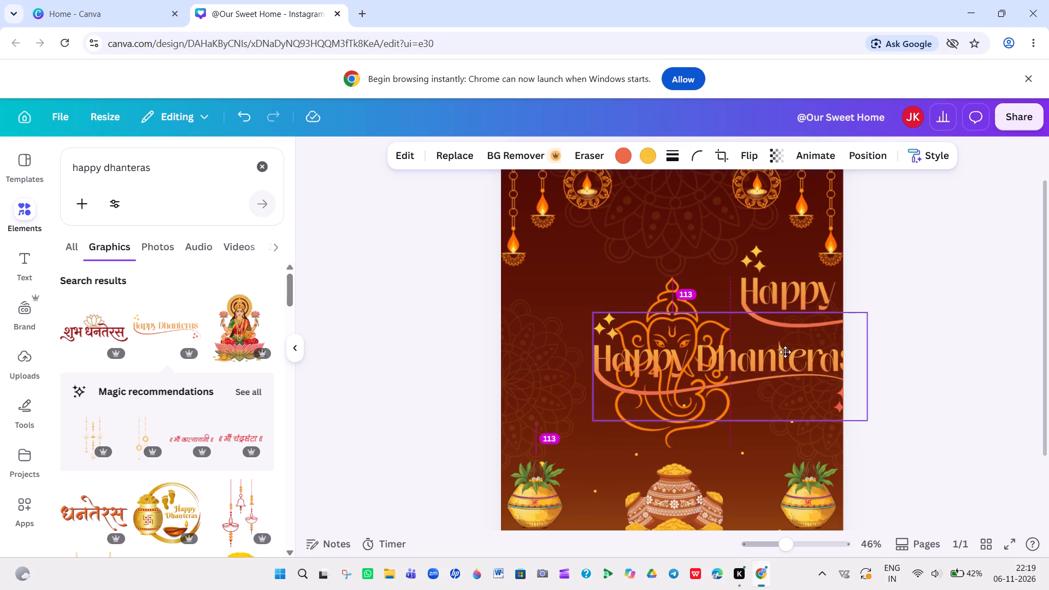
pyautogui.moveTo(785, 352); pyautogui.dragTo(771, 485)
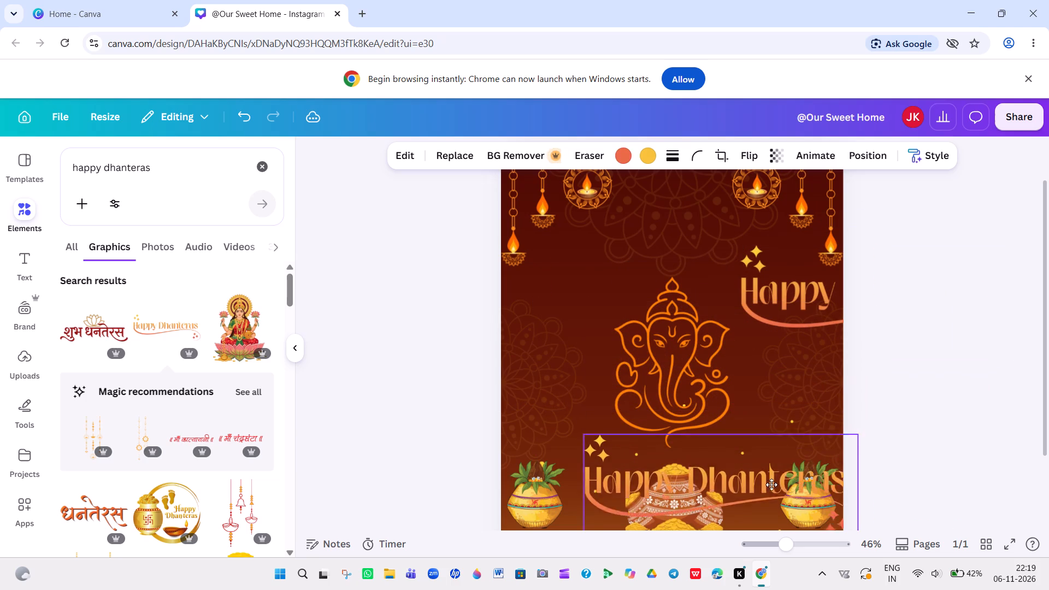
pyautogui.moveTo(771, 485); pyautogui.dragTo(769, 455)
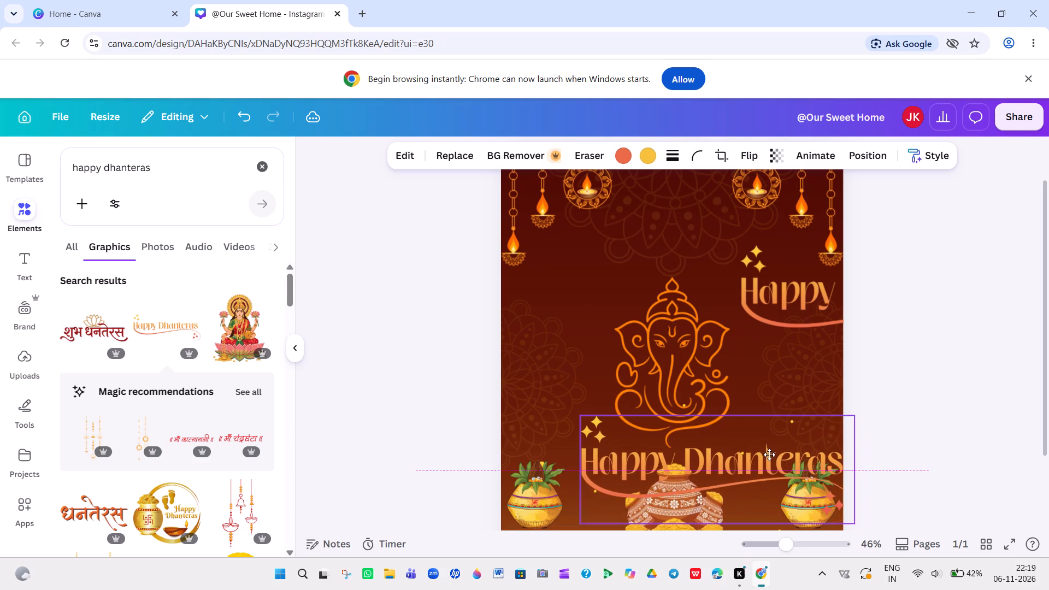
pyautogui.moveTo(769, 455); pyautogui.dragTo(762, 448)
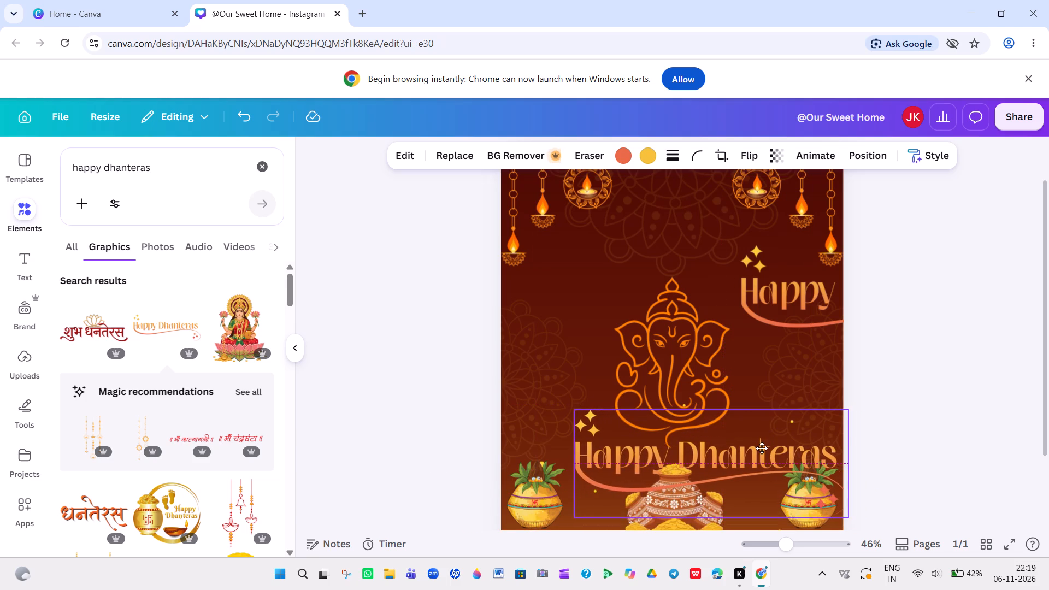
pyautogui.moveTo(762, 448); pyautogui.dragTo(762, 449)
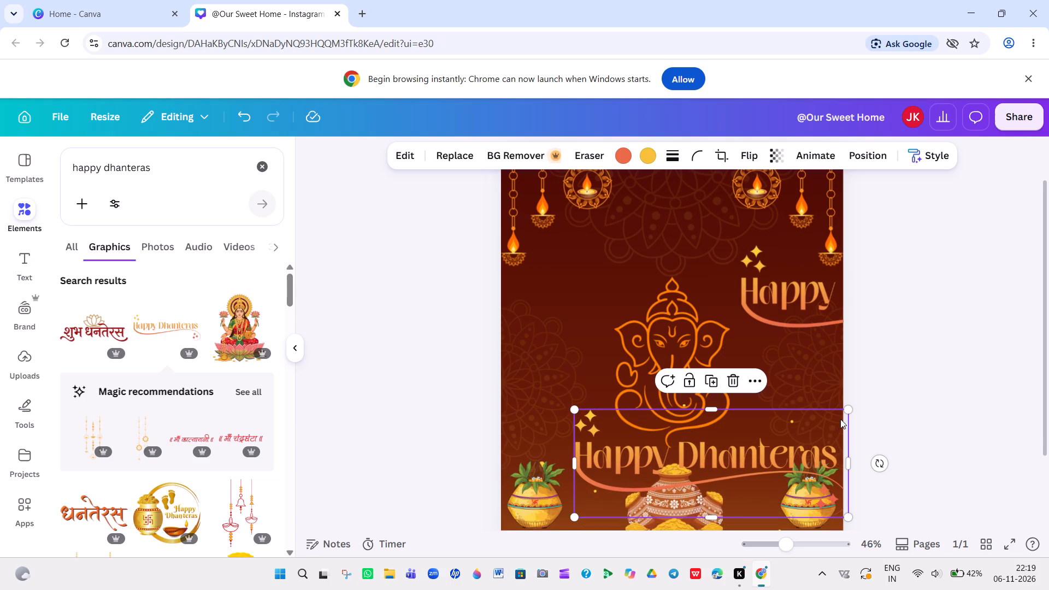
pyautogui.moveTo(848, 411); pyautogui.dragTo(817, 451)
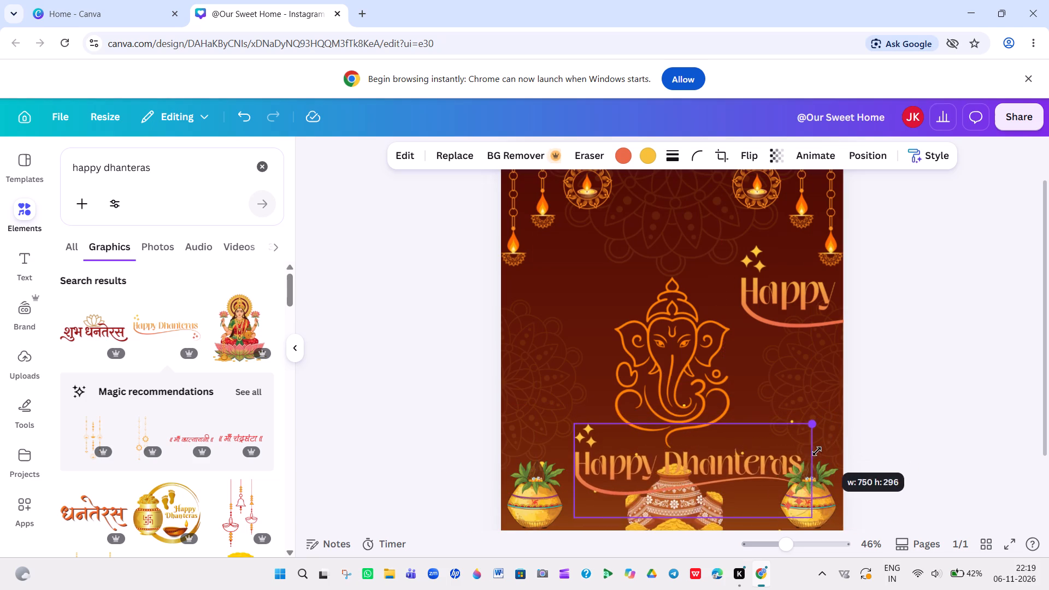
pyautogui.moveTo(817, 451); pyautogui.dragTo(768, 469)
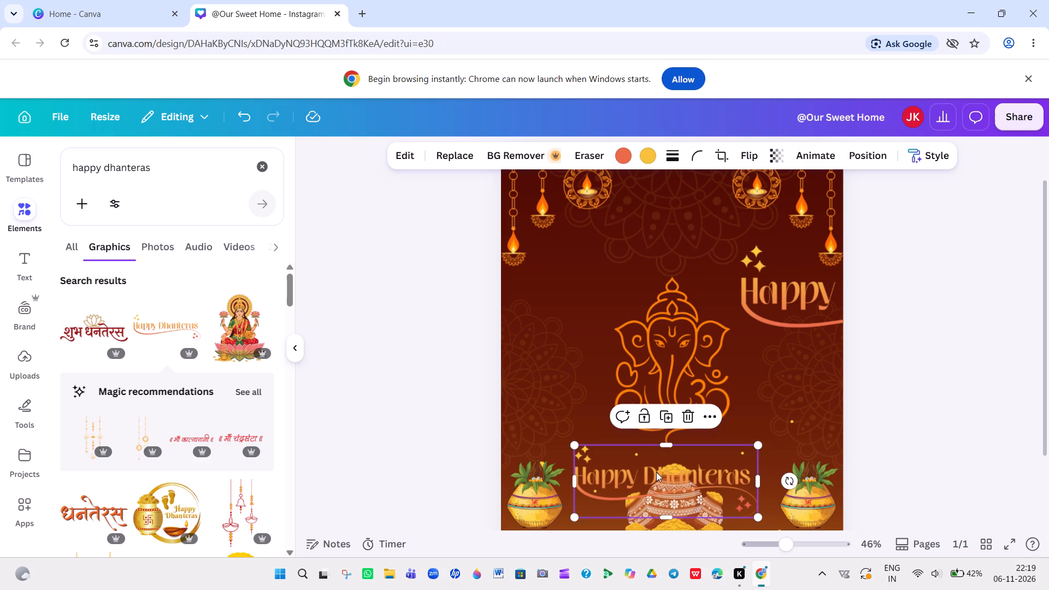
pyautogui.moveTo(656, 472); pyautogui.dragTo(646, 297)
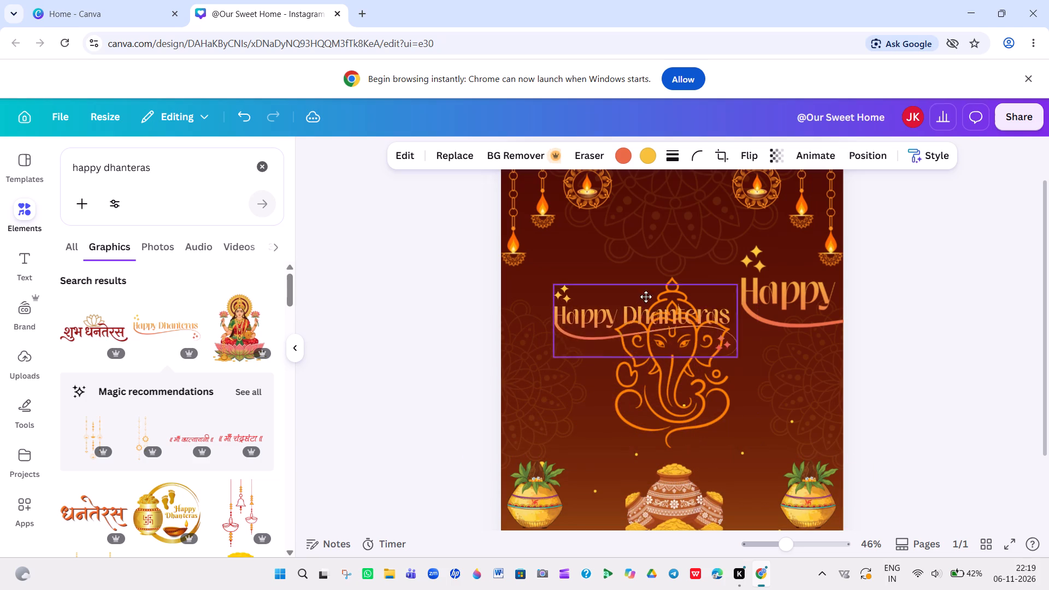
pyautogui.moveTo(646, 297); pyautogui.dragTo(594, 290)
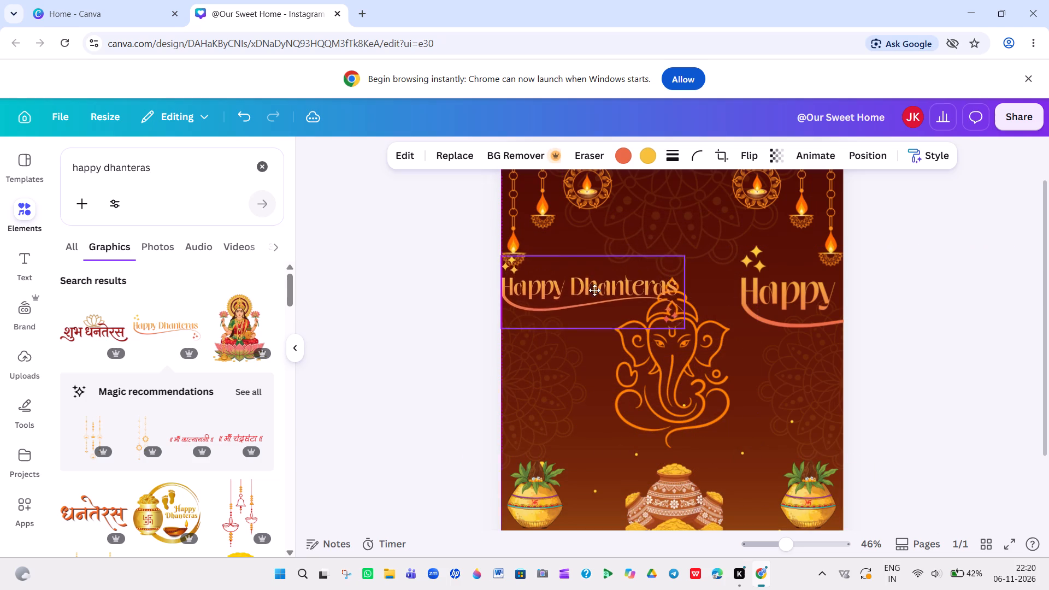
pyautogui.moveTo(594, 290); pyautogui.dragTo(726, 373)
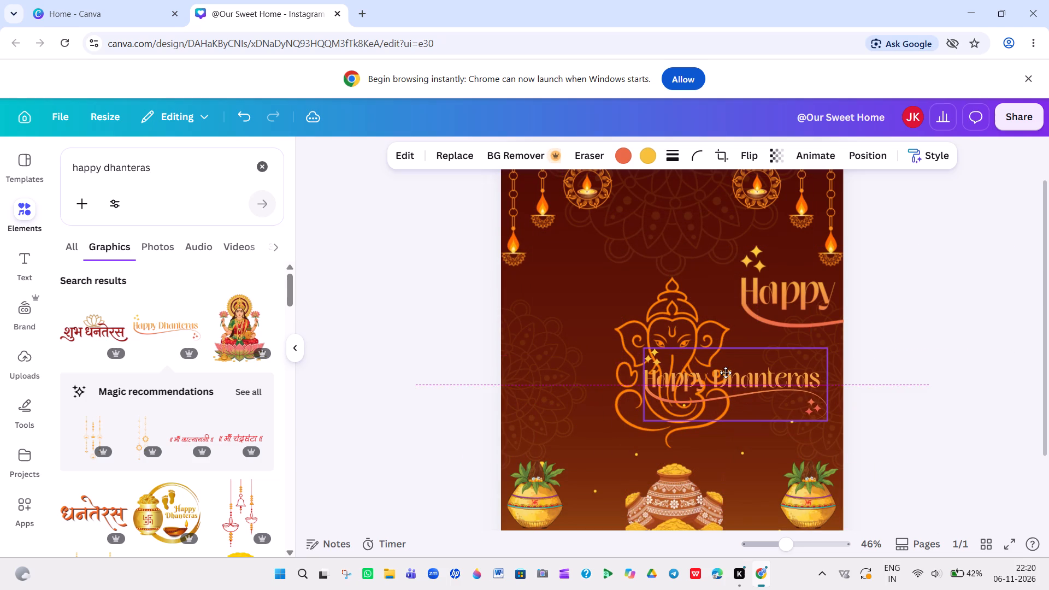
pyautogui.moveTo(726, 373); pyautogui.dragTo(732, 385)
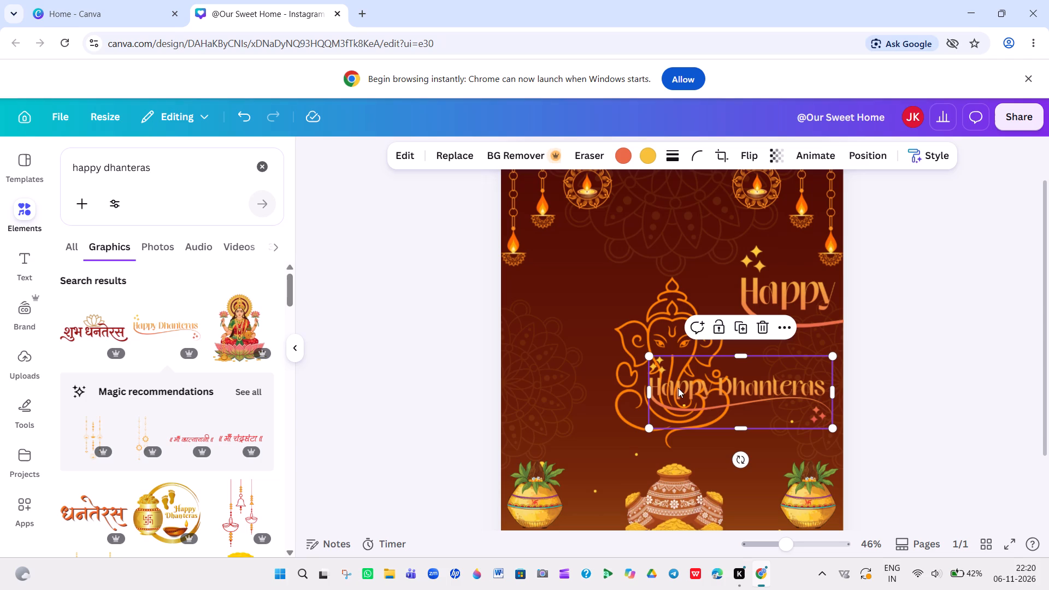
# Crop the smaller "Happy Dhanteras" lettering over Ganesha so that only the word "Dhanteras" with its underline and sparkles remains.
pyautogui.doubleClick(678, 388)
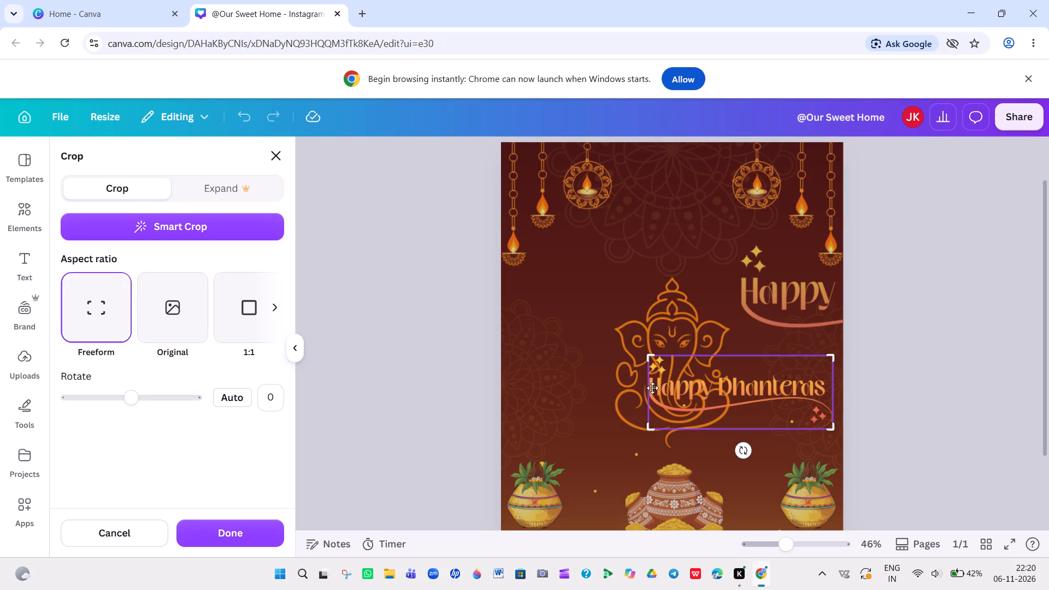
pyautogui.moveTo(648, 387); pyautogui.dragTo(667, 390)
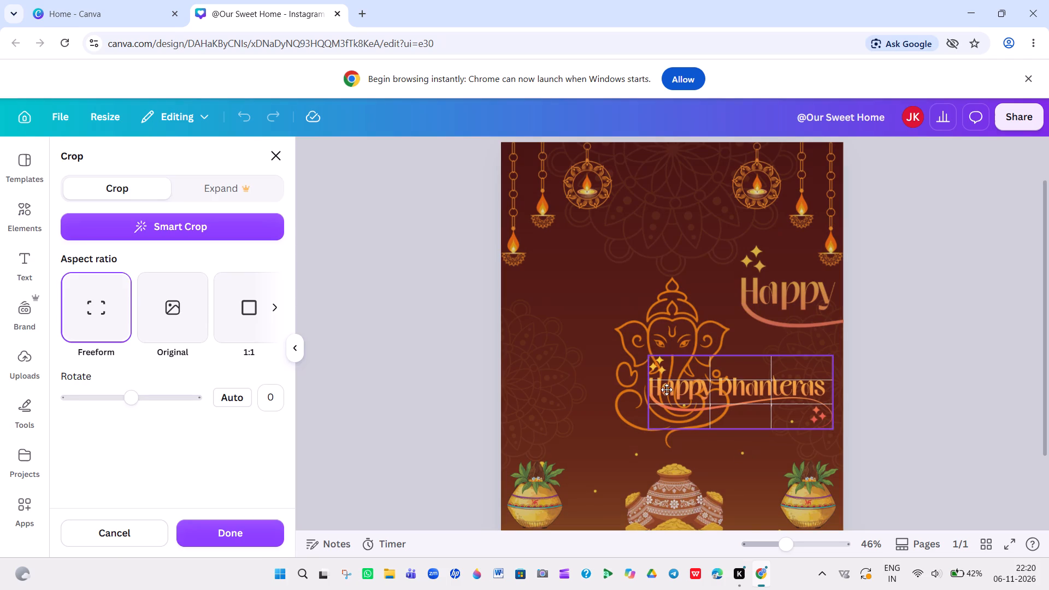
pyautogui.moveTo(667, 390); pyautogui.dragTo(664, 389)
pyautogui.moveTo(649, 362); pyautogui.dragTo(701, 359)
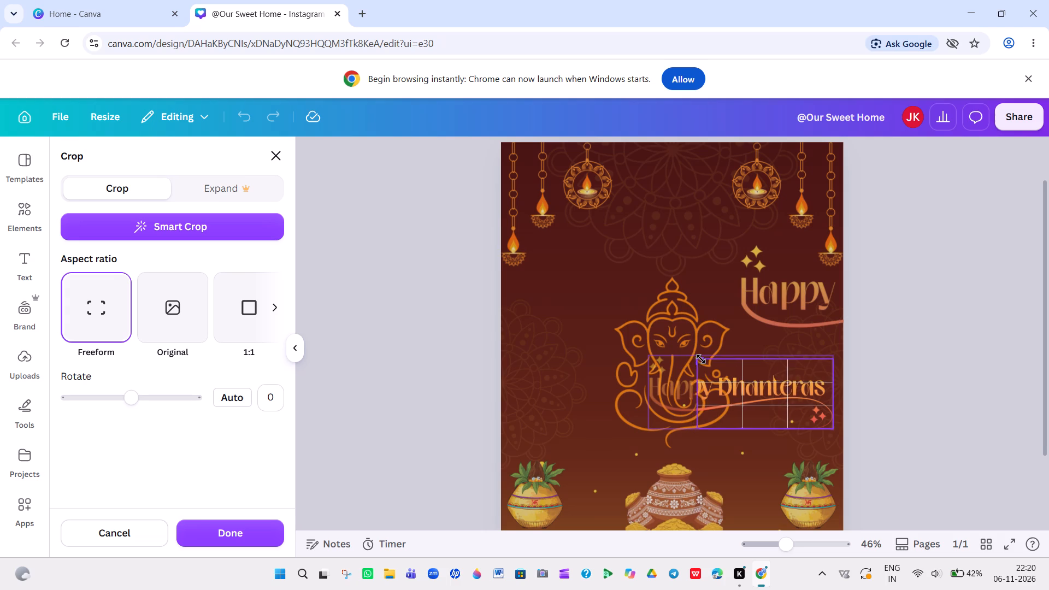
pyautogui.moveTo(701, 359); pyautogui.dragTo(713, 353)
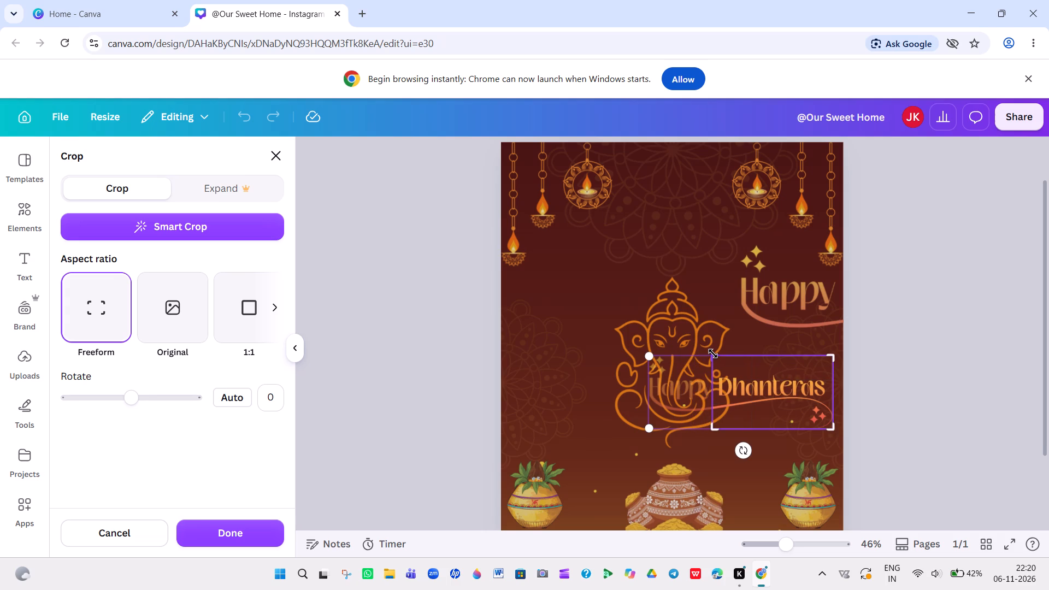
pyautogui.click(749, 324)
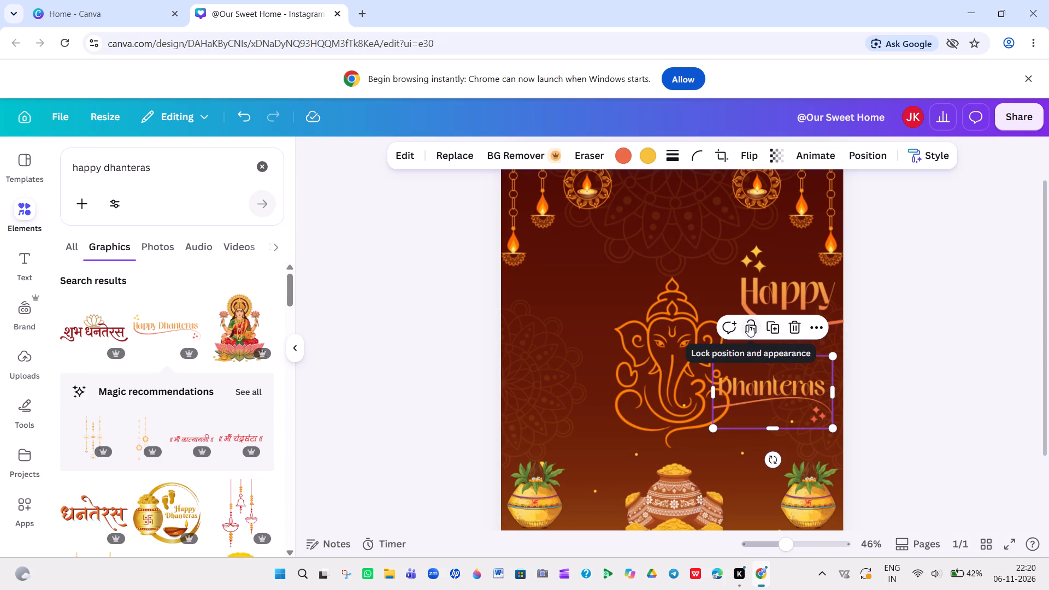
# Move the cropped "Dhanteras" lettering to the page's lower left, beside Ganesha and just above the left kalash.
pyautogui.moveTo(752, 378); pyautogui.dragTo(635, 352)
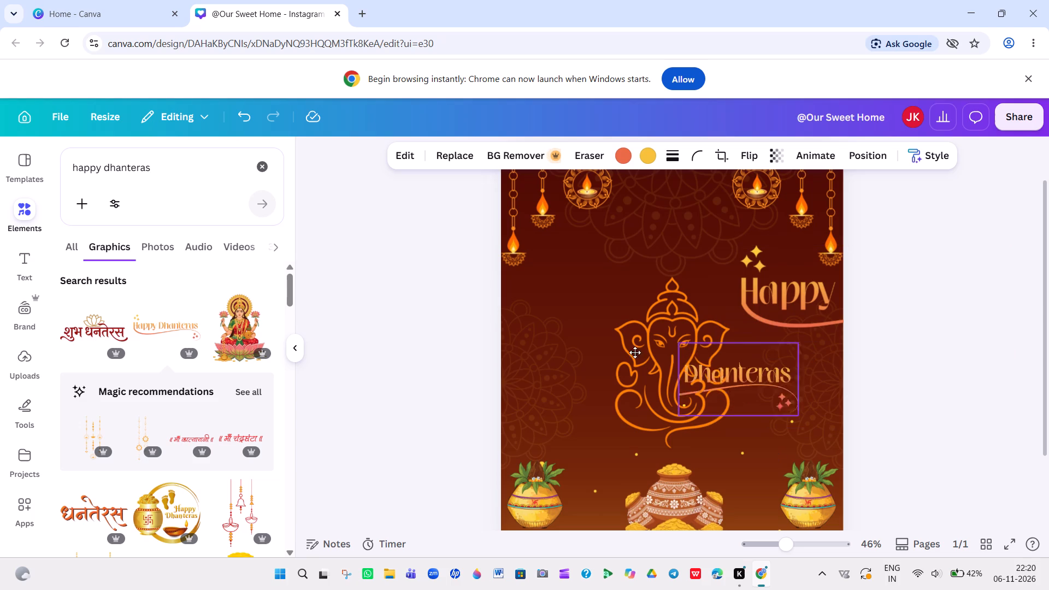
pyautogui.moveTo(635, 352); pyautogui.dragTo(541, 396)
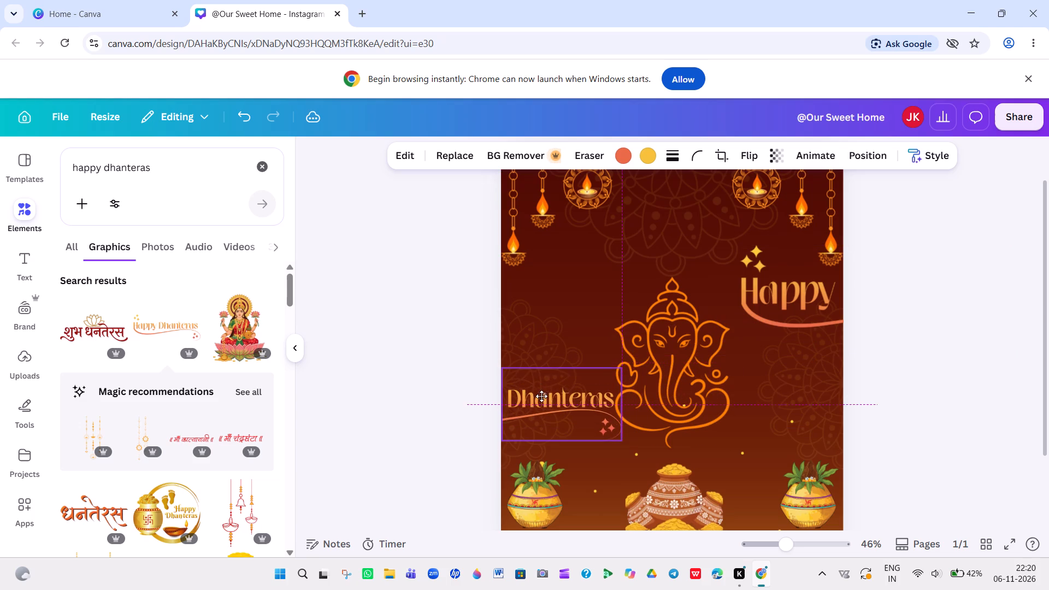
pyautogui.moveTo(541, 396); pyautogui.dragTo(555, 437)
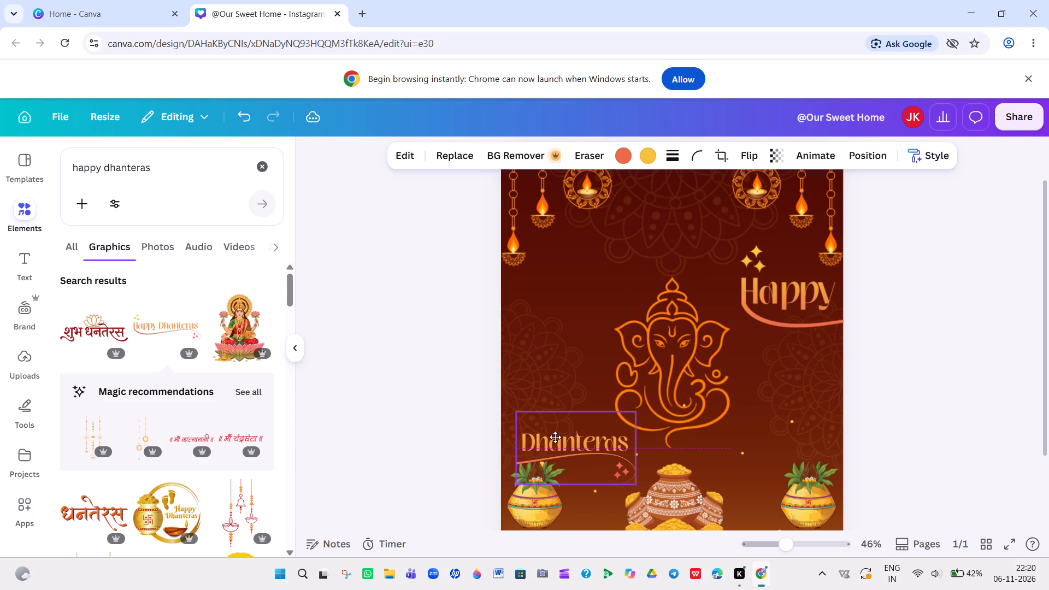
pyautogui.moveTo(555, 437); pyautogui.dragTo(559, 428)
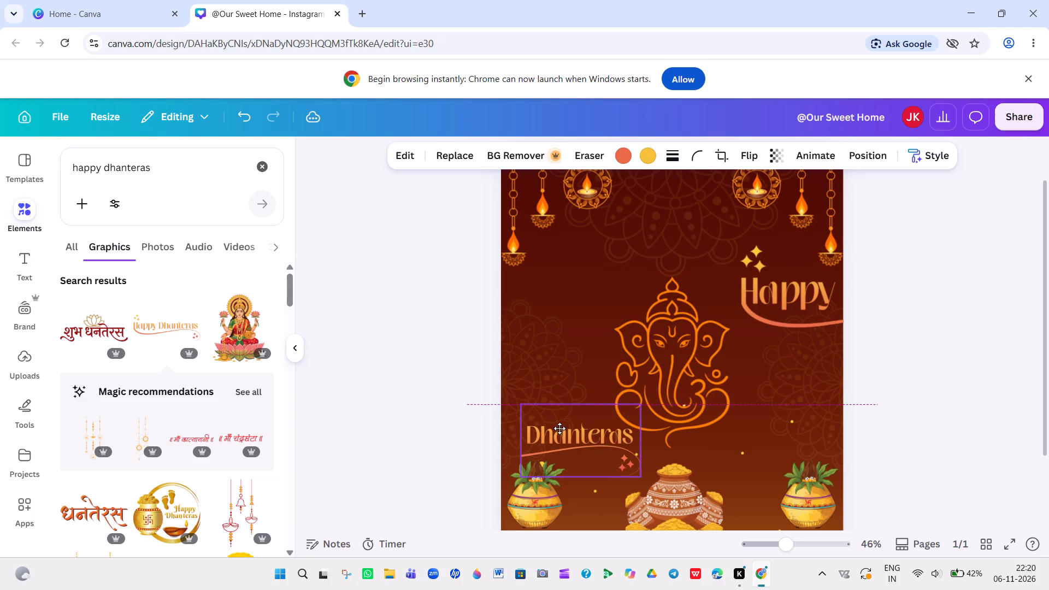
pyautogui.moveTo(559, 428); pyautogui.dragTo(553, 436)
pyautogui.click(553, 436)
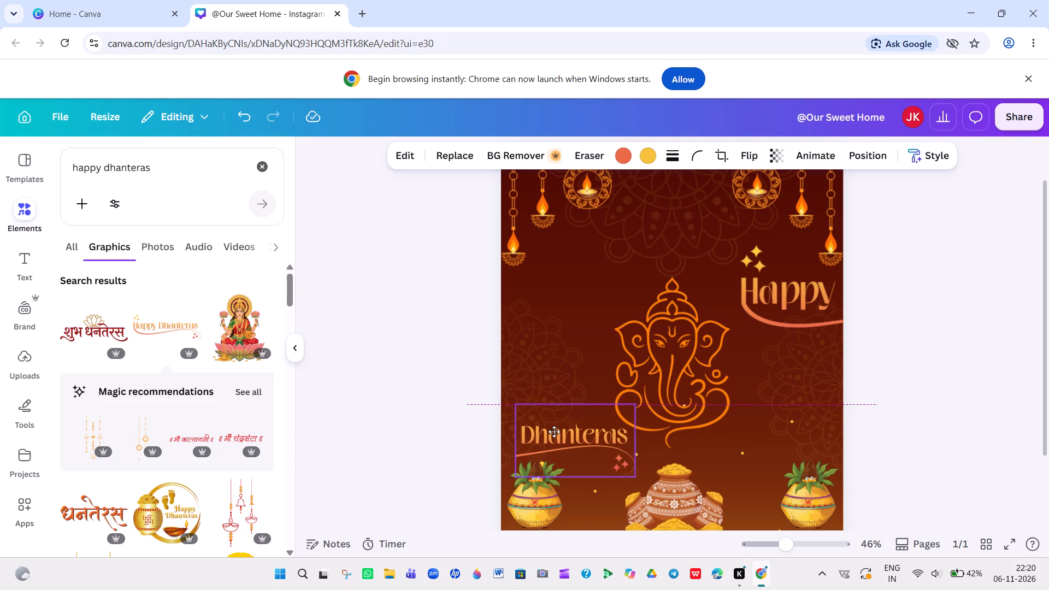
pyautogui.click(596, 338)
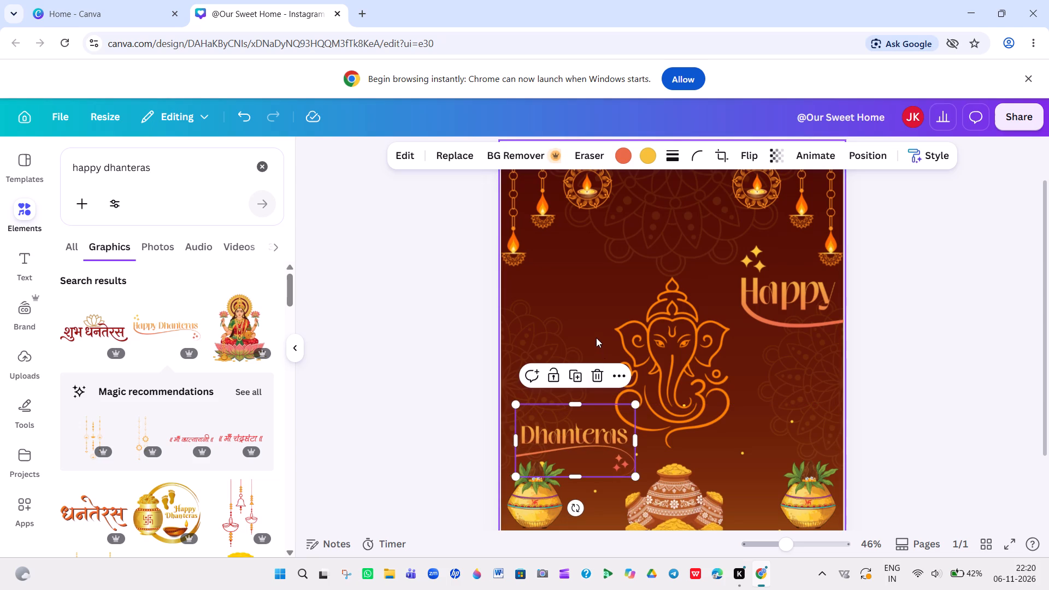
# Move the larger "Happy Dhanteras" copy to the page's left edge above "Dhanteras" and crop it to "Happy" with its sparkles.
pyautogui.click(785, 317)
pyautogui.moveTo(785, 317); pyautogui.dragTo(544, 369)
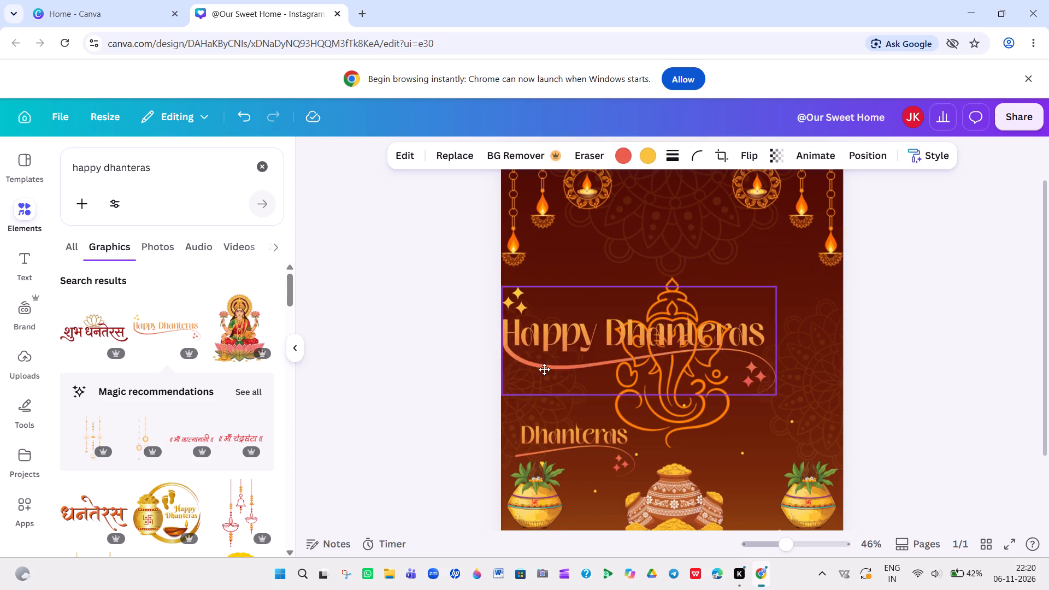
pyautogui.moveTo(544, 369); pyautogui.dragTo(541, 386)
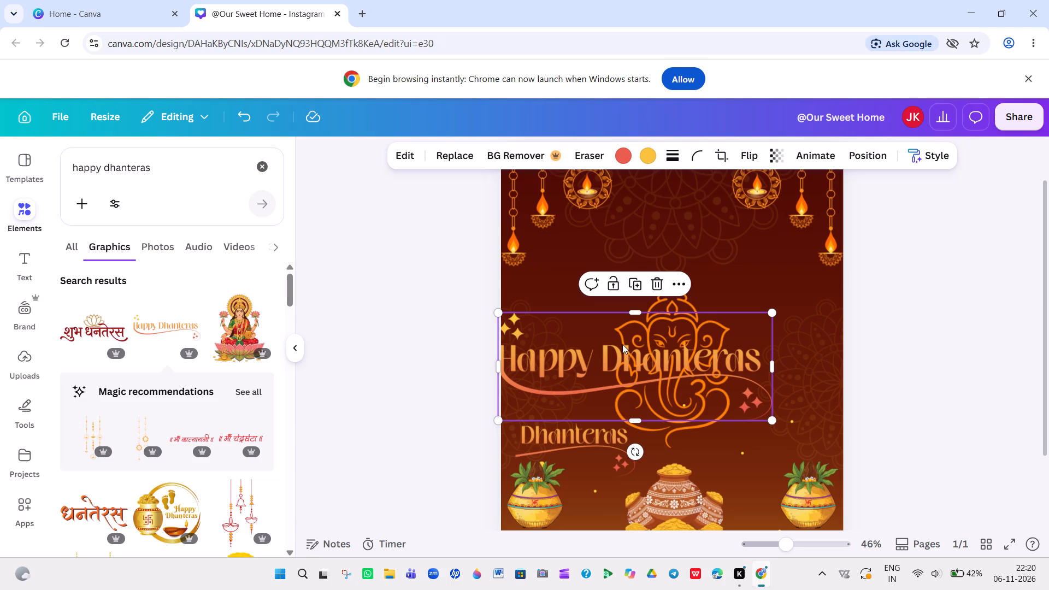
pyautogui.tripleClick(621, 345)
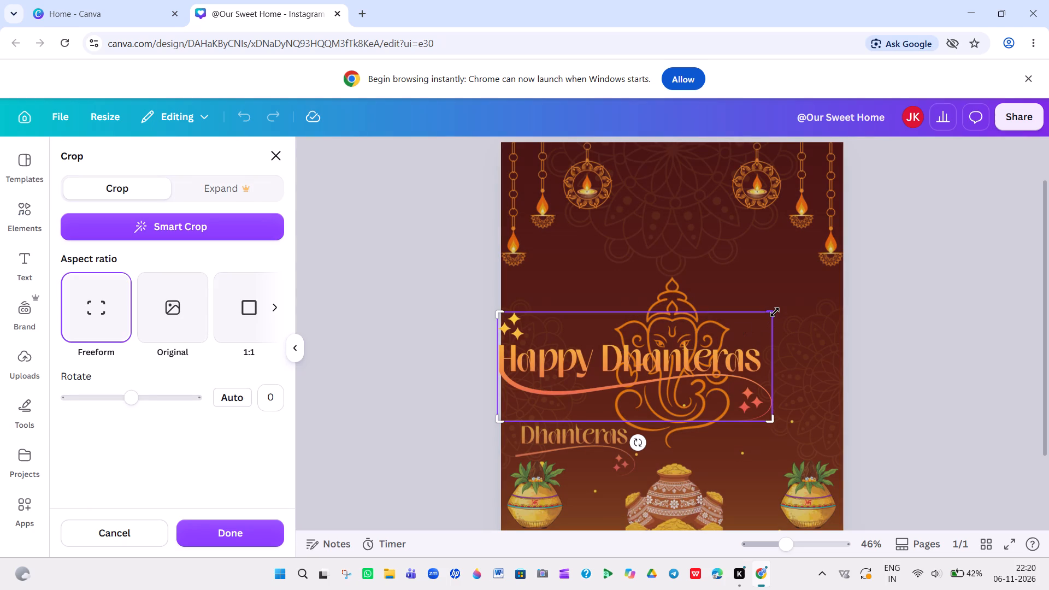
pyautogui.moveTo(775, 312); pyautogui.dragTo(689, 348)
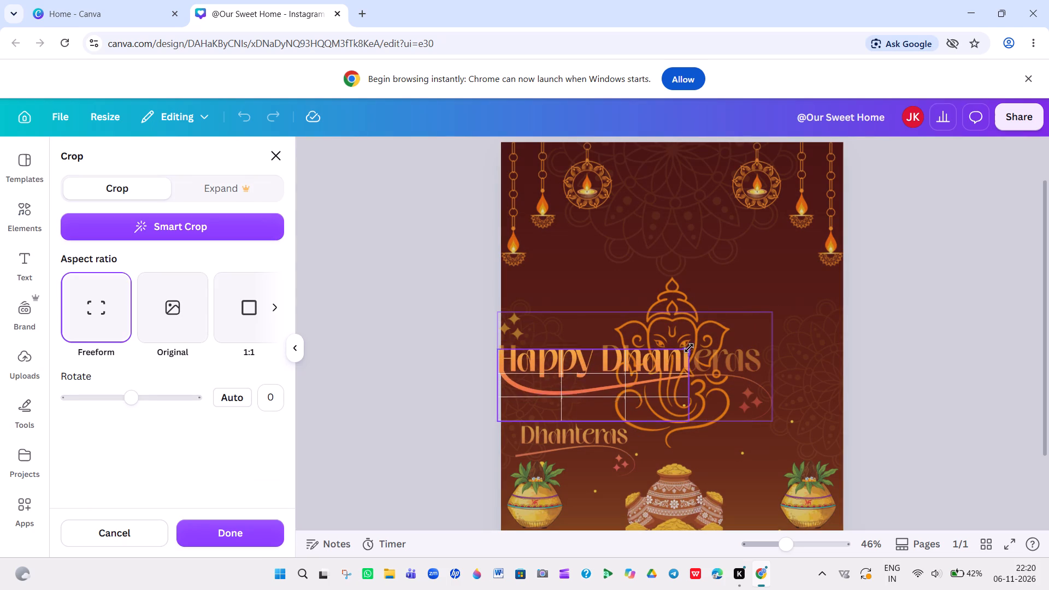
pyautogui.moveTo(689, 348); pyautogui.dragTo(615, 307)
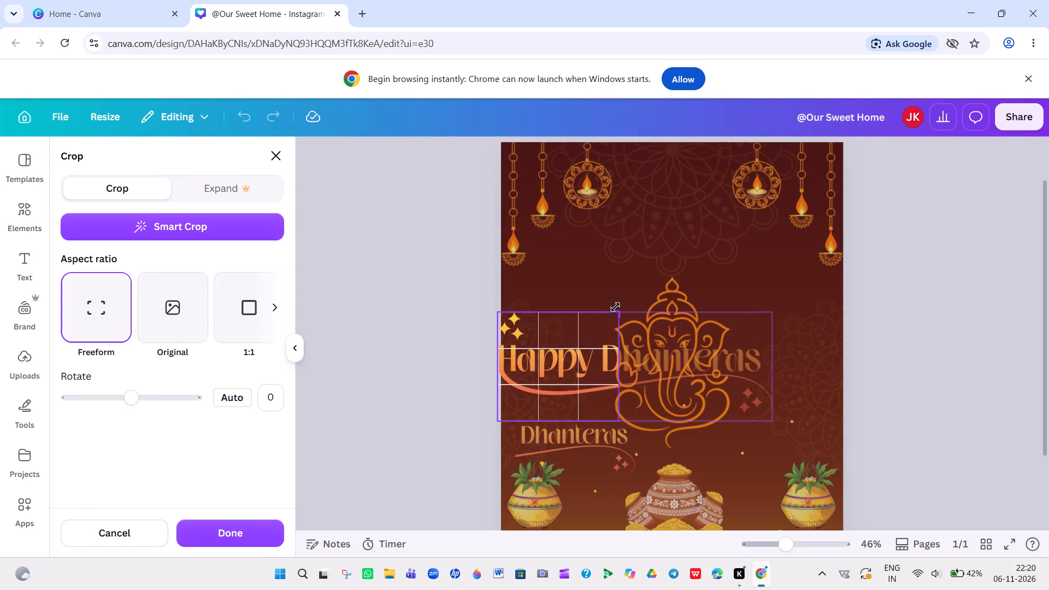
pyautogui.moveTo(615, 307); pyautogui.dragTo(597, 305)
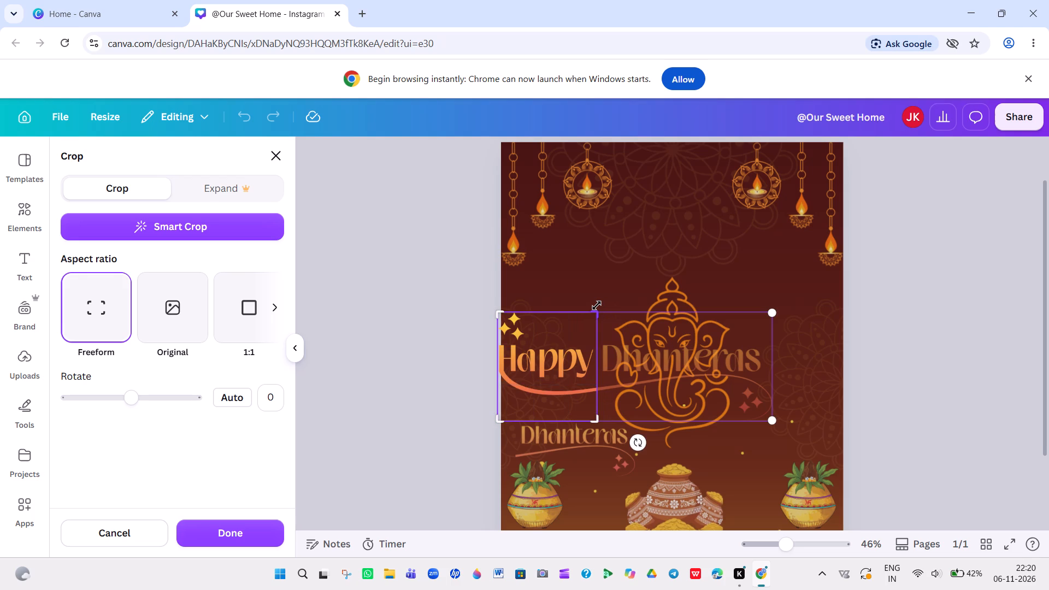
pyautogui.click(594, 422)
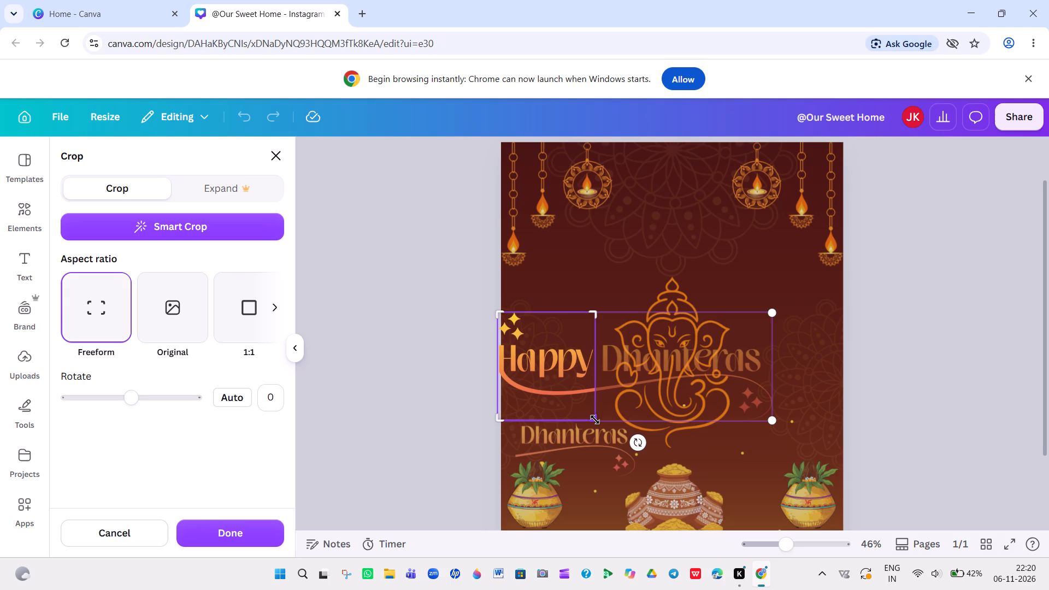
pyautogui.click(584, 400)
pyautogui.click(429, 358)
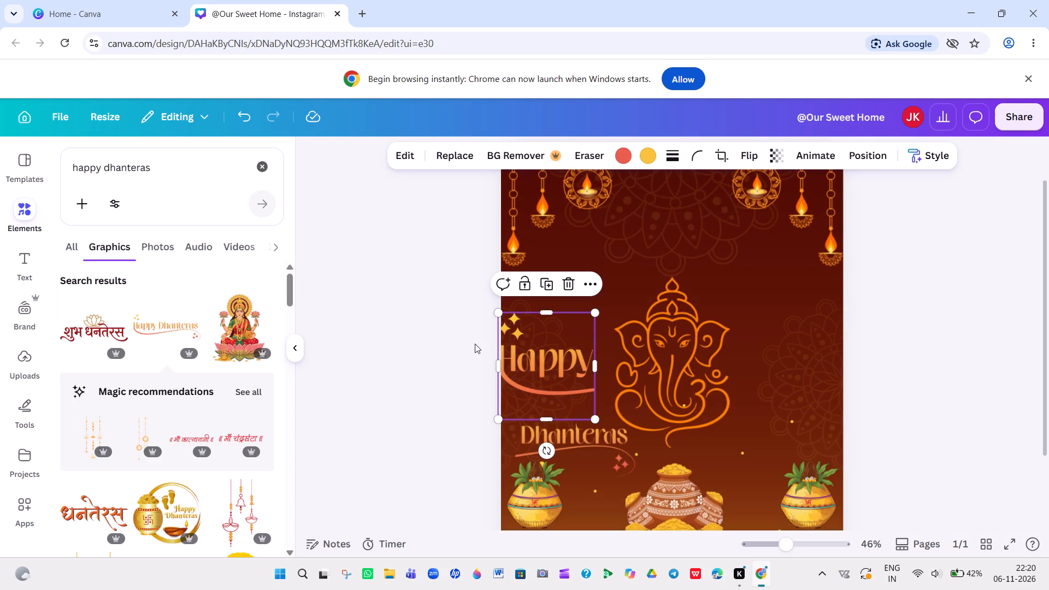
# Scale the cropped "Happy" lettering down to about 85% of its size, keeping it at the page's left edge.
pyautogui.moveTo(600, 310); pyautogui.dragTo(608, 344)
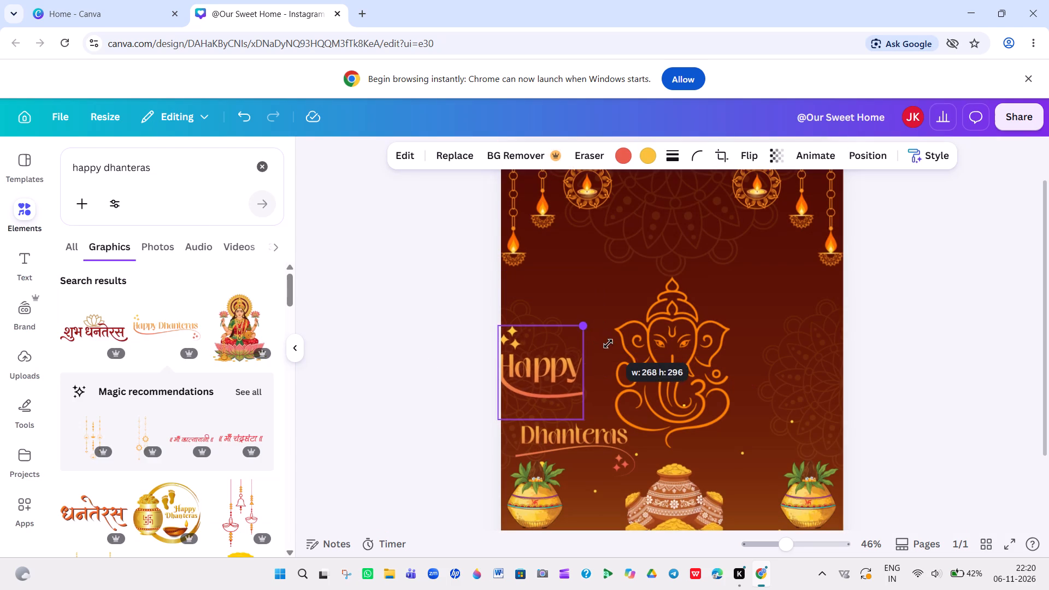
pyautogui.moveTo(608, 344); pyautogui.dragTo(599, 370)
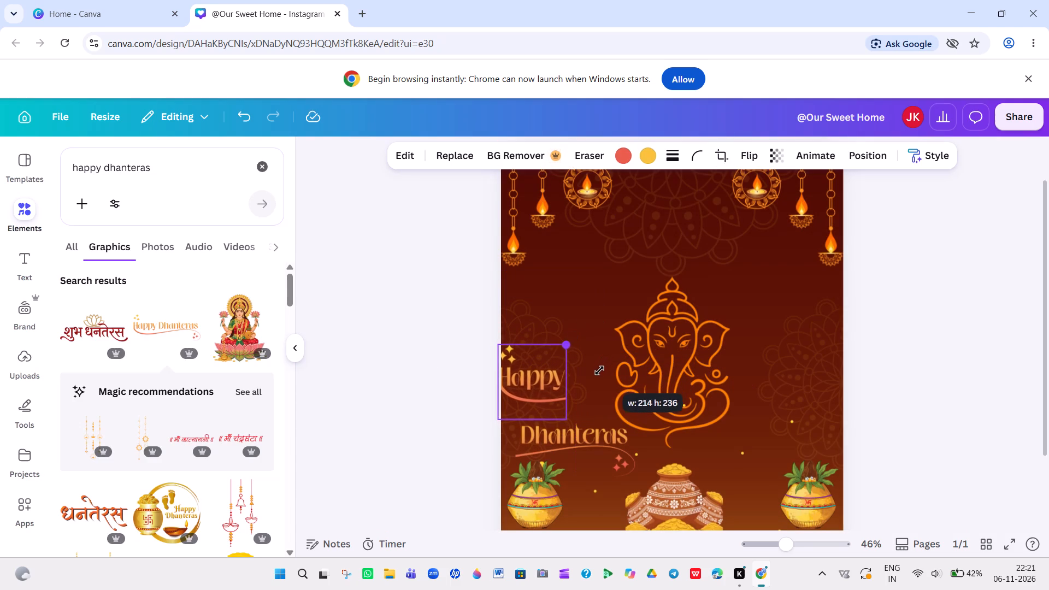
pyautogui.moveTo(599, 370); pyautogui.dragTo(598, 373)
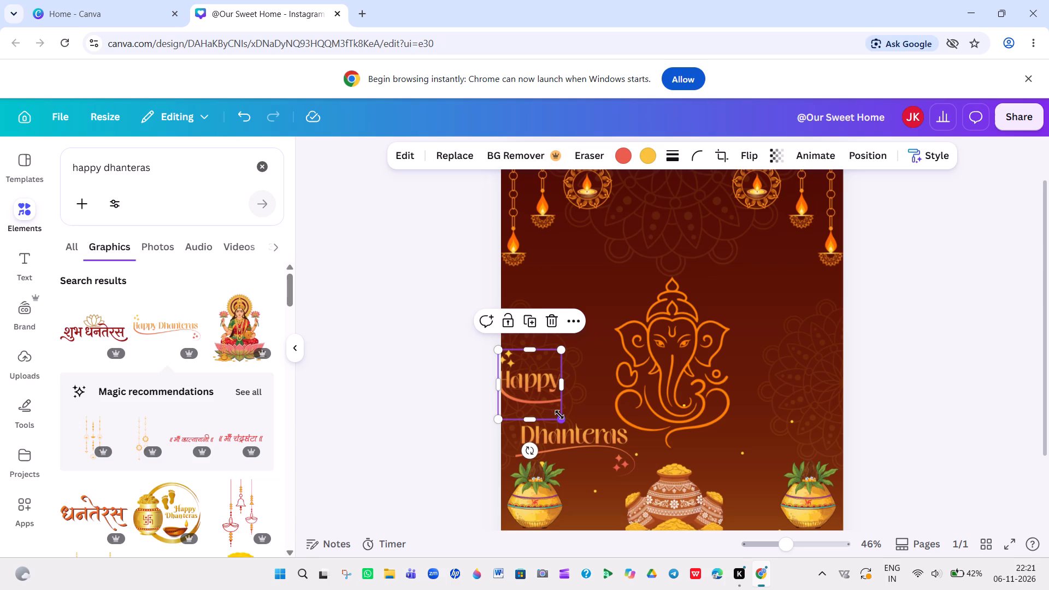
pyautogui.moveTo(559, 415); pyautogui.dragTo(617, 391)
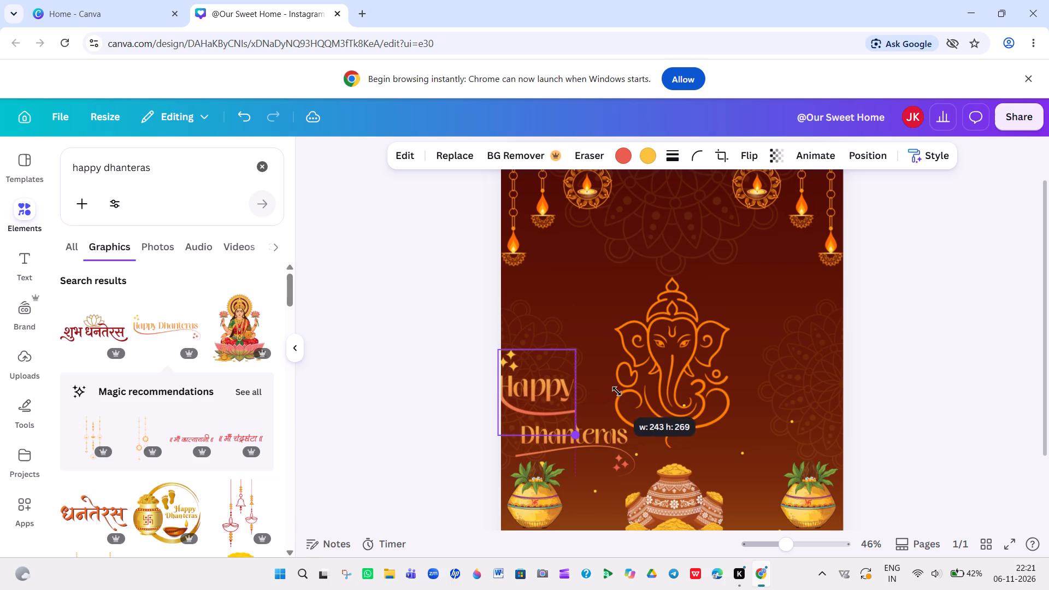
pyautogui.moveTo(617, 391); pyautogui.dragTo(640, 386)
# Crop the "Happy" lettering tighter to cut off the sparkles above it, keeping only the word and its underline stroke.
pyautogui.tripleClick(538, 393)
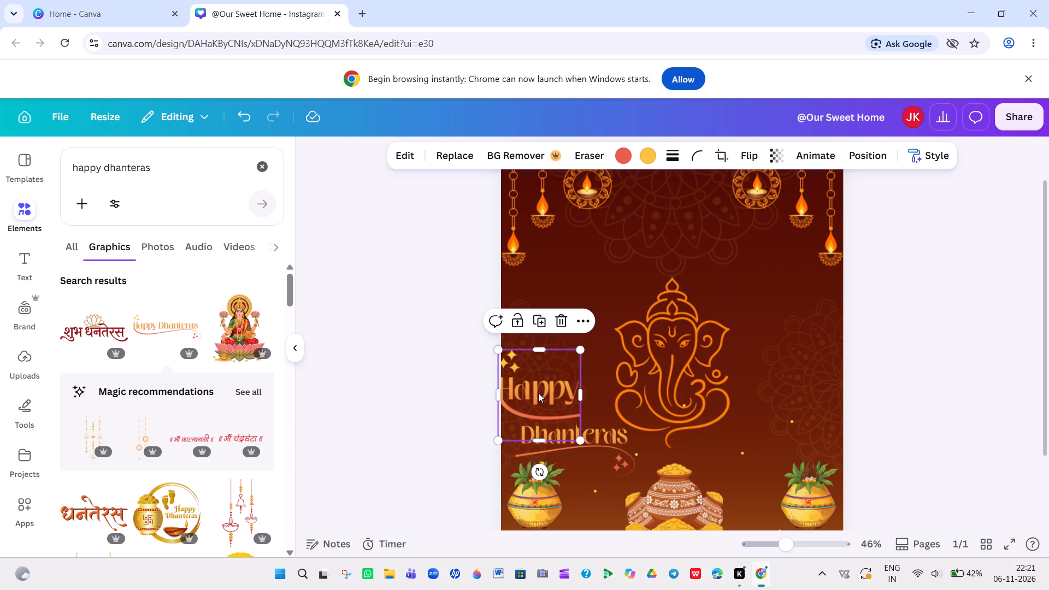
pyautogui.click(538, 393)
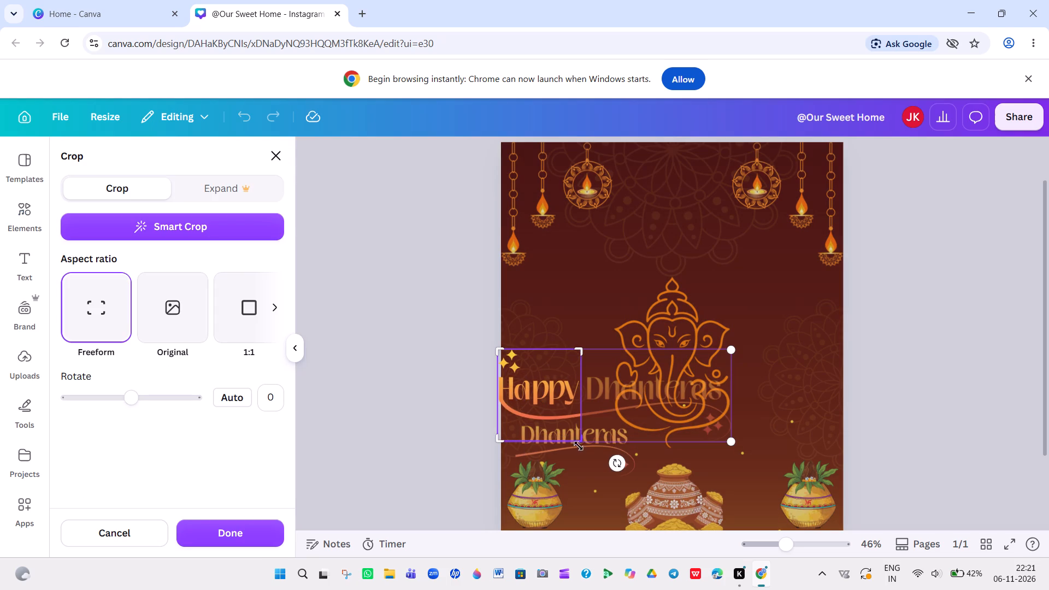
pyautogui.moveTo(584, 440); pyautogui.dragTo(610, 422)
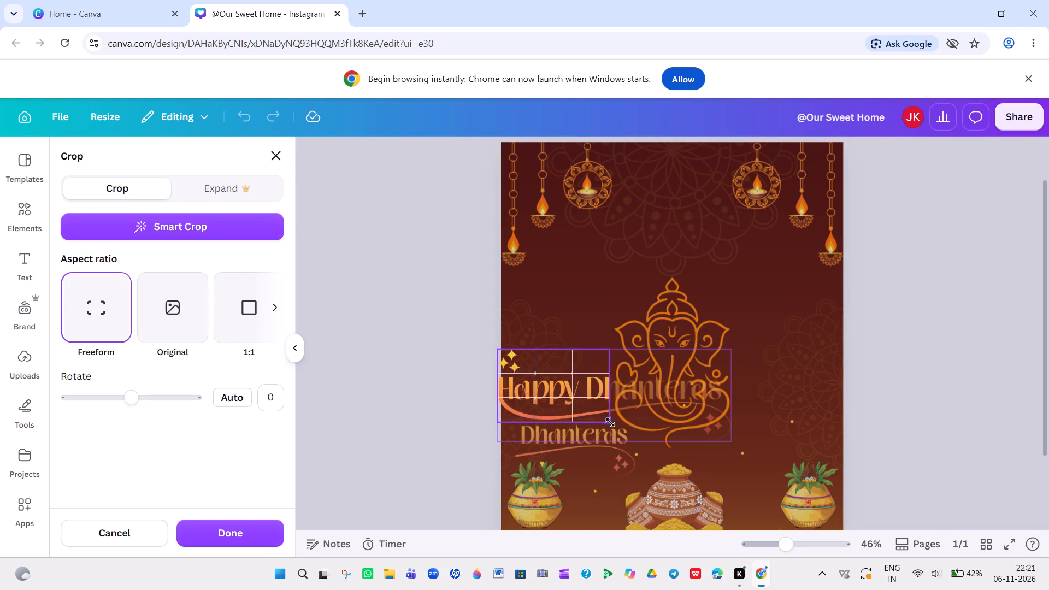
pyautogui.moveTo(610, 422); pyautogui.dragTo(619, 422)
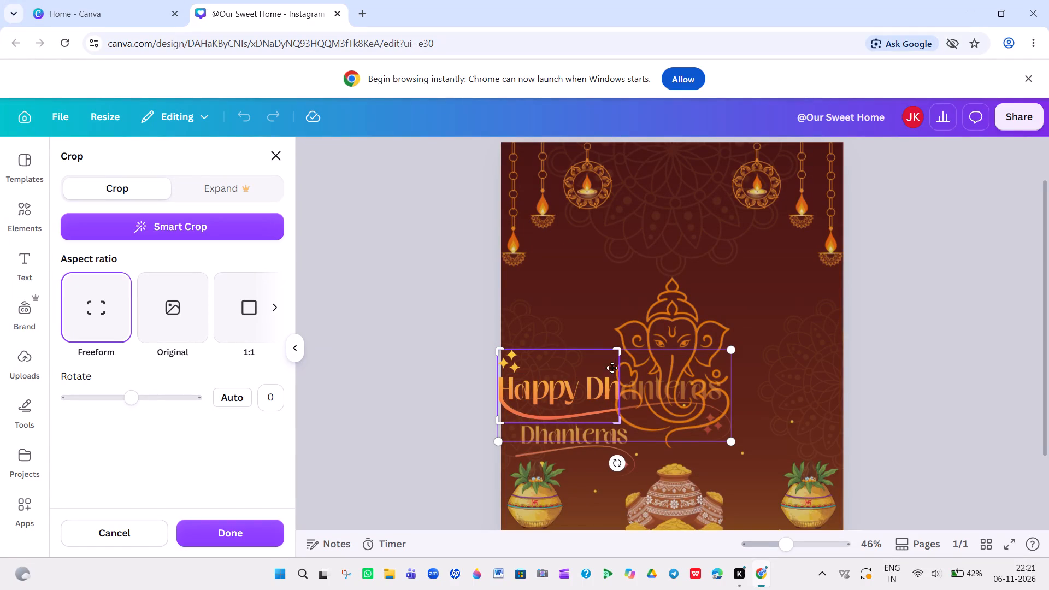
pyautogui.moveTo(616, 355); pyautogui.dragTo(584, 370)
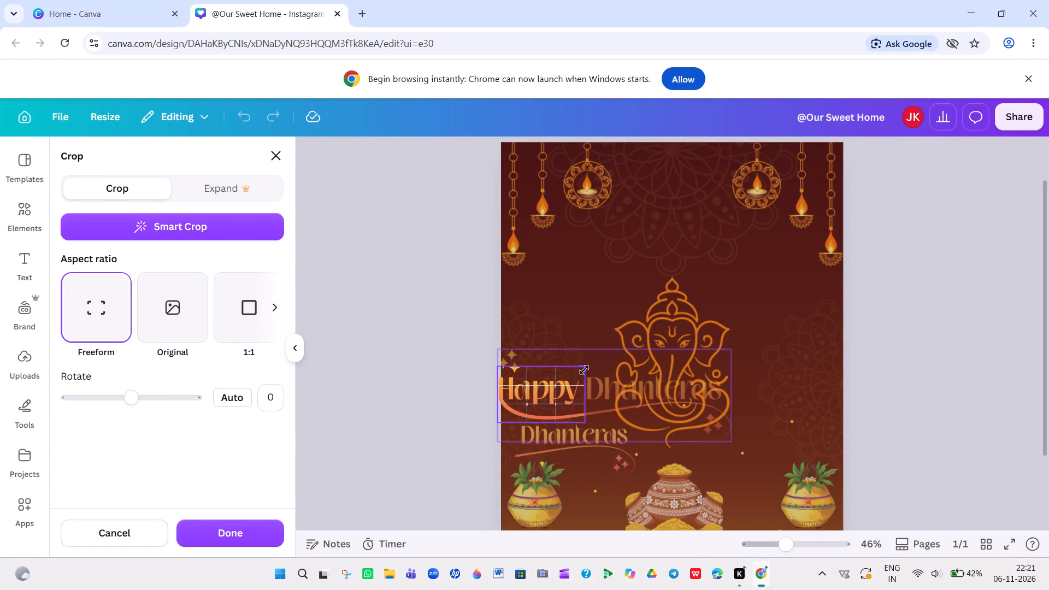
pyautogui.moveTo(584, 370); pyautogui.dragTo(589, 376)
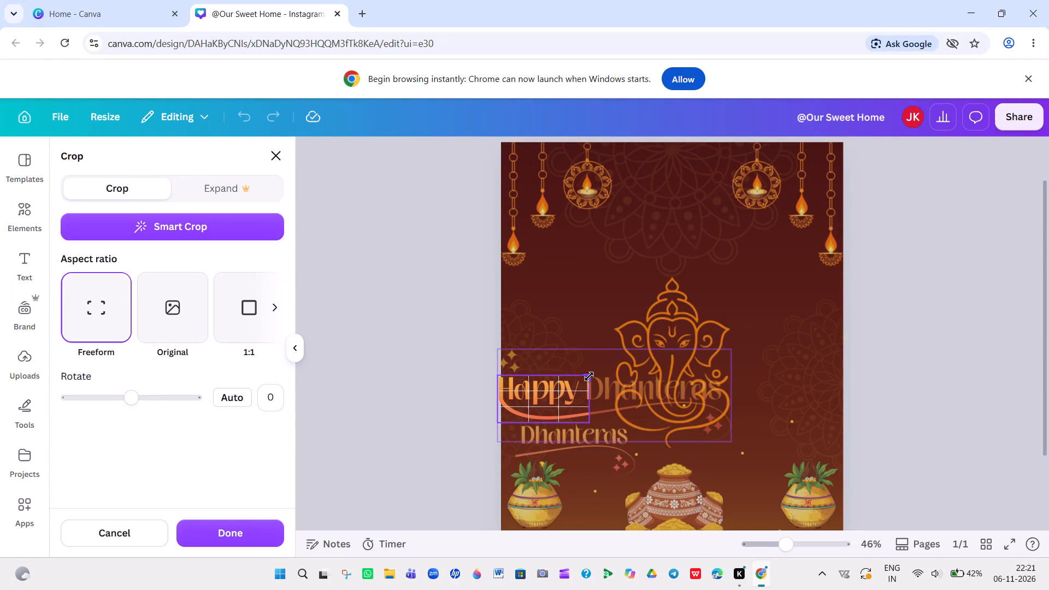
pyautogui.moveTo(589, 376); pyautogui.dragTo(586, 373)
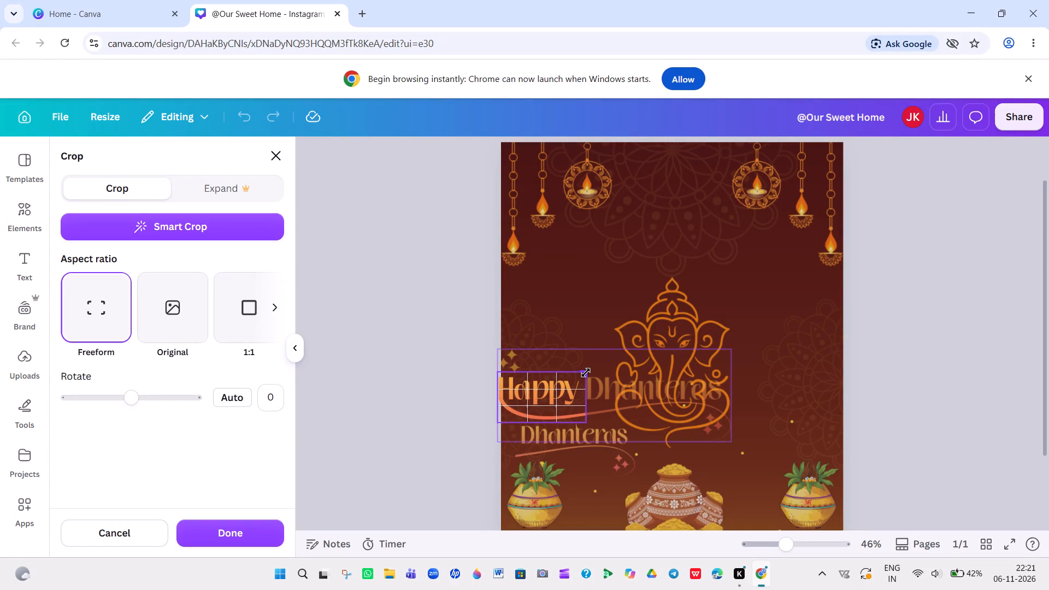
pyautogui.moveTo(586, 373); pyautogui.dragTo(586, 374)
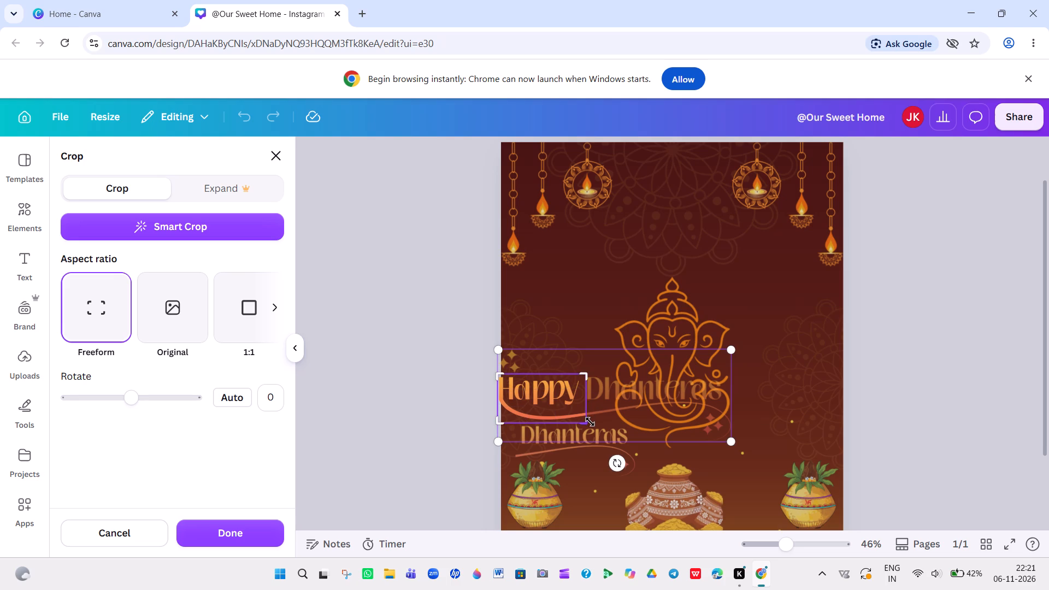
pyautogui.click(383, 394)
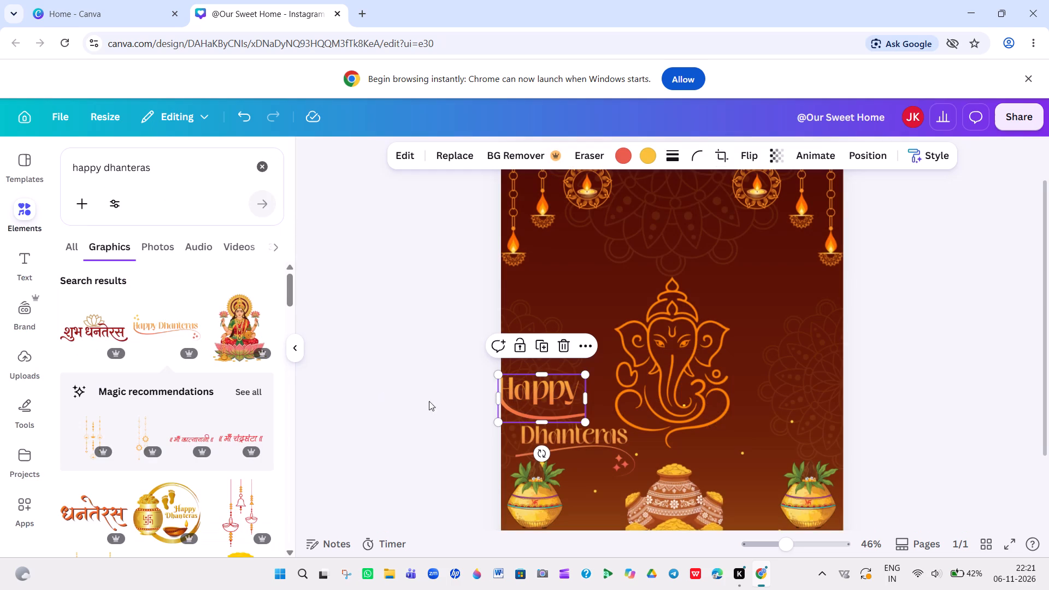
# Move the "Happy" lettering slightly inward from the page's left edge so it sits just above "Dhanteras".
pyautogui.moveTo(521, 404); pyautogui.dragTo(535, 404)
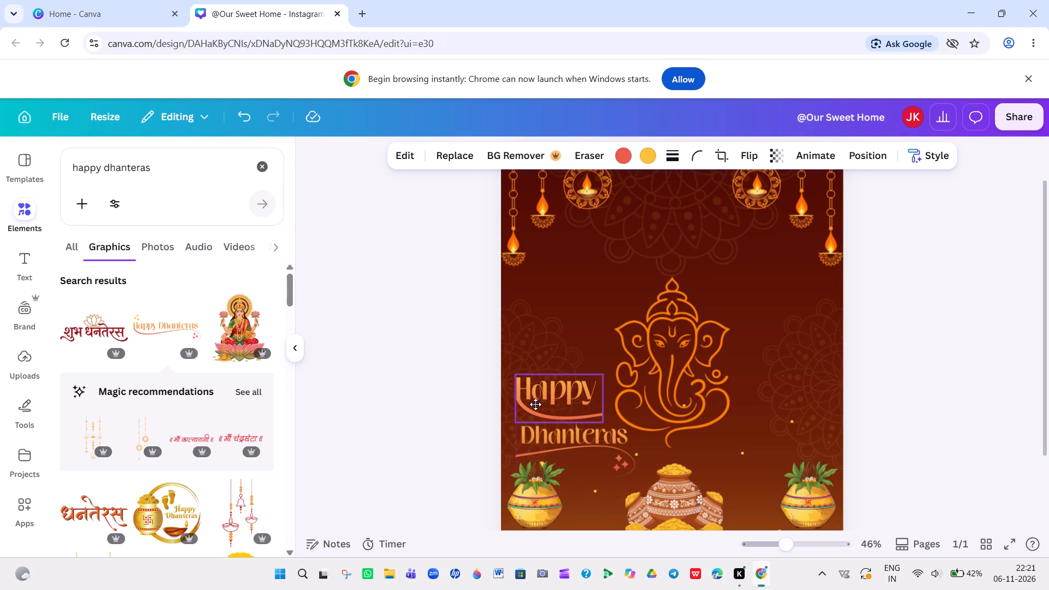
pyautogui.moveTo(535, 404); pyautogui.dragTo(532, 405)
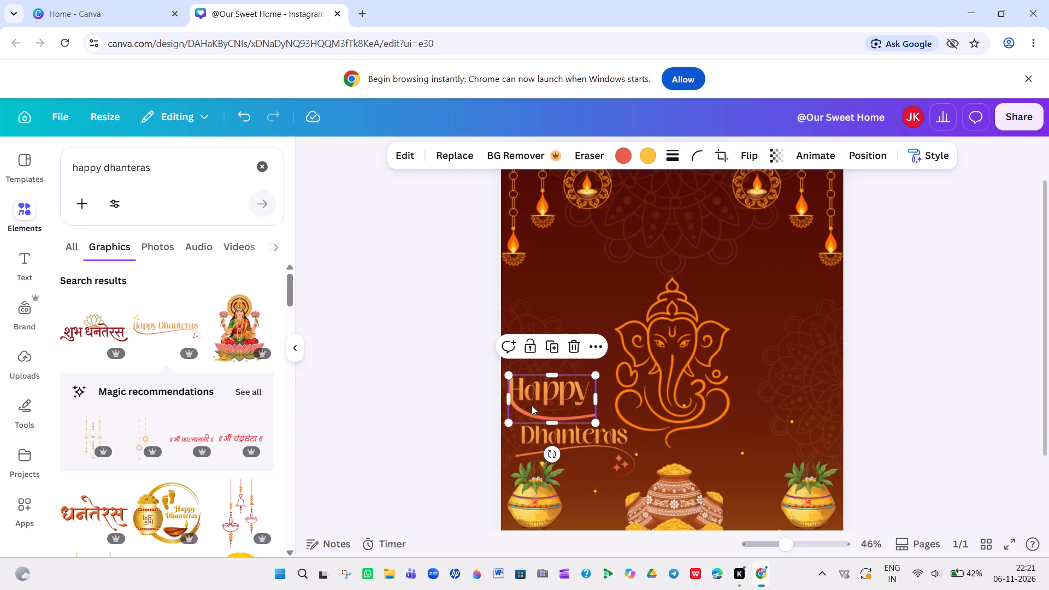
pyautogui.click(424, 312)
# Look further through the "happy dhanteras" graphics for more festive elements to add.
pyautogui.scroll(-4, 169, 382)
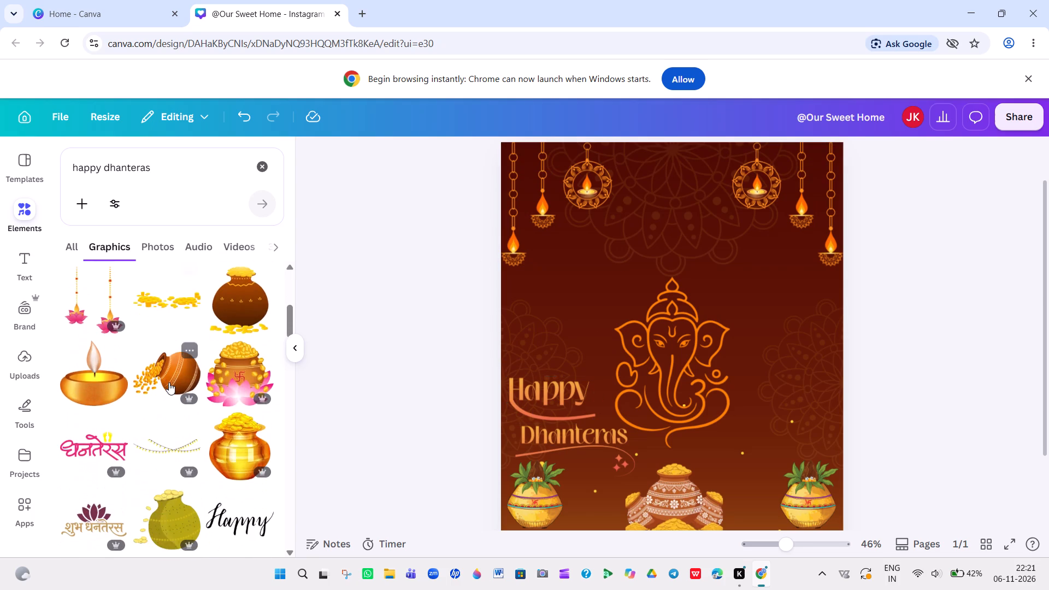
pyautogui.scroll(-3, 169, 382)
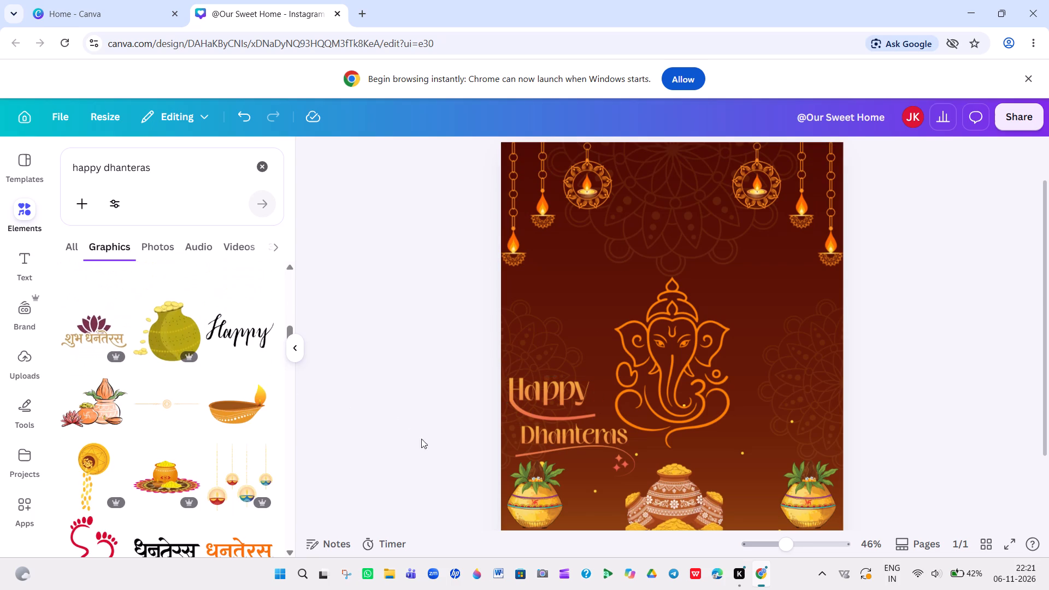
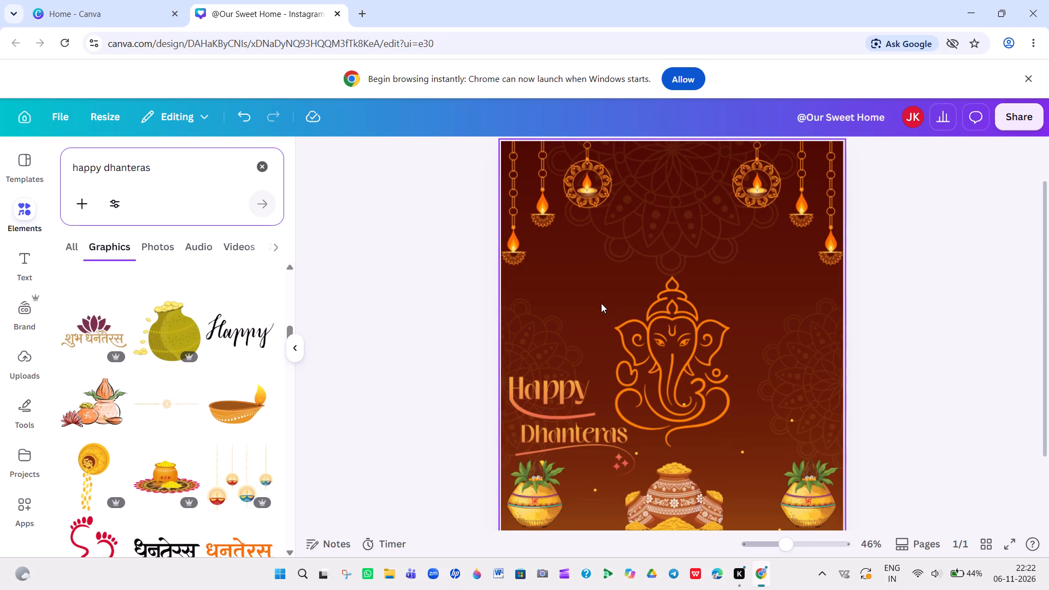
# Look further through the "happy dhanteras" graphics for lettering, diyas, coins and other festive elements that suit the post.
pyautogui.click(577, 278)
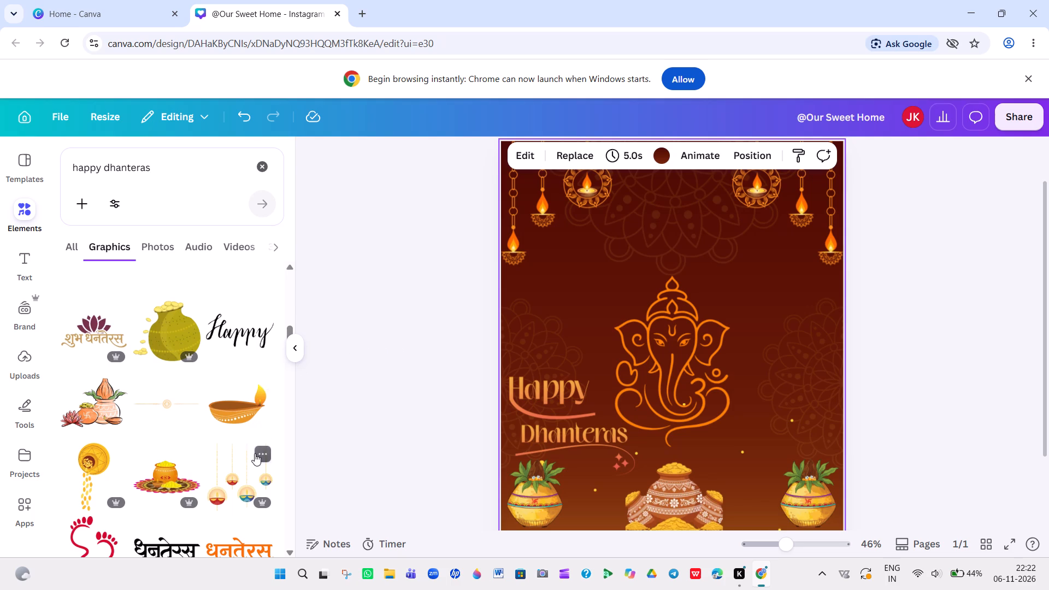
pyautogui.scroll(-3, 169, 358)
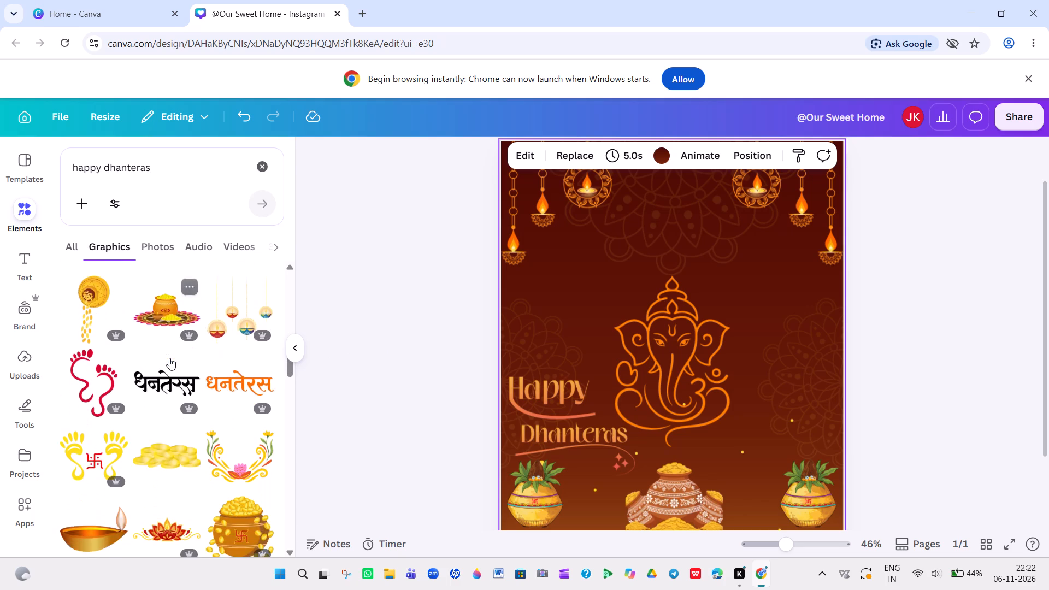
pyautogui.scroll(-3, 169, 358)
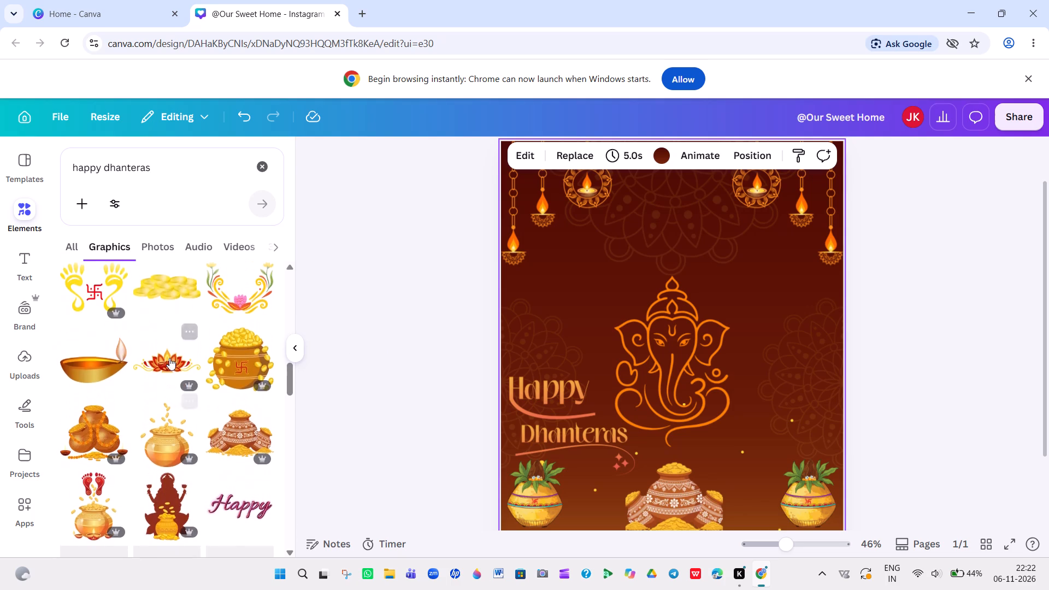
pyautogui.scroll(-1, 169, 358)
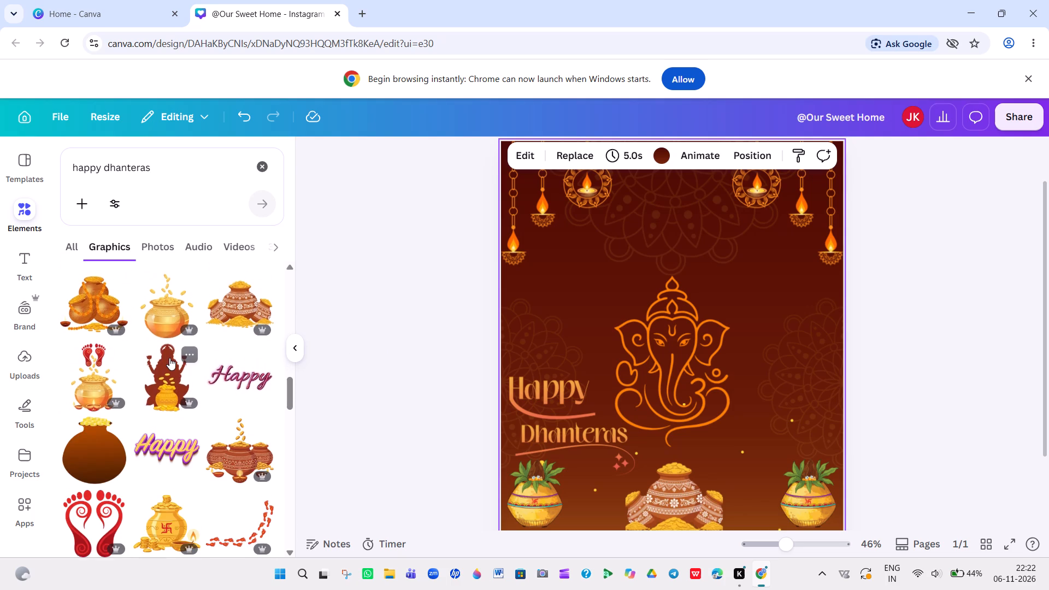
pyautogui.scroll(-3, 169, 358)
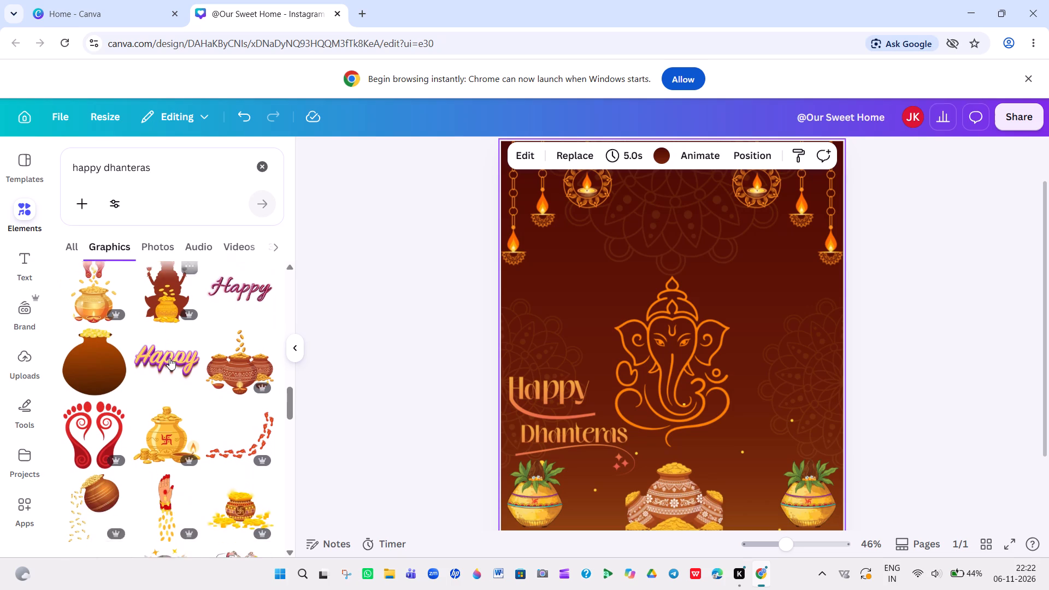
pyautogui.scroll(-2, 169, 358)
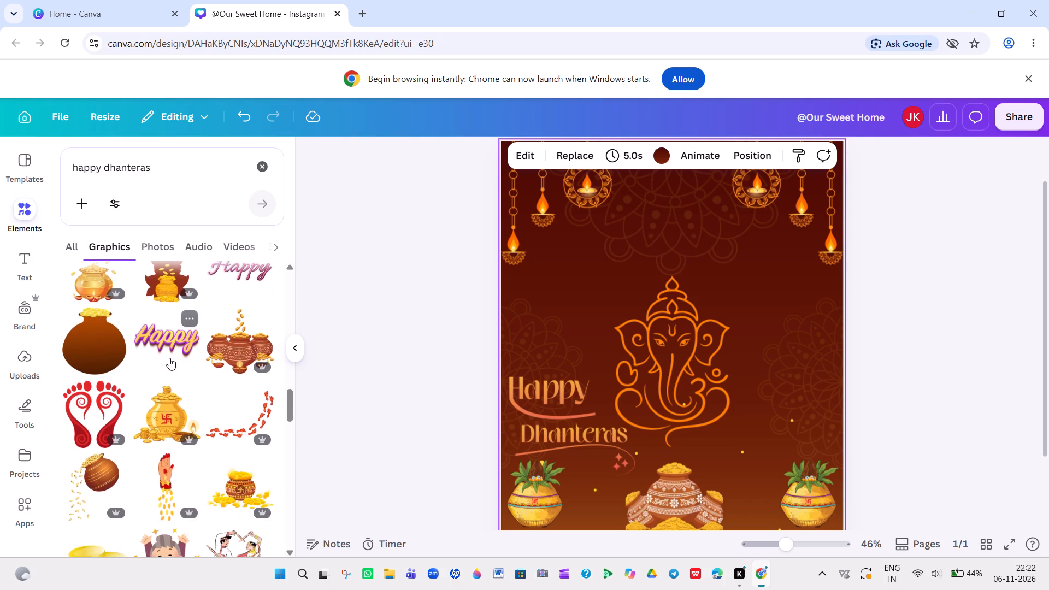
pyautogui.scroll(-2, 169, 358)
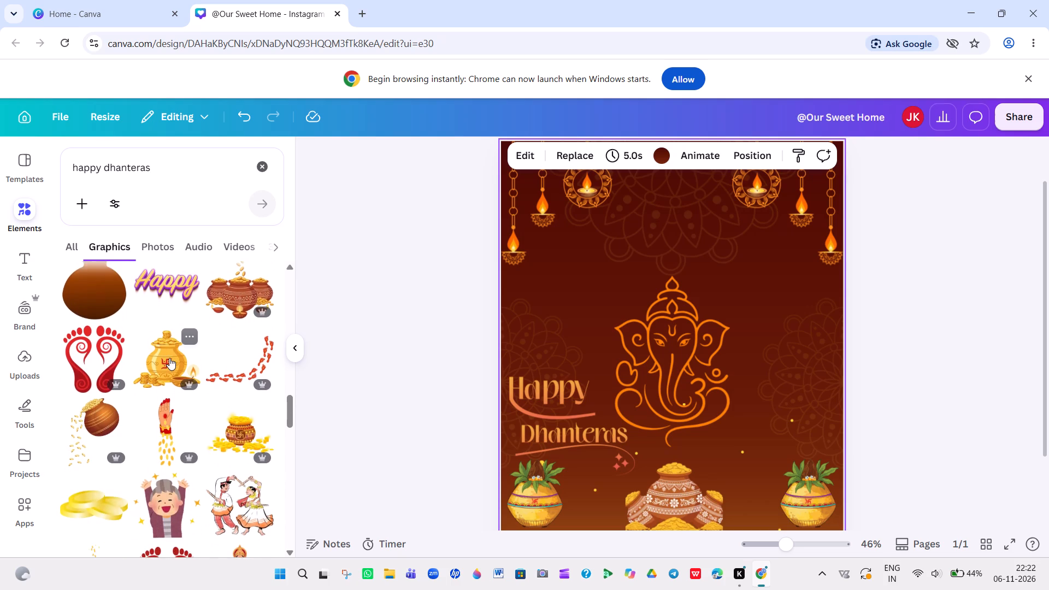
pyautogui.scroll(-3, 169, 358)
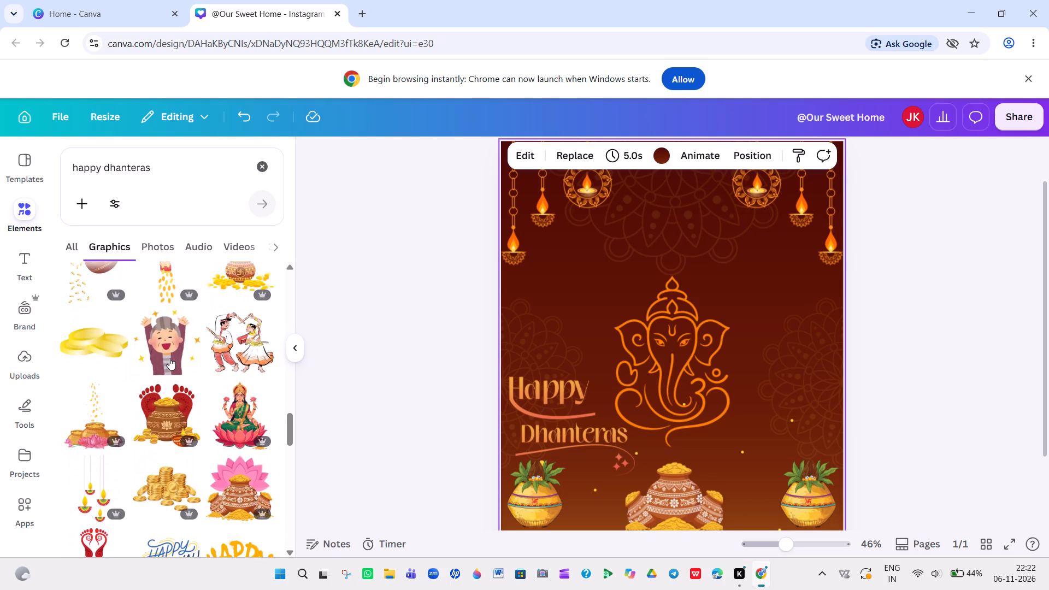
pyautogui.scroll(-3, 169, 358)
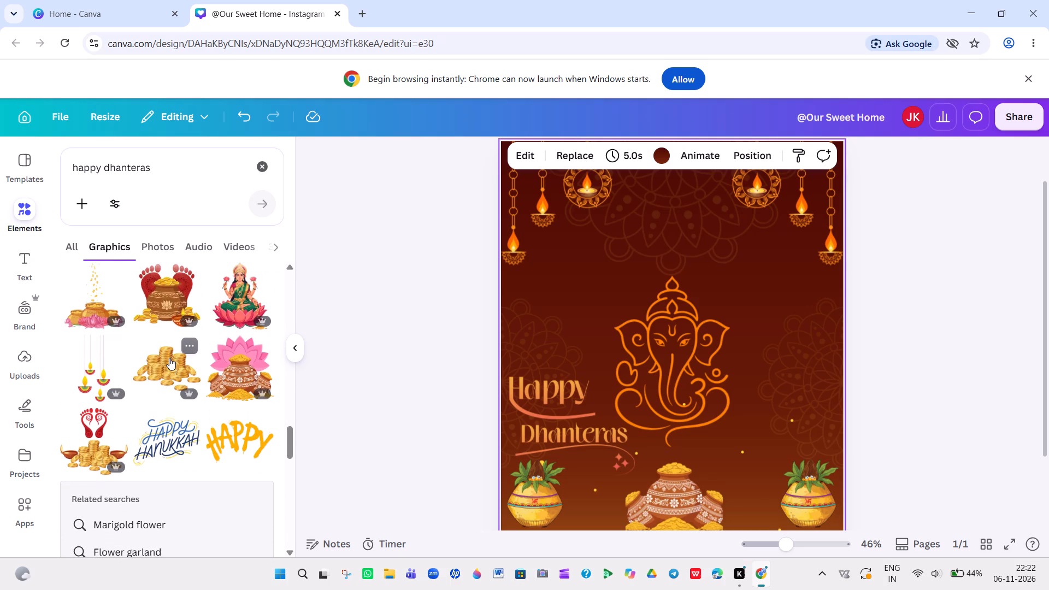
pyautogui.scroll(-5, 169, 358)
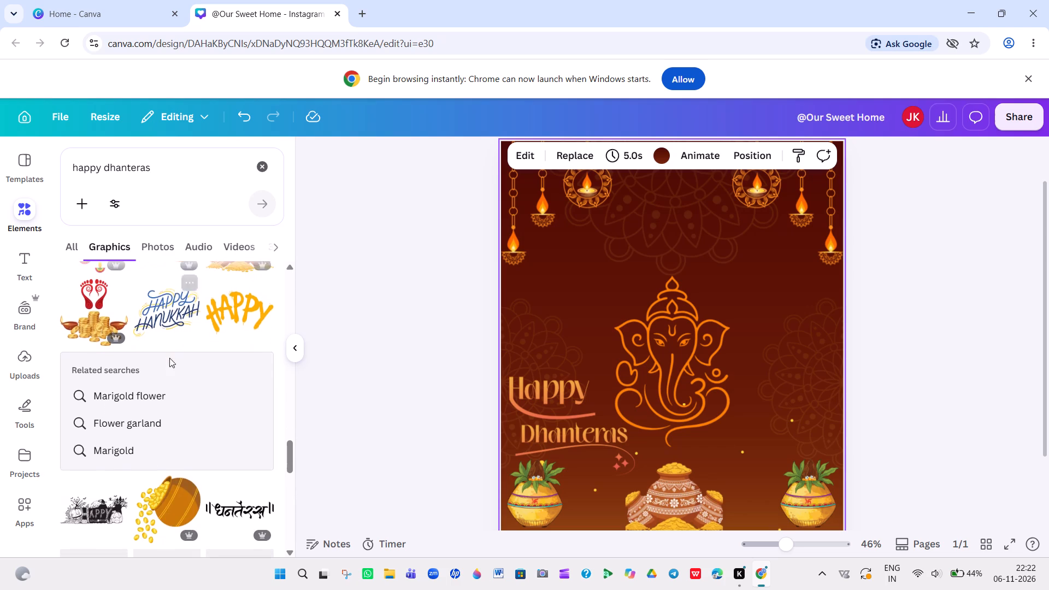
pyautogui.scroll(-1, 169, 358)
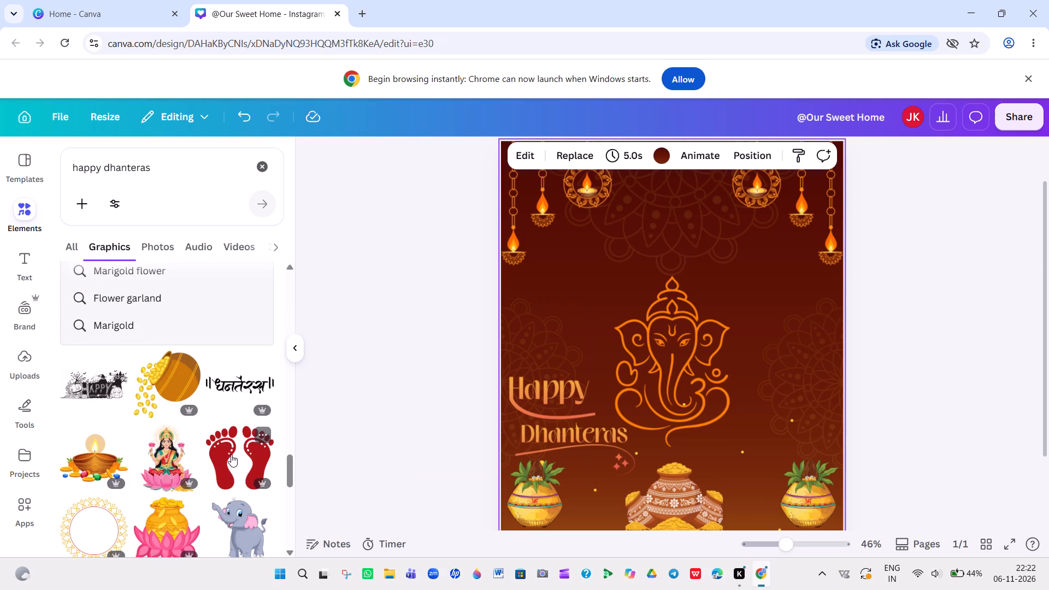
pyautogui.scroll(-7, 115, 453)
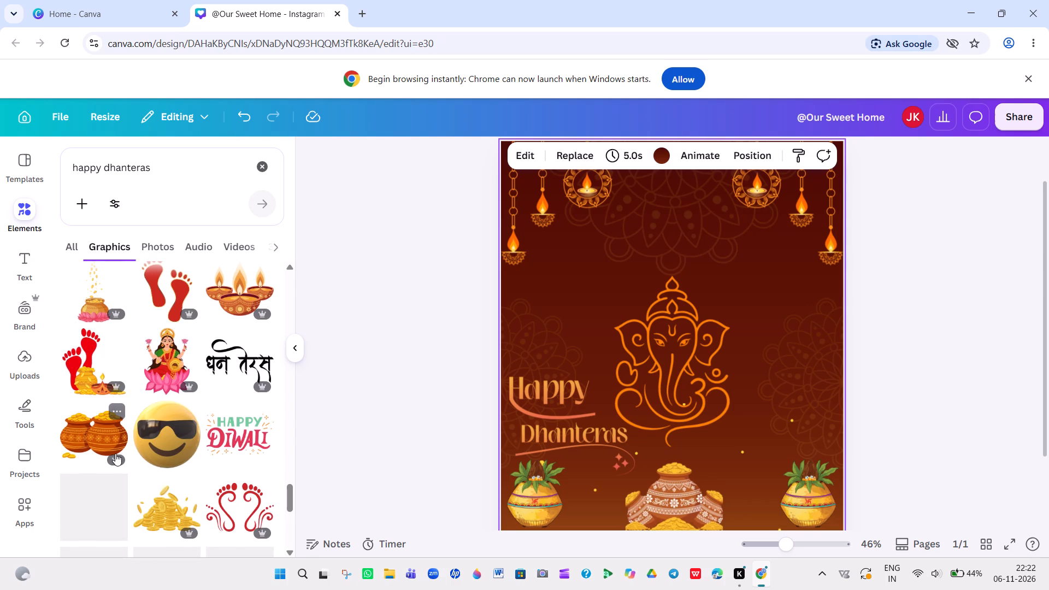
pyautogui.scroll(-1, 115, 453)
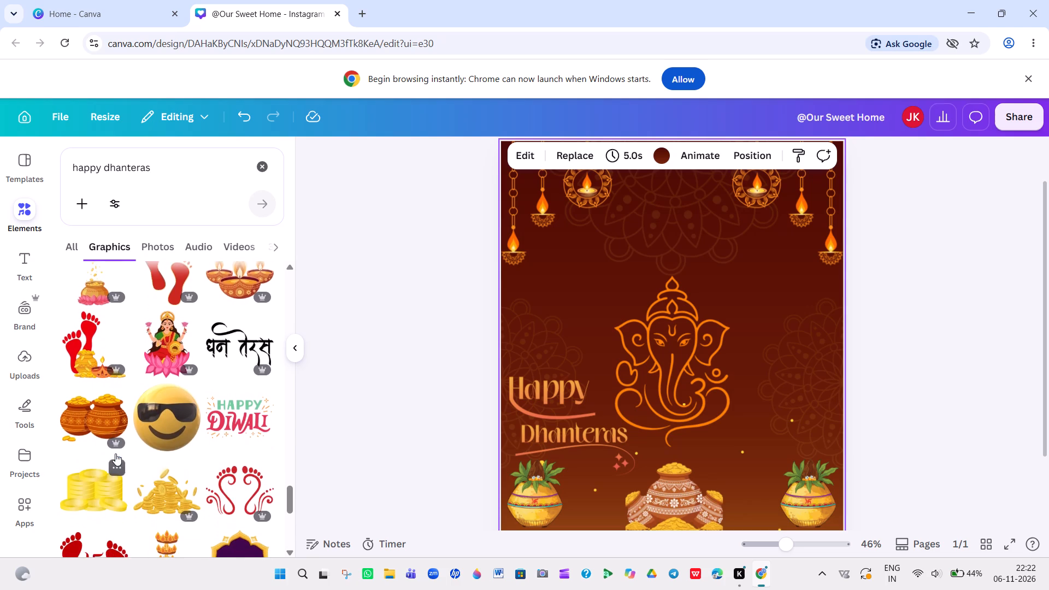
pyautogui.scroll(-2, 115, 453)
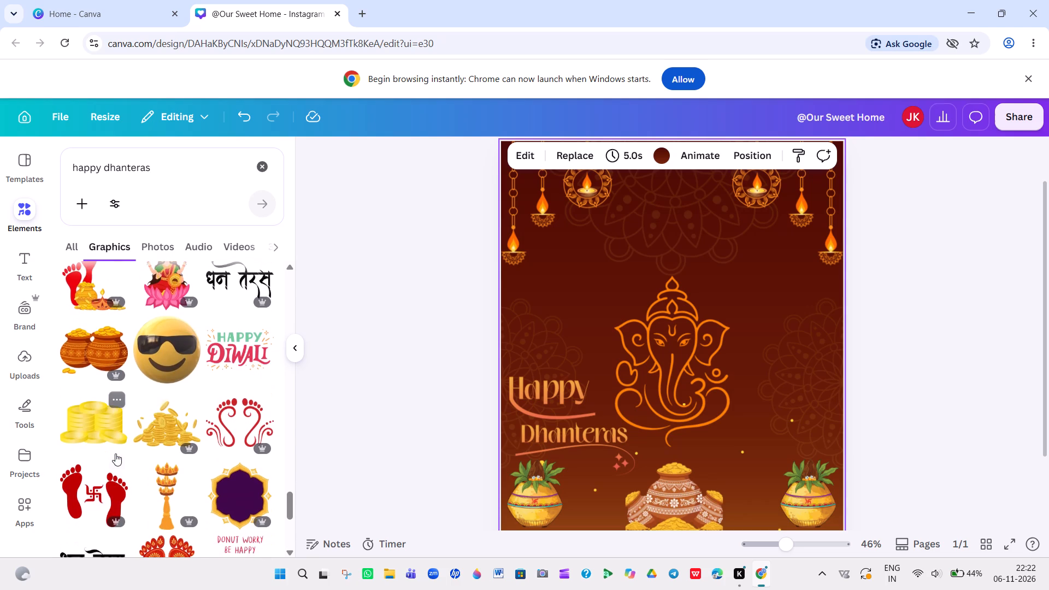
pyautogui.scroll(-5, 115, 453)
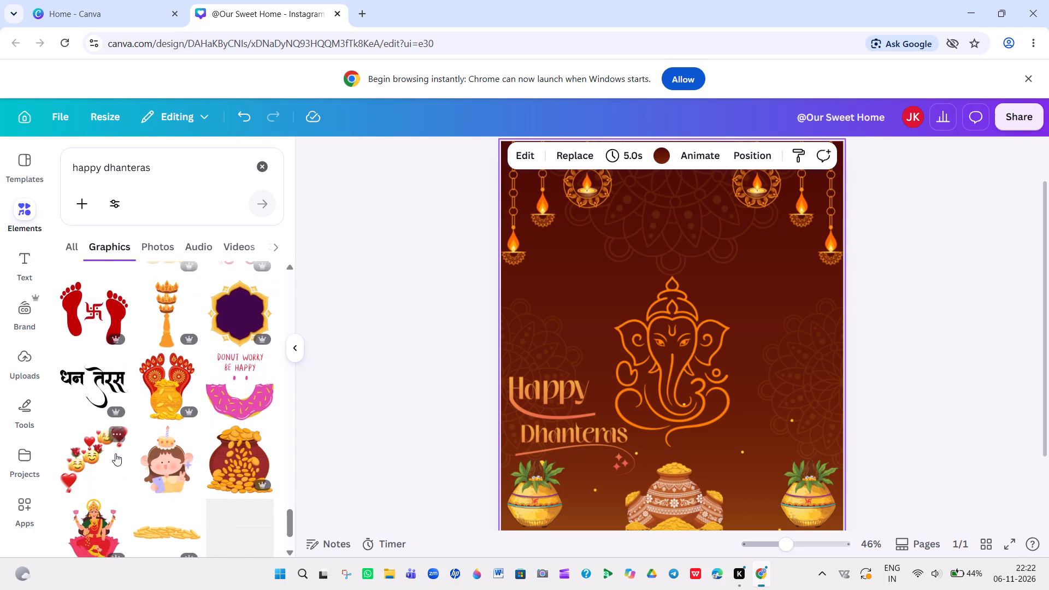
pyautogui.hscroll(2, 115, 453)
pyautogui.scroll(-1, 115, 453)
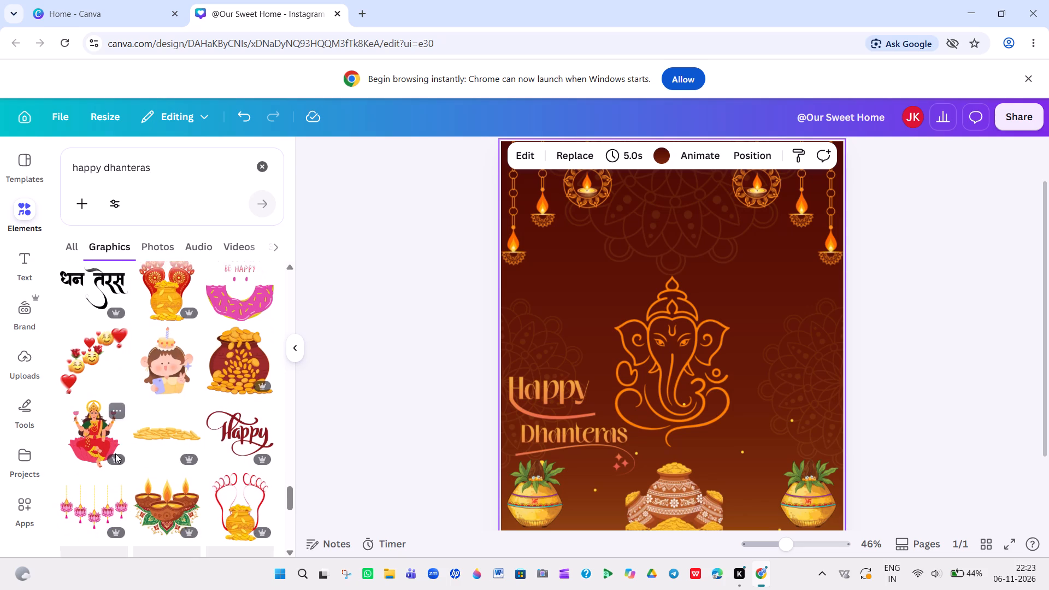
pyautogui.scroll(-2, 115, 453)
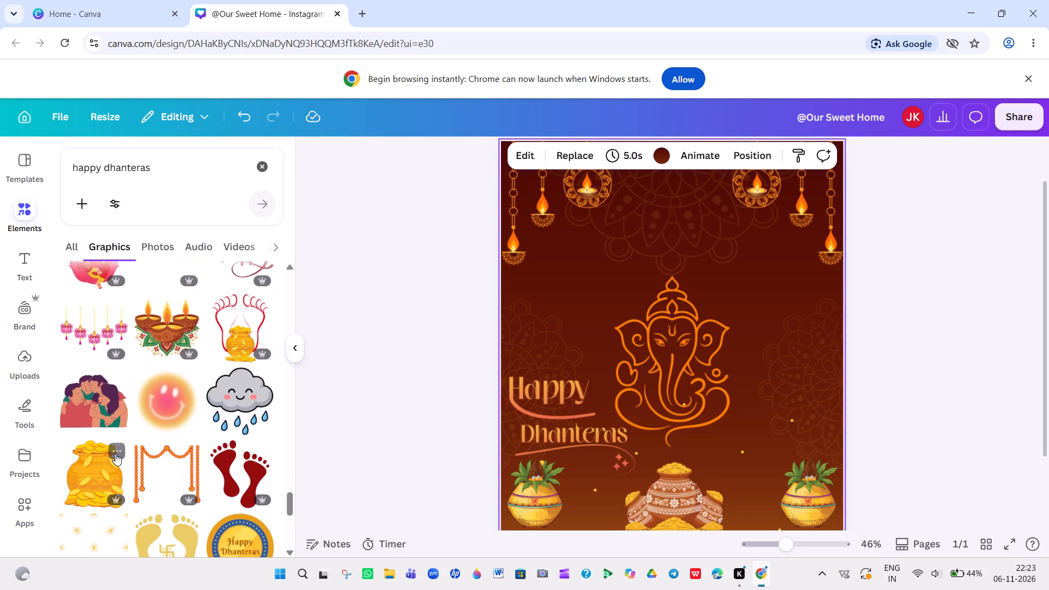
pyautogui.scroll(-5, 207, 469)
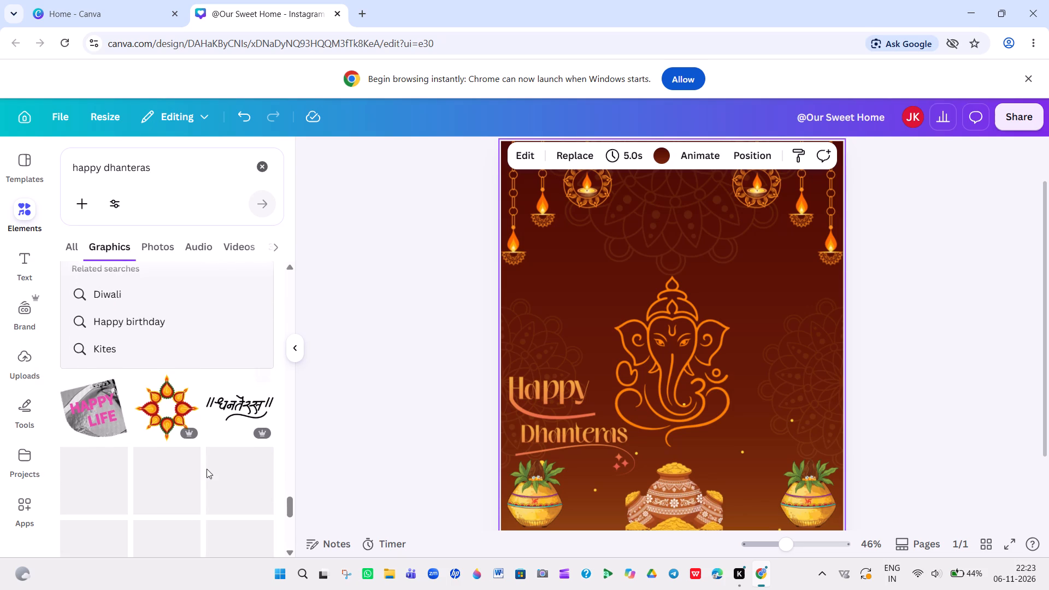
pyautogui.scroll(-5, 207, 469)
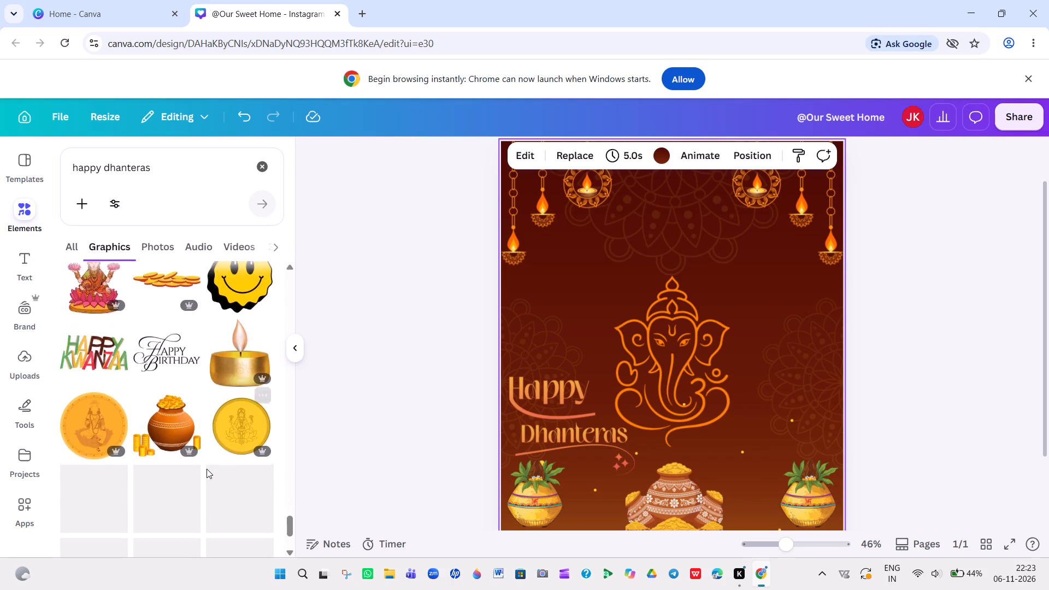
pyautogui.scroll(-2, 207, 469)
pyautogui.scroll(4, 207, 469)
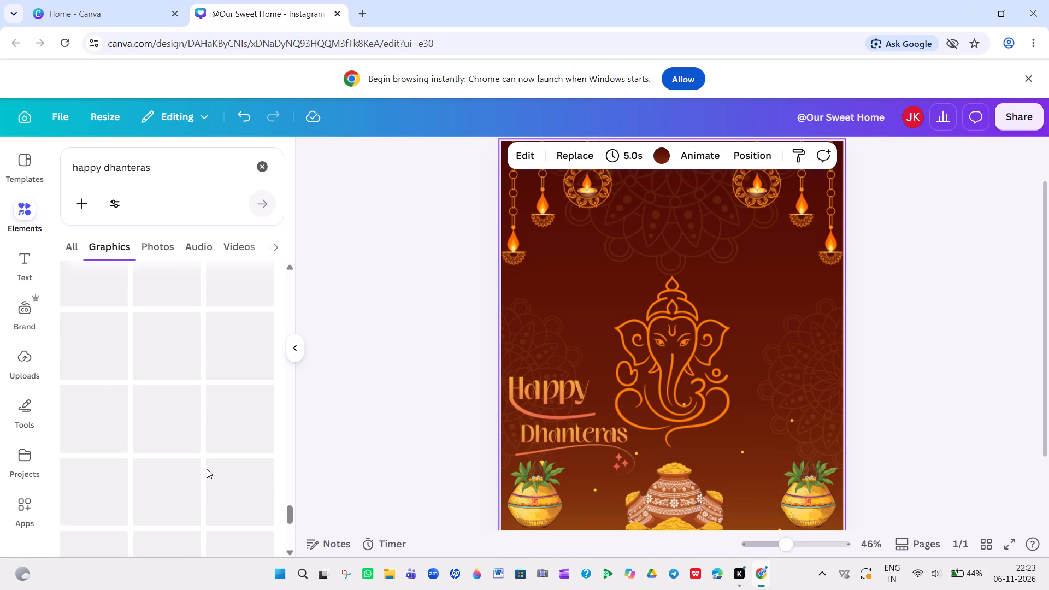
pyautogui.scroll(3, 207, 469)
pyautogui.scroll(-4, 207, 469)
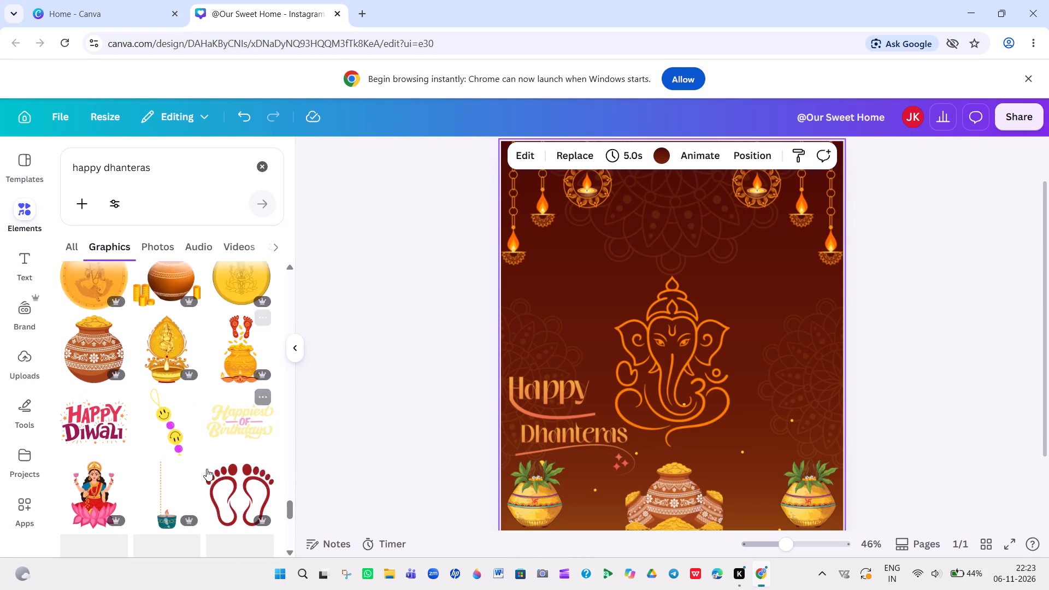
pyautogui.scroll(-2, 207, 469)
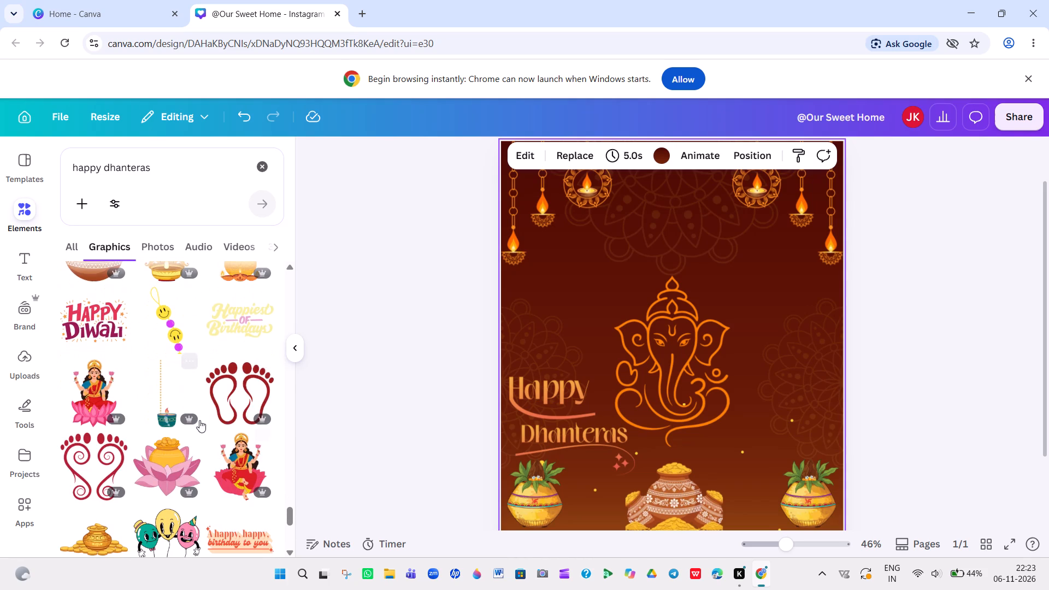
pyautogui.scroll(-2, 173, 455)
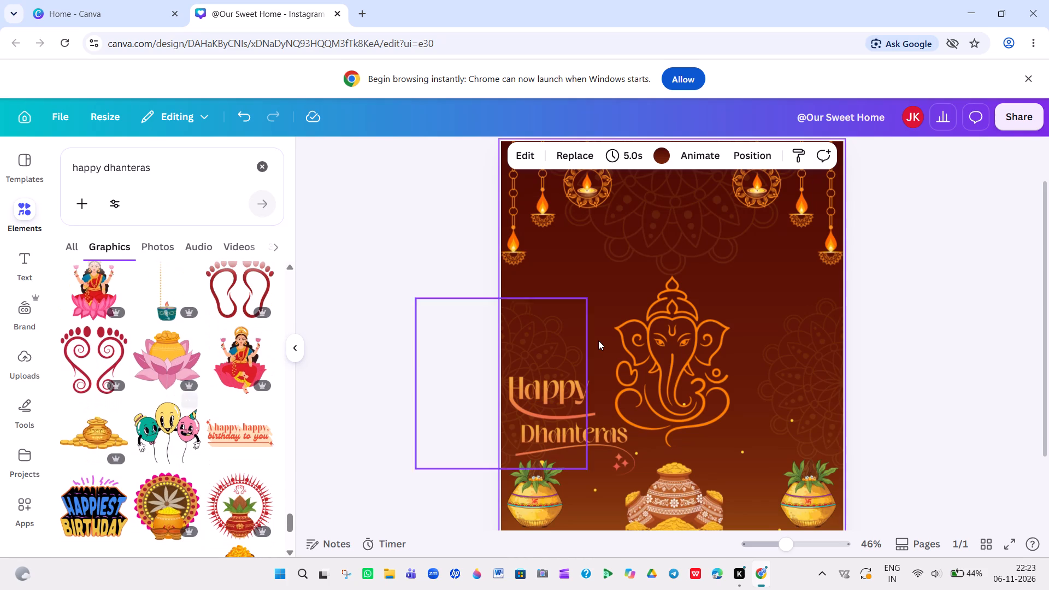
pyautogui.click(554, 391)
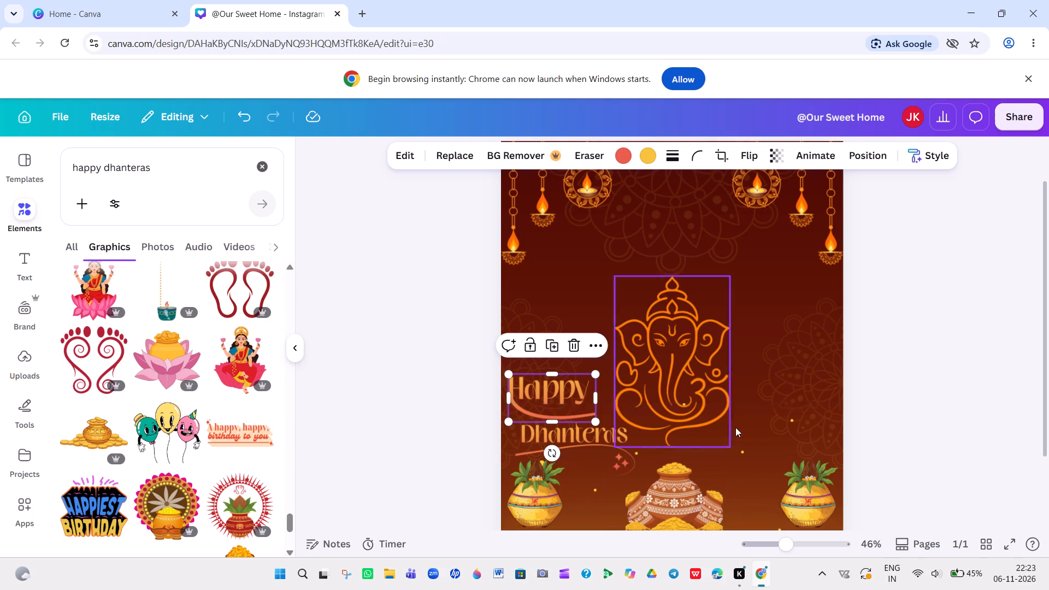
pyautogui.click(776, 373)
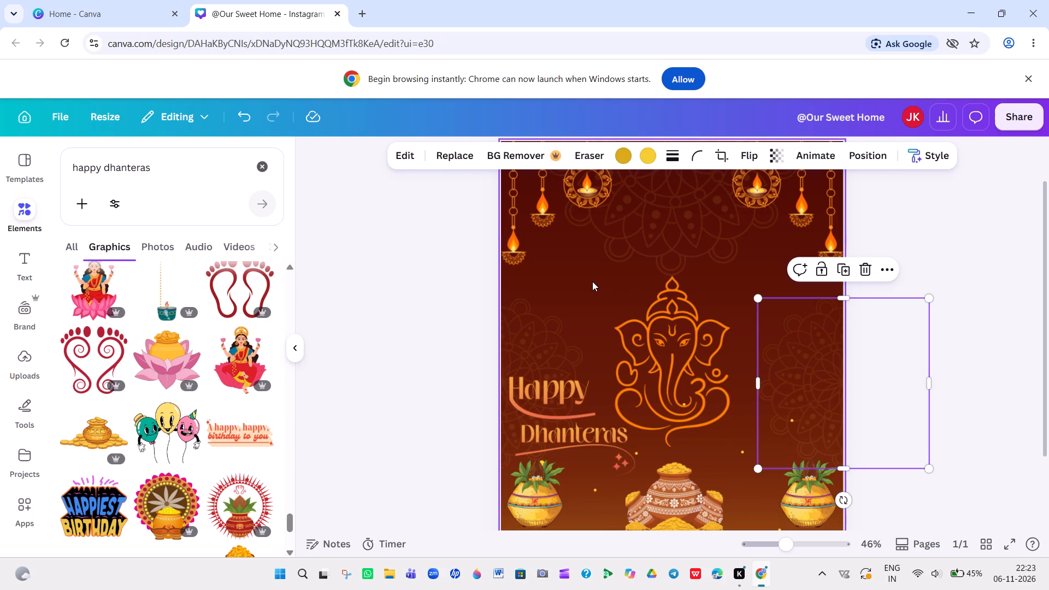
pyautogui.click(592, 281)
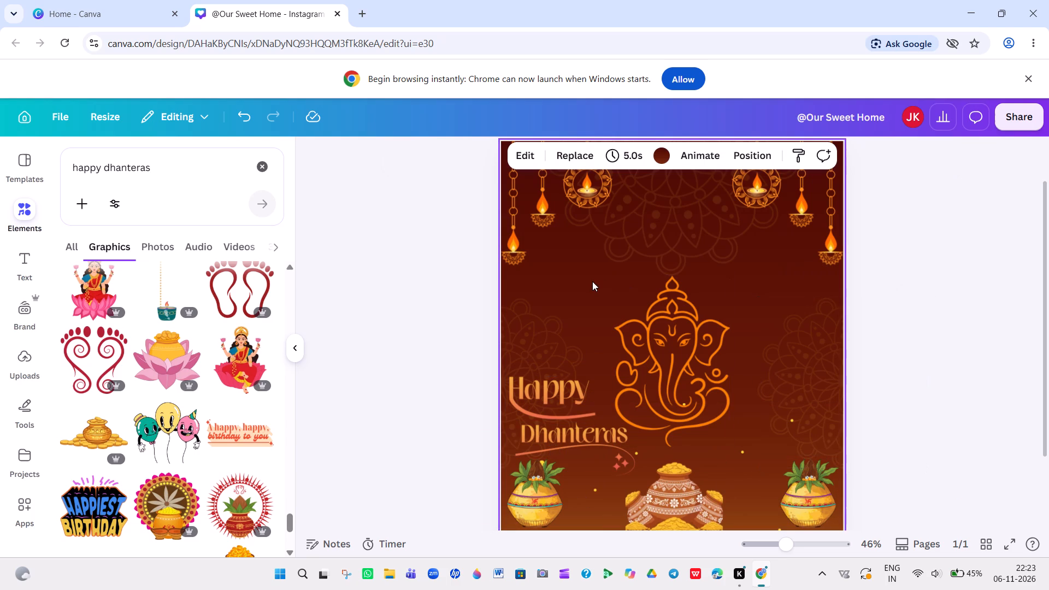
# Show the element timing for the kalash at the page's lower-right corner, and select page 1 in the timeline.
pyautogui.click(808, 502)
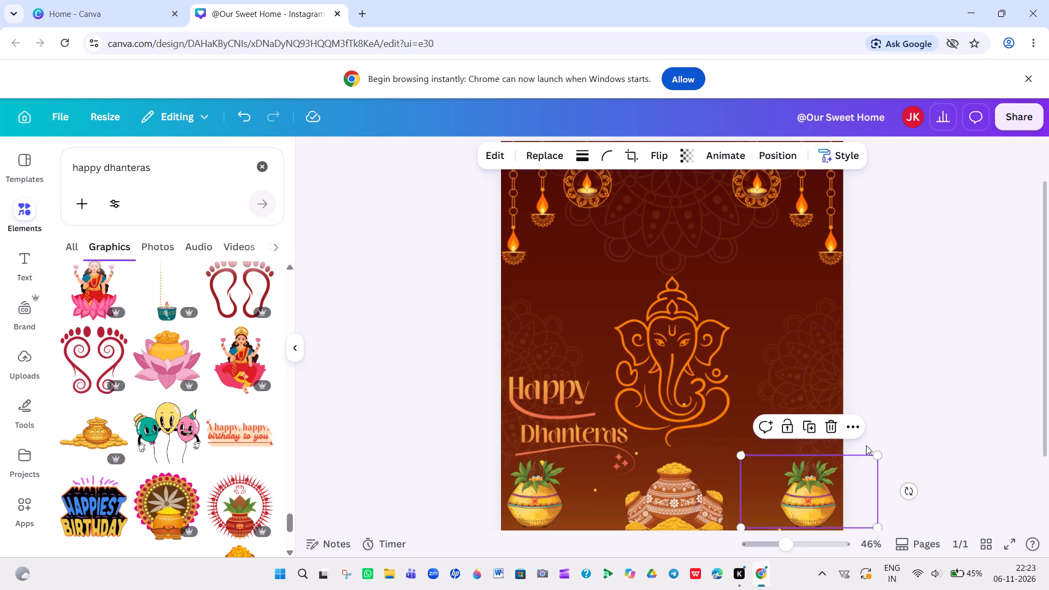
pyautogui.click(857, 433)
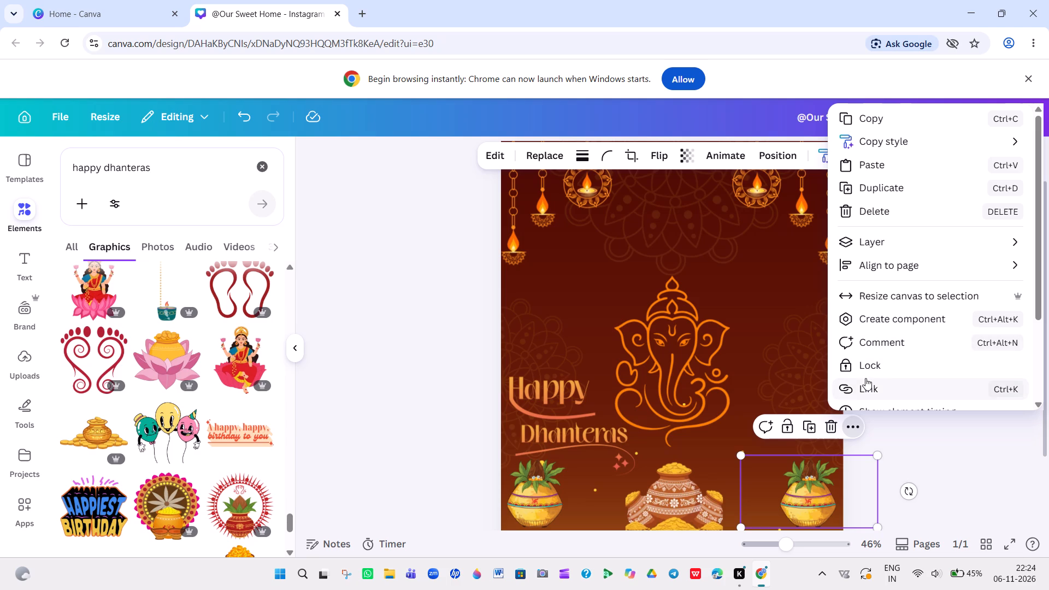
pyautogui.scroll(-3, 865, 378)
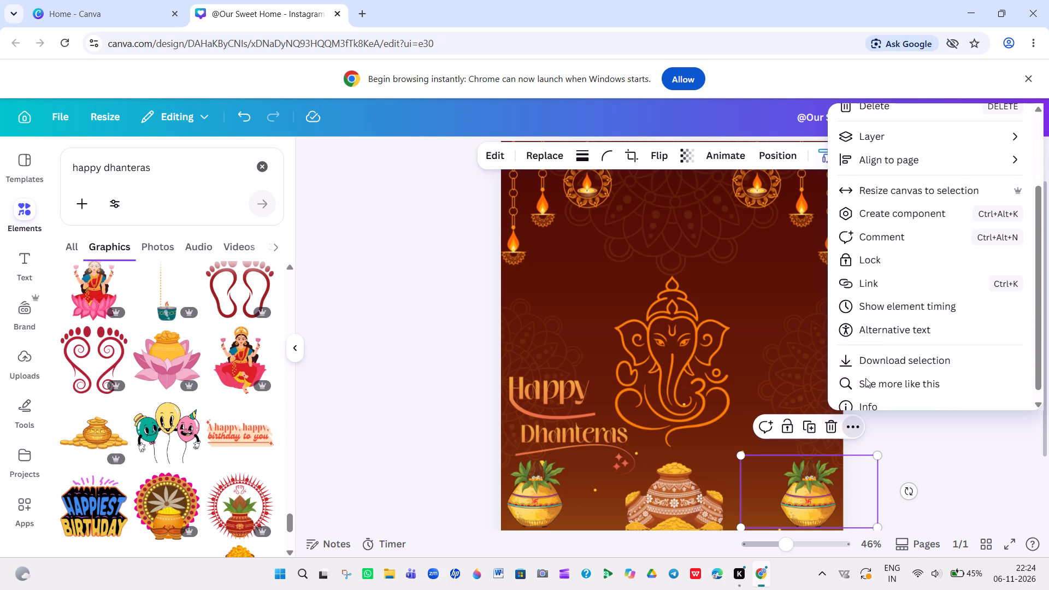
pyautogui.scroll(-3, 865, 378)
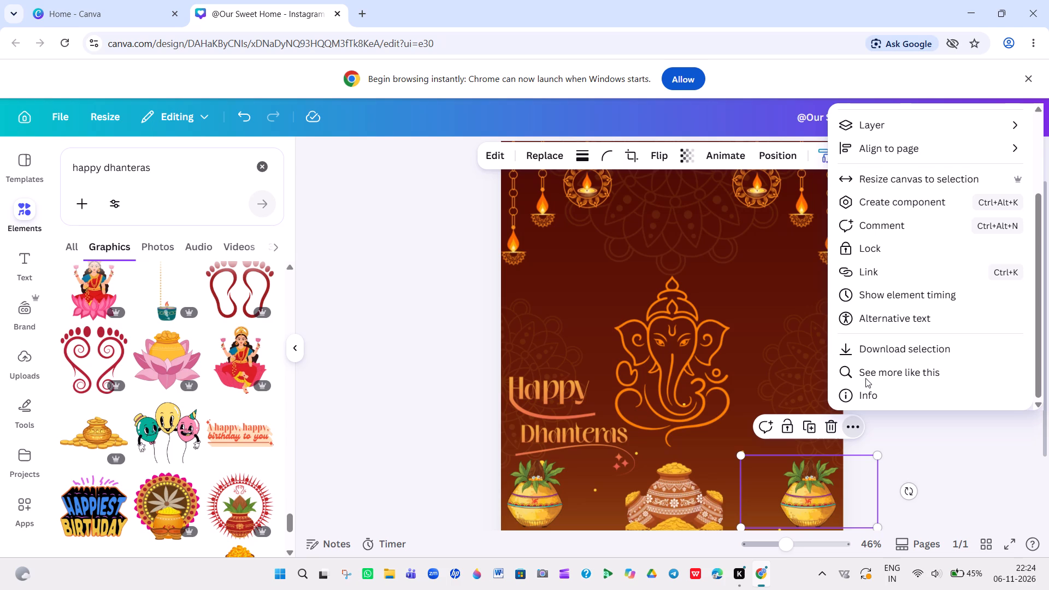
pyautogui.scroll(-1, 865, 378)
pyautogui.scroll(1, 892, 237)
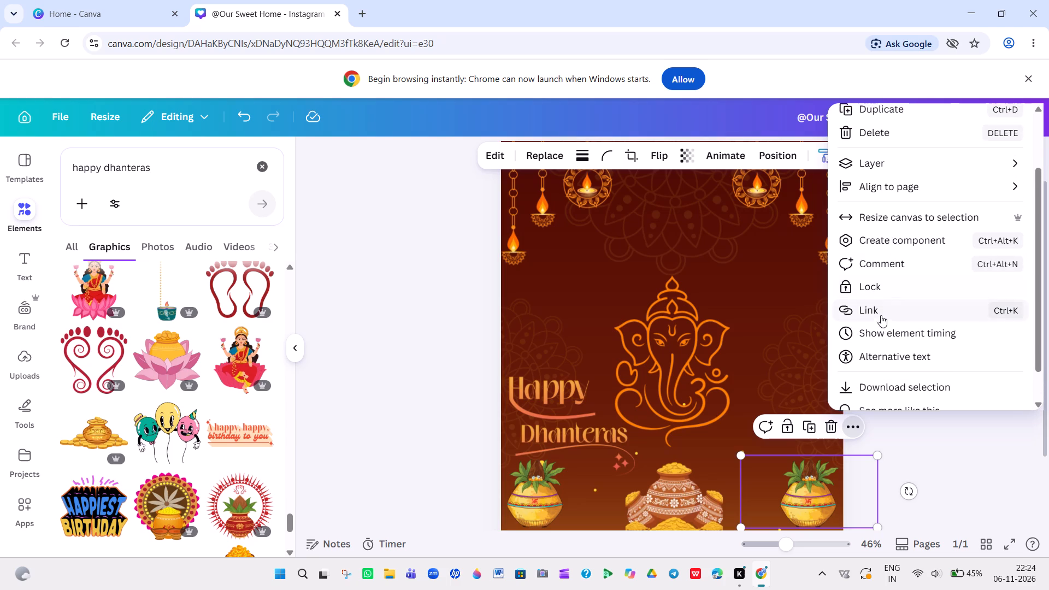
pyautogui.click(879, 329)
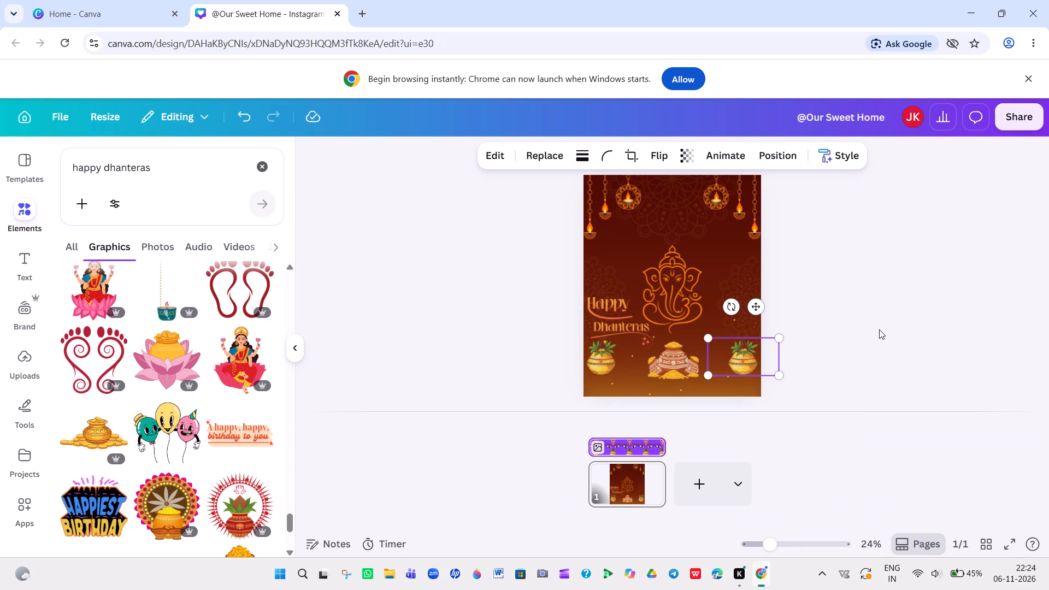
pyautogui.click(633, 495)
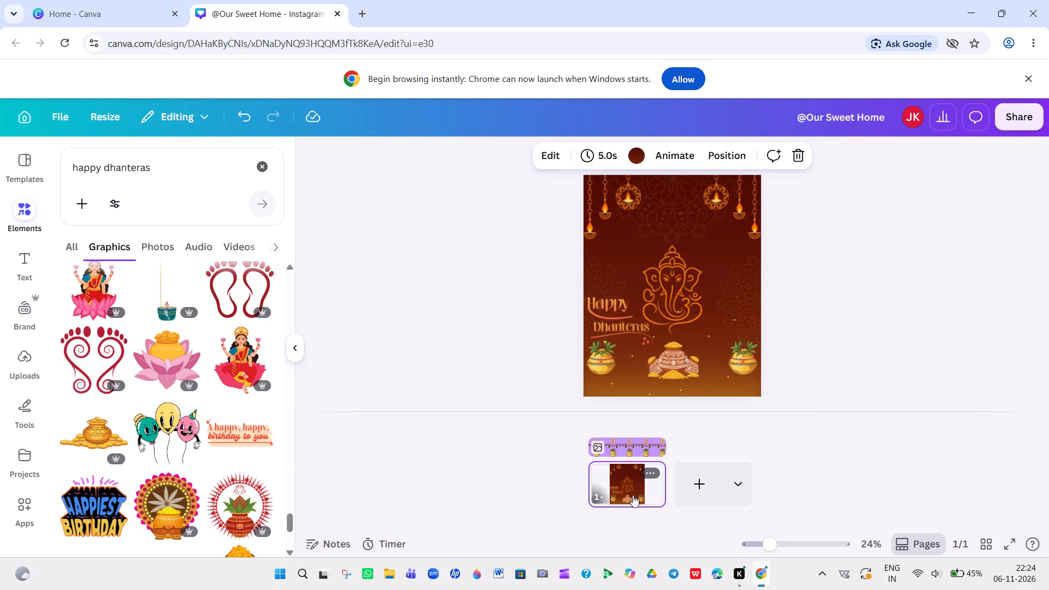
# Hide the element timing for the kalash at the page's lower-right corner.
pyautogui.click(598, 497)
pyautogui.tripleClick(598, 497)
pyautogui.click(618, 446)
pyautogui.doubleClick(618, 446)
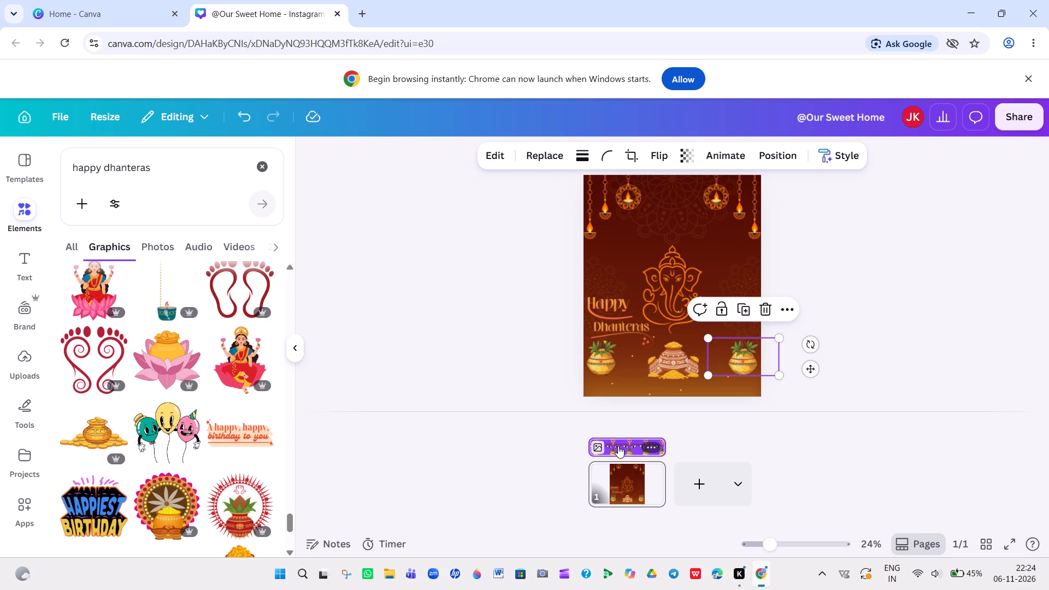
pyautogui.click(651, 451)
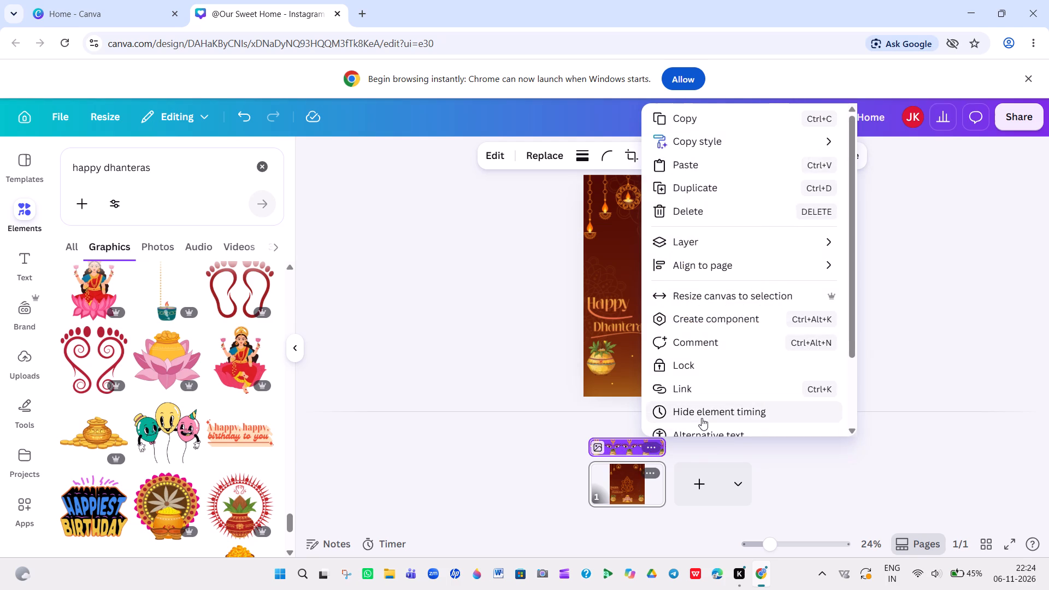
pyautogui.scroll(-2, 702, 418)
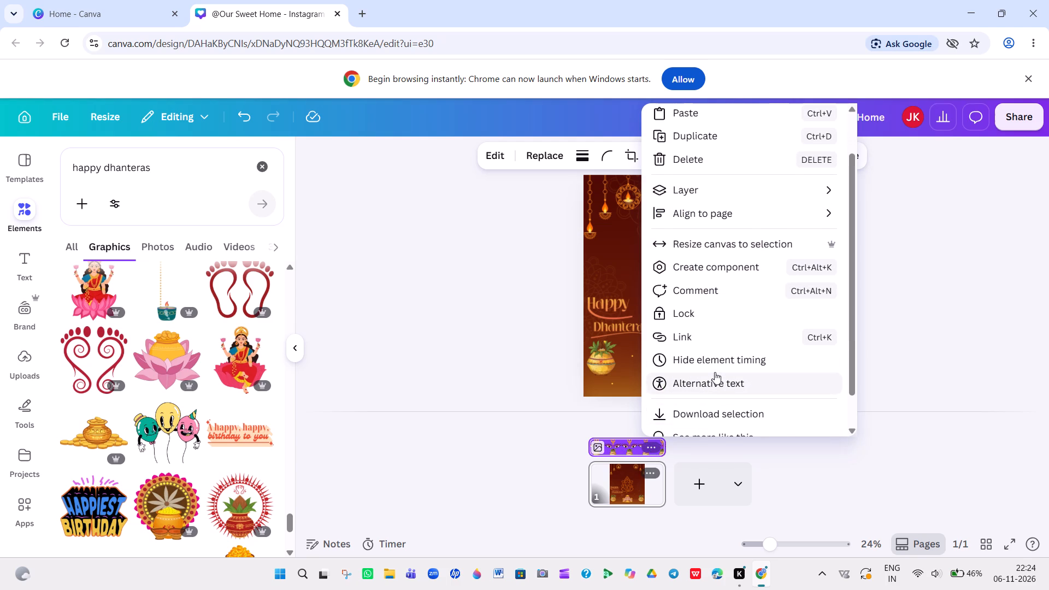
pyautogui.click(717, 357)
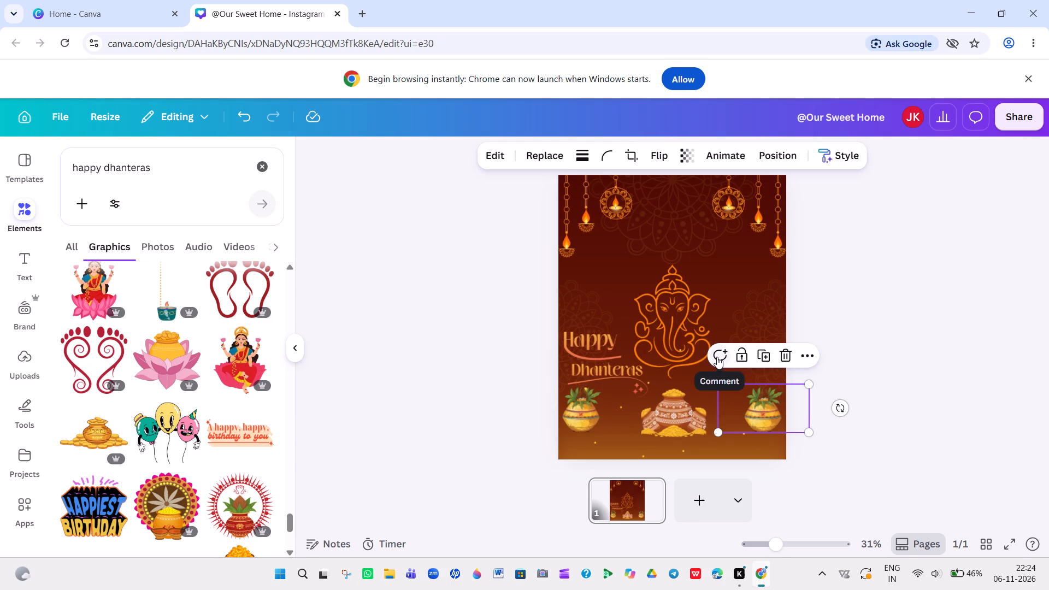
pyautogui.click(744, 402)
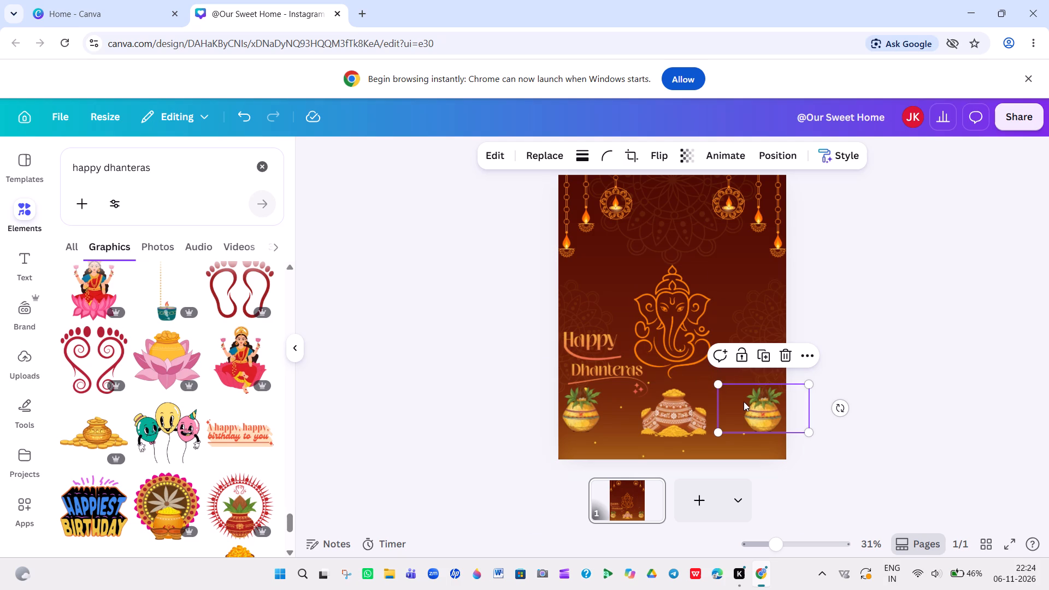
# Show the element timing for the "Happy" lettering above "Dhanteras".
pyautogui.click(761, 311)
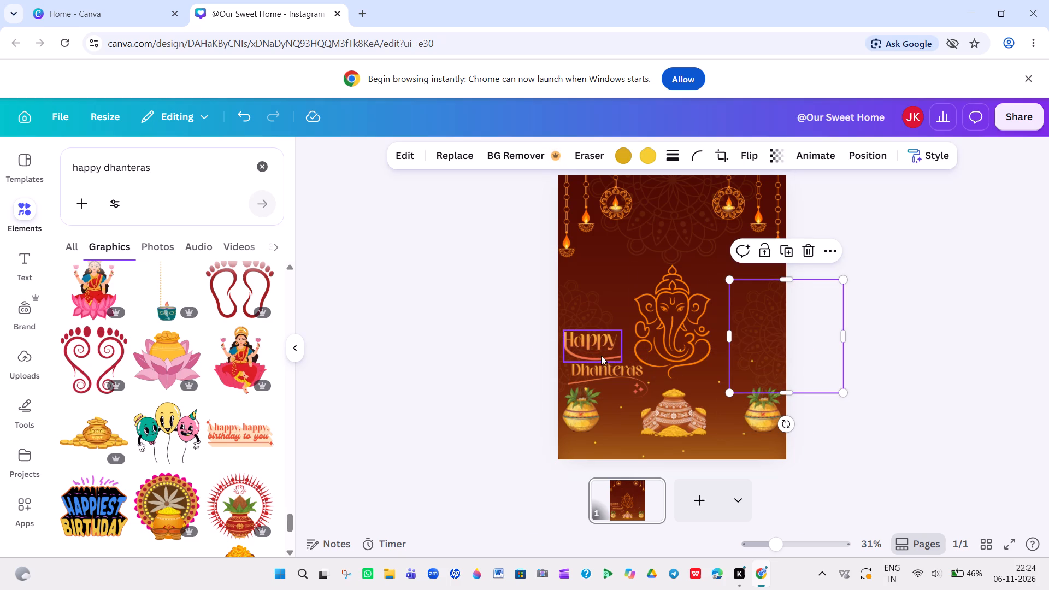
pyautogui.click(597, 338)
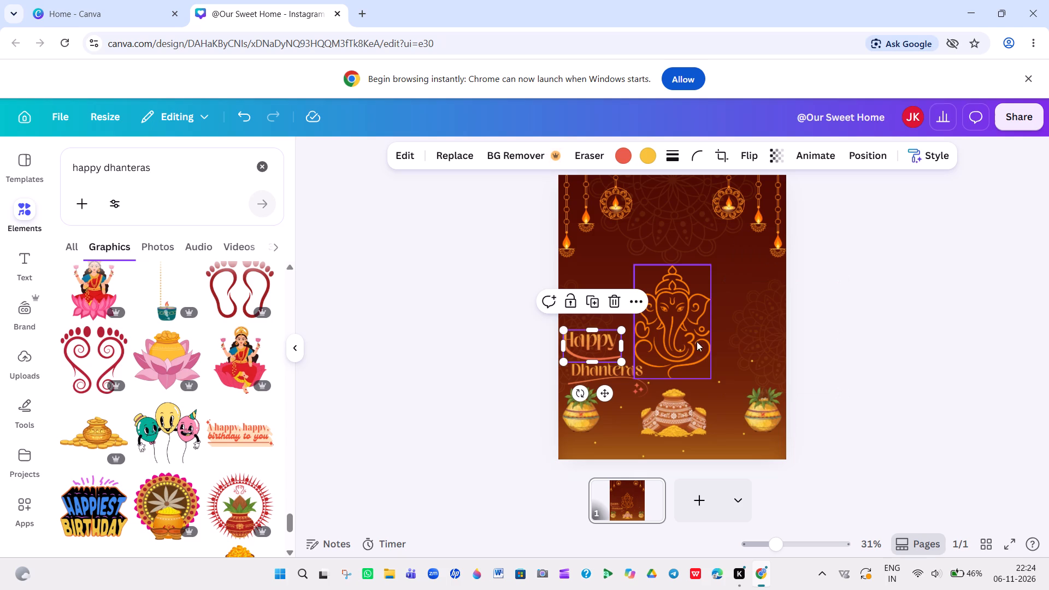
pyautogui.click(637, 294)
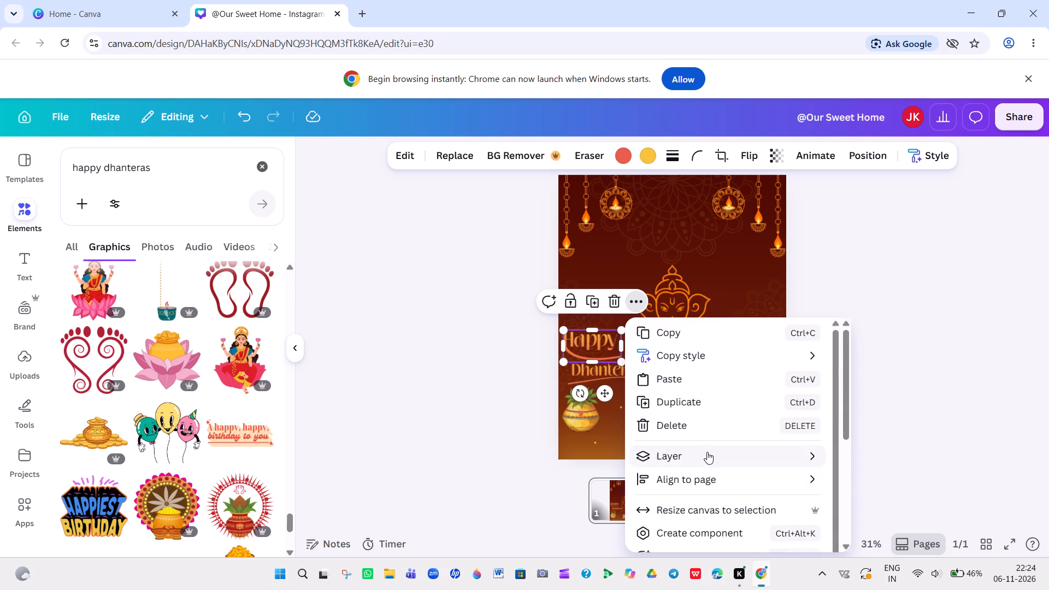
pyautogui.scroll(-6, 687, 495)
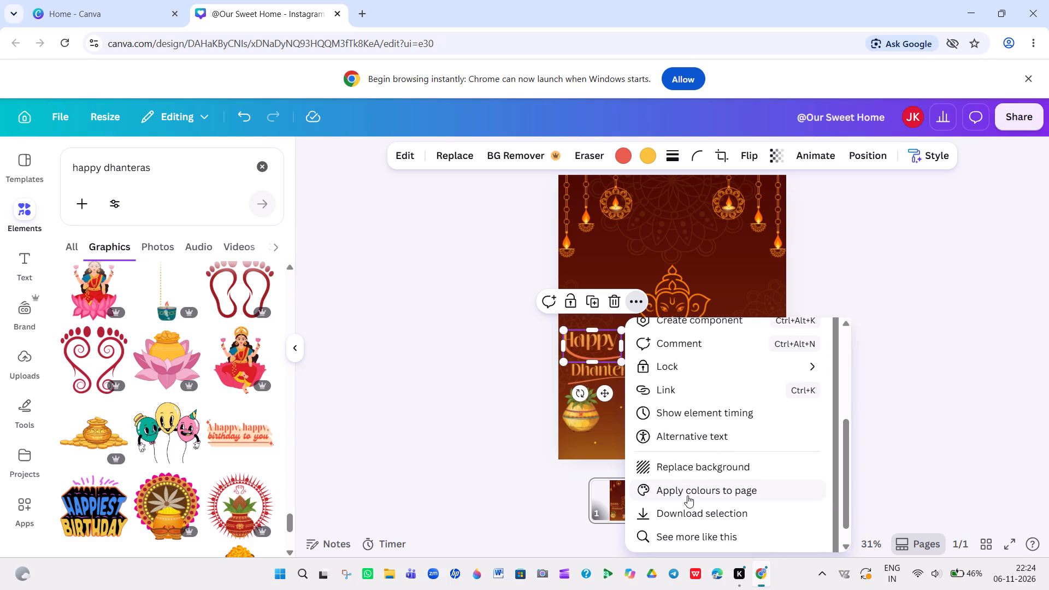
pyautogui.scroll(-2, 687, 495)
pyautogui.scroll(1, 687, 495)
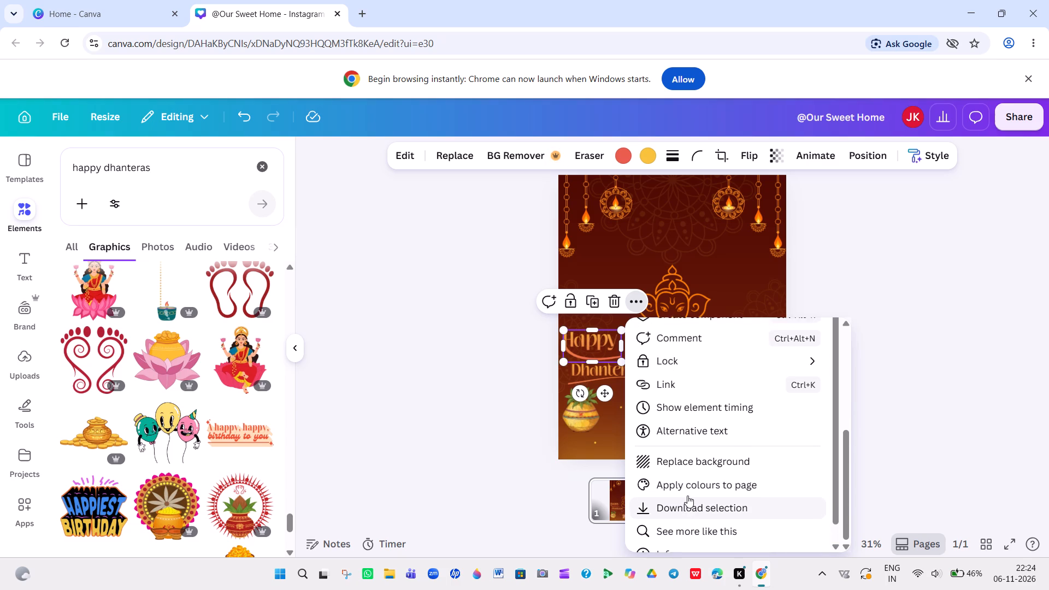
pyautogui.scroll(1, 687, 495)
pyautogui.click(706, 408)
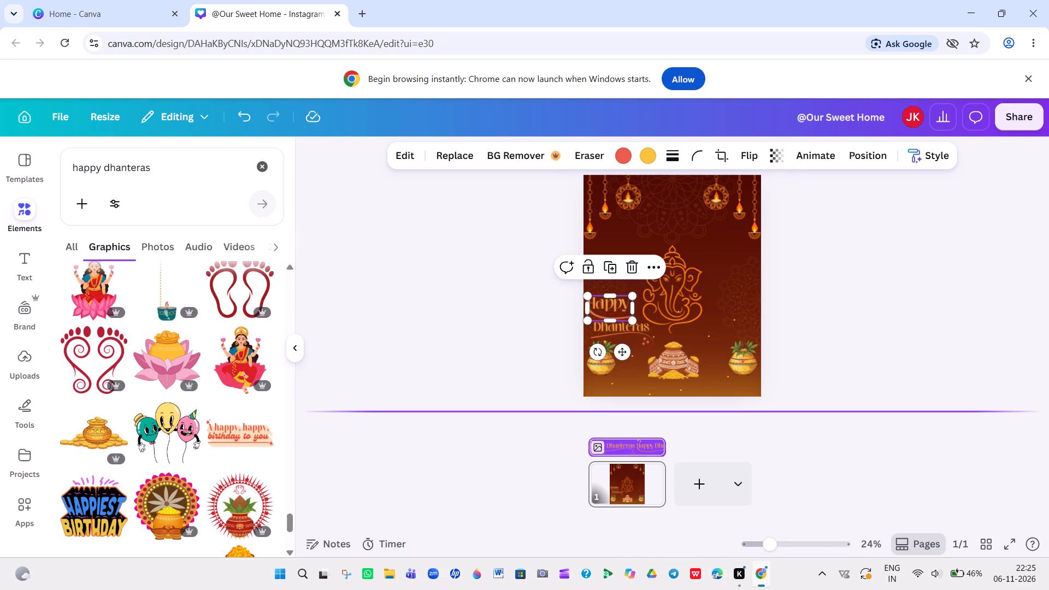
# Look through the options available for page 1, including those beyond copying, locking and downloading it.
pyautogui.click(601, 493)
pyautogui.click(657, 472)
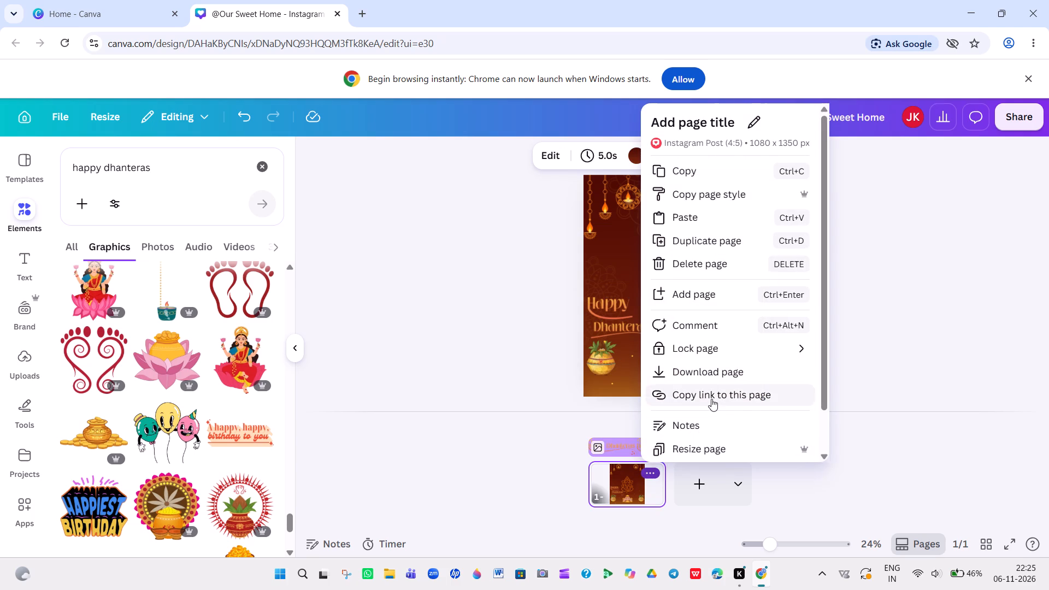
pyautogui.scroll(-3, 711, 399)
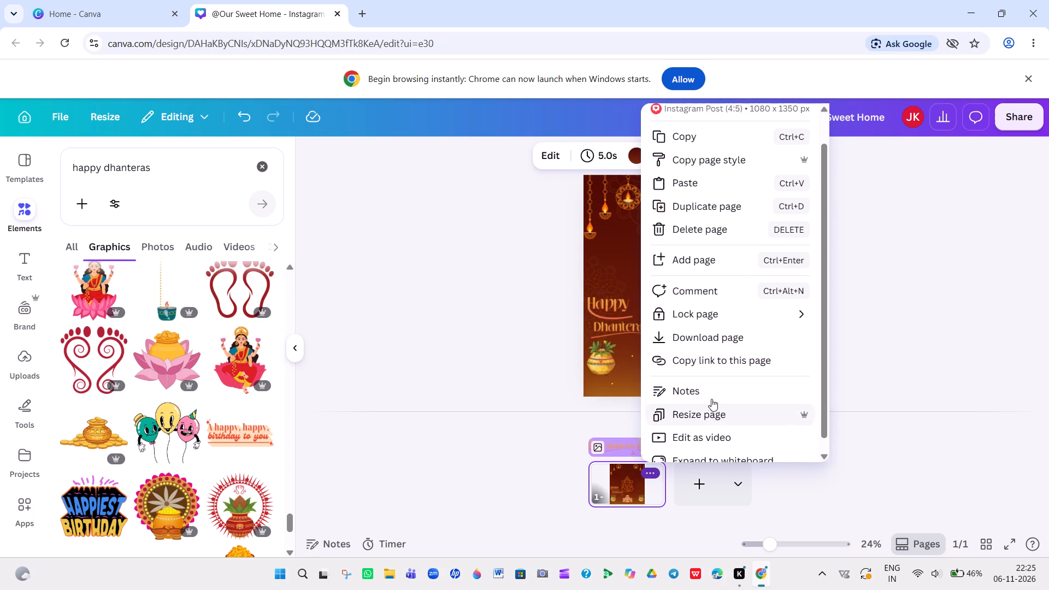
pyautogui.scroll(-1, 711, 399)
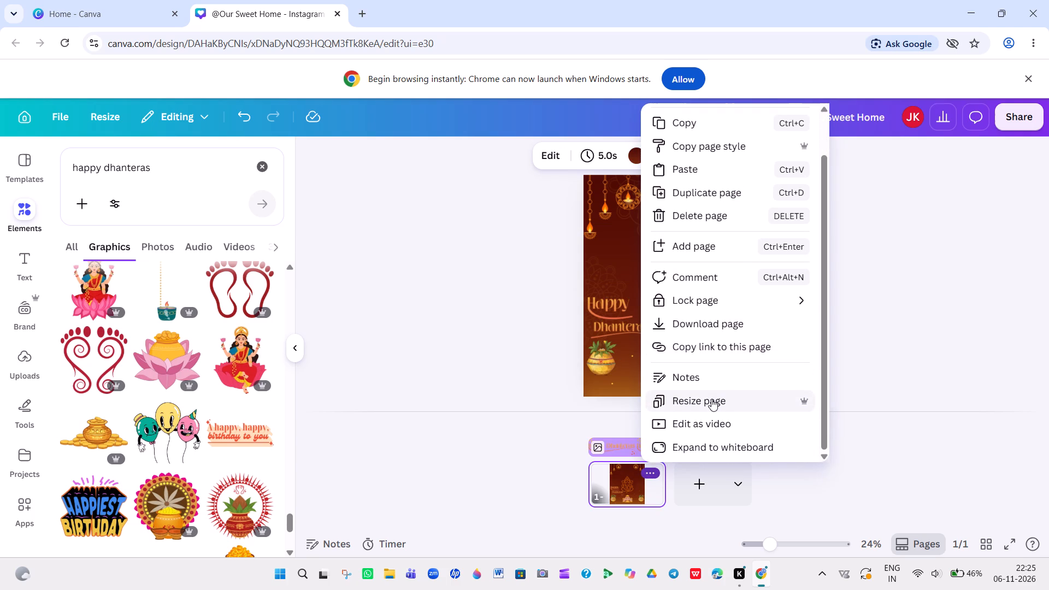
pyautogui.scroll(3, 711, 399)
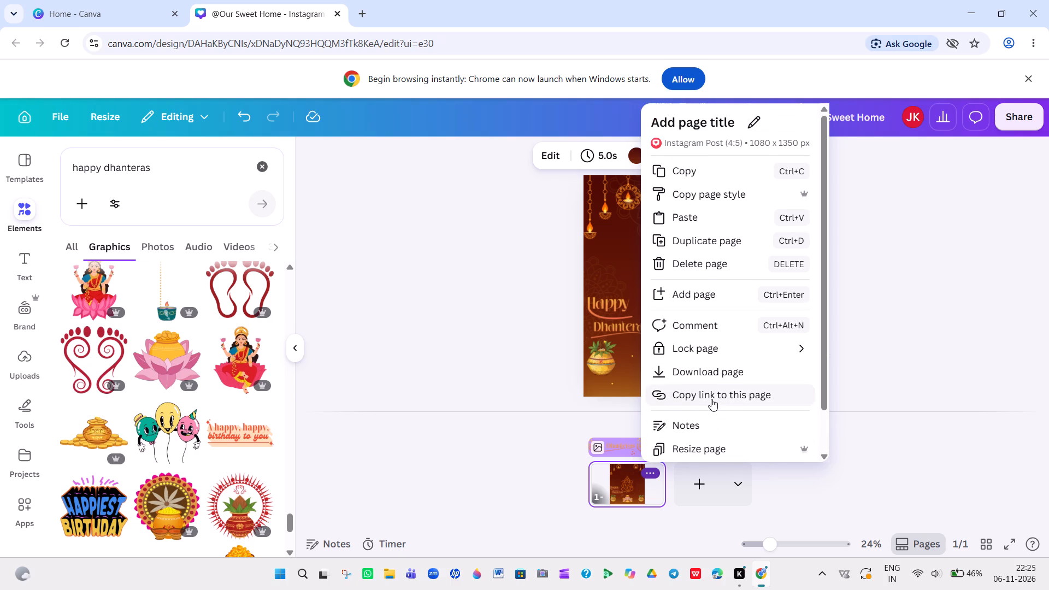
pyautogui.click(485, 340)
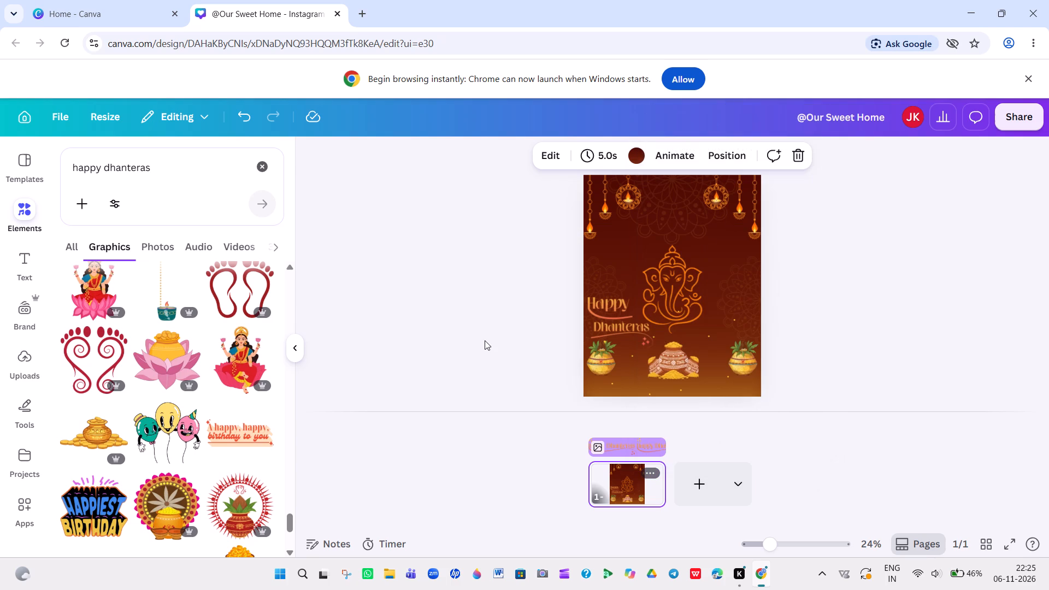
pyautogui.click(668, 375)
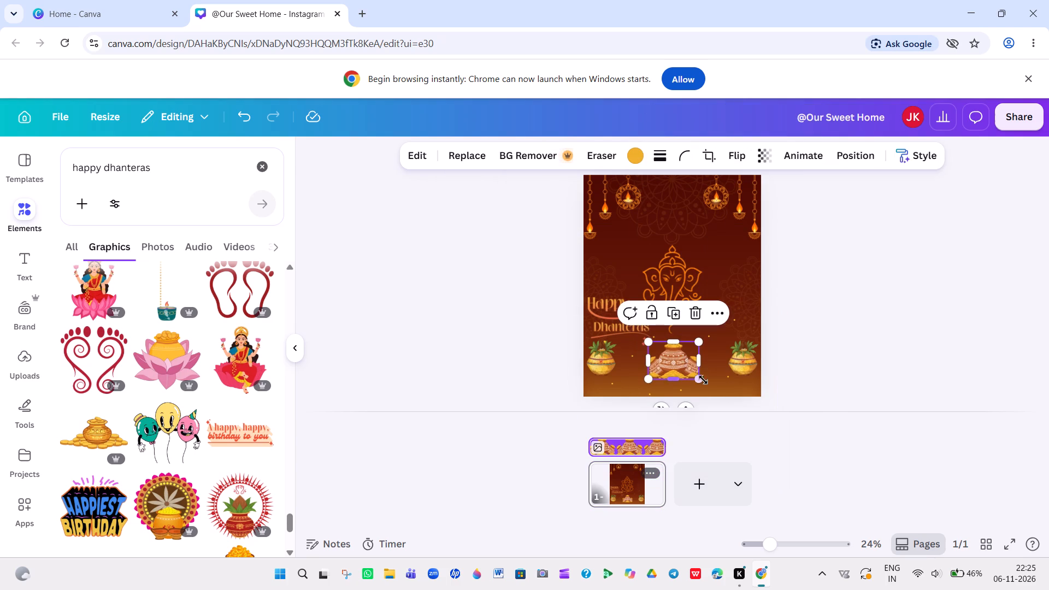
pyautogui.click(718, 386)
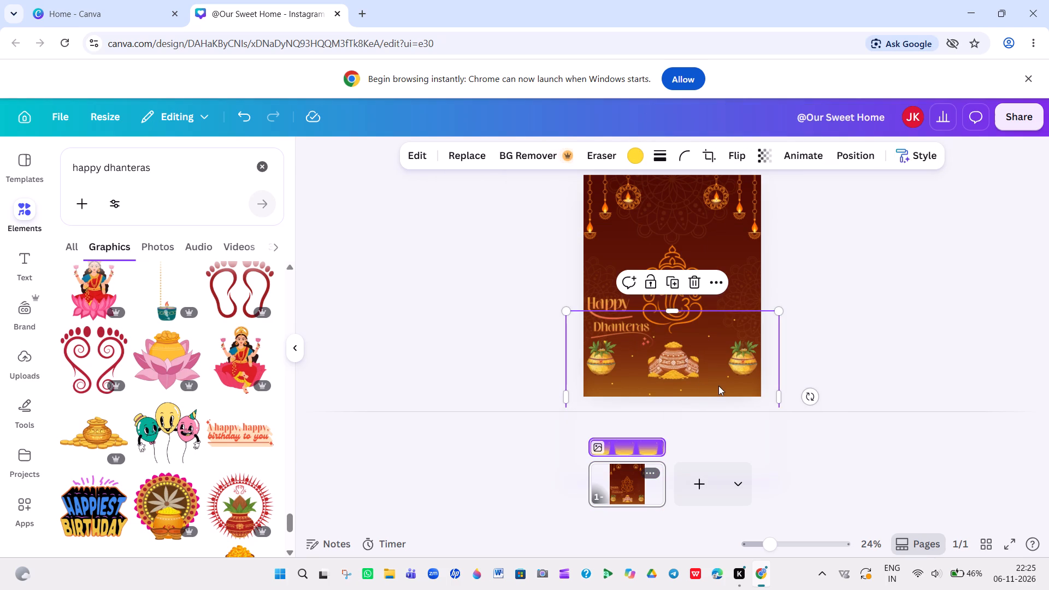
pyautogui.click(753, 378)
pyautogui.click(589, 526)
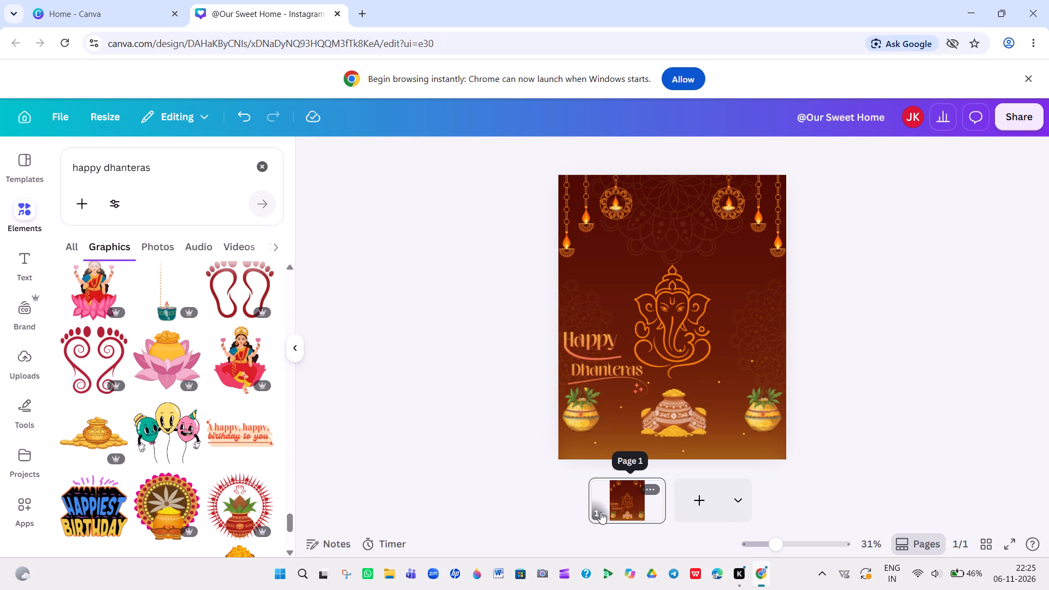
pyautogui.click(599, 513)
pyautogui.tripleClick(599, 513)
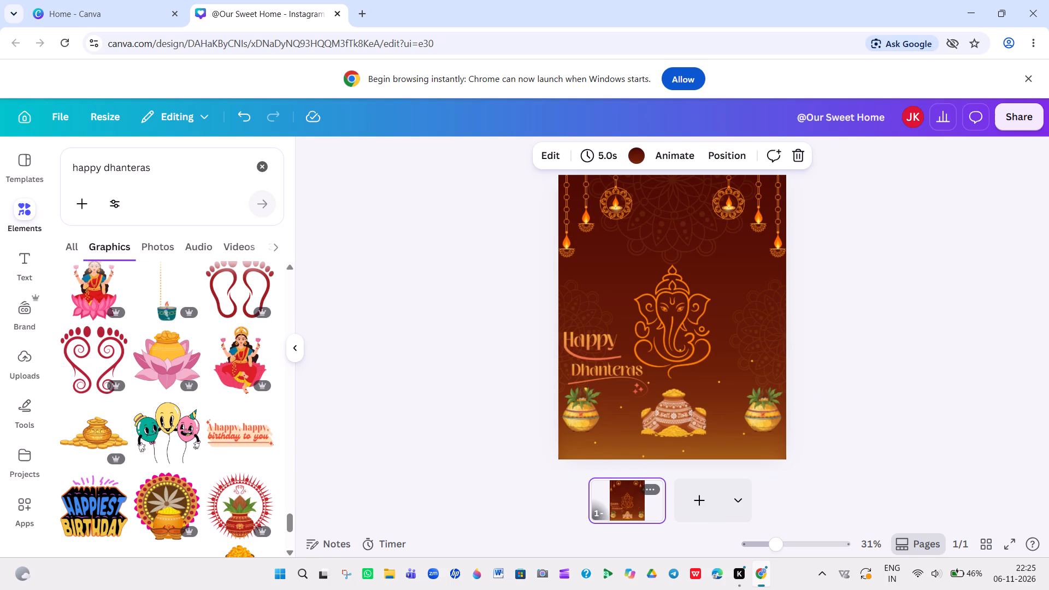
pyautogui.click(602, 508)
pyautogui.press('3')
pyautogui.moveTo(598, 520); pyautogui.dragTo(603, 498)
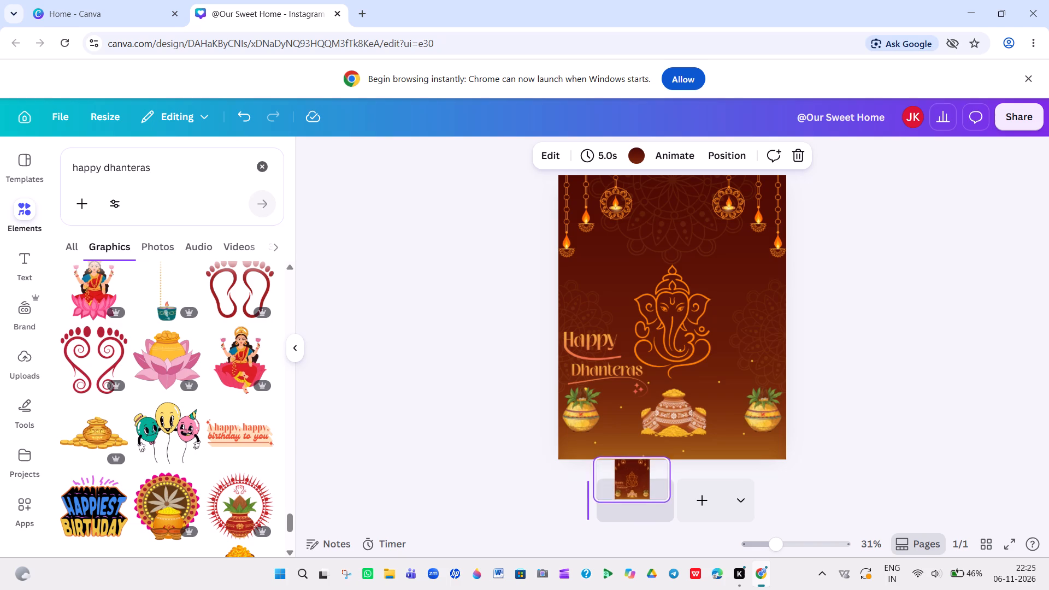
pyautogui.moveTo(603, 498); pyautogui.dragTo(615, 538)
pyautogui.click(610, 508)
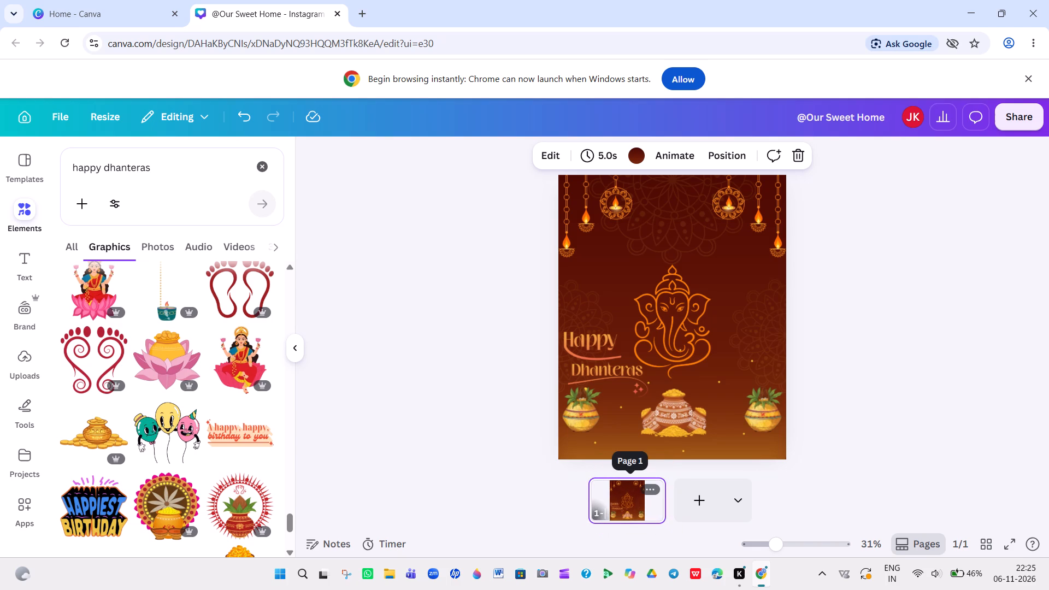
# Switch page 1 to video editing so its elements appear as separate layers on a timeline.
pyautogui.click(643, 495)
pyautogui.rightClick(643, 495)
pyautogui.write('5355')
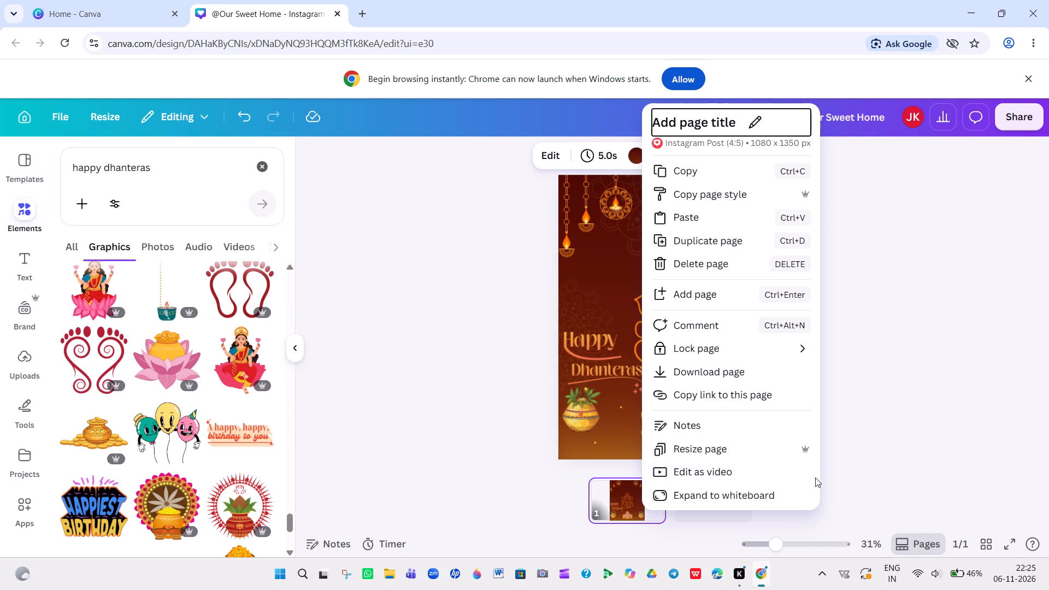
pyautogui.click(739, 463)
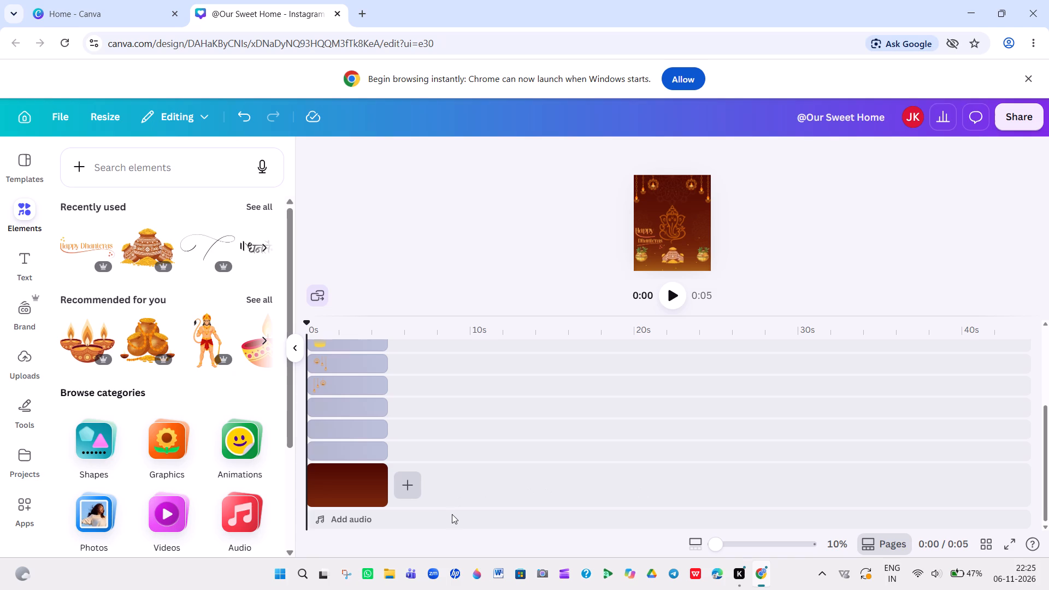
# Examine the timeline's element layers, from the lettering and pots down to the page background and audio track.
pyautogui.scroll(-1, 452, 514)
pyautogui.click(408, 511)
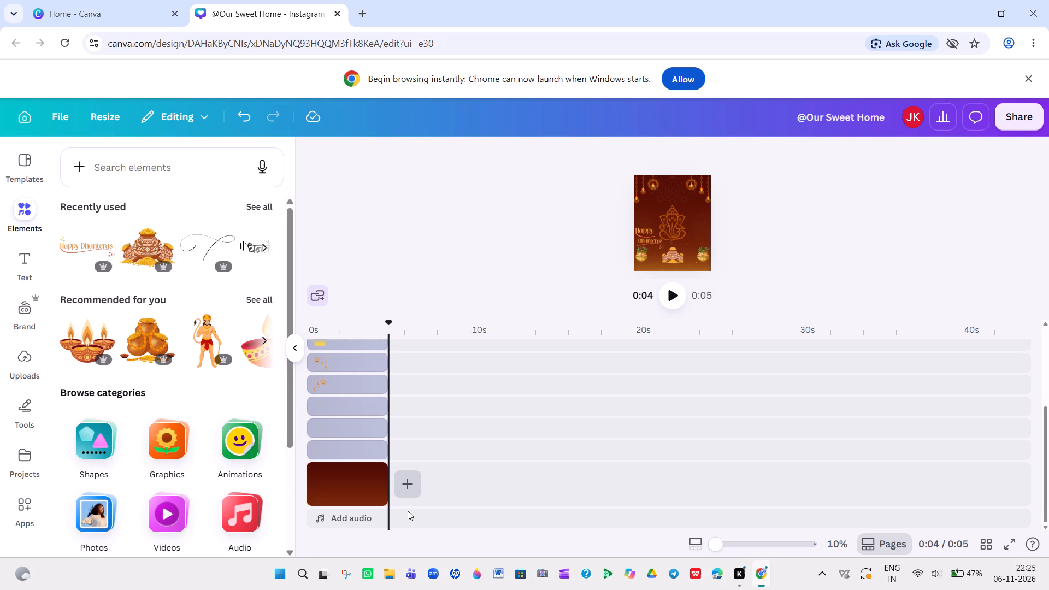
pyautogui.scroll(2, 353, 379)
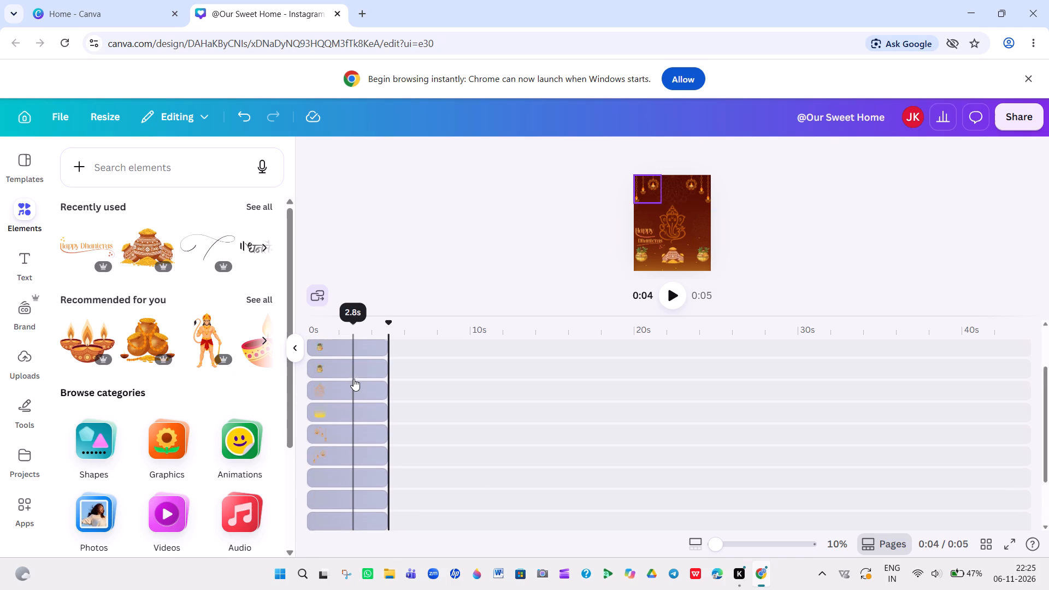
pyautogui.scroll(6, 353, 379)
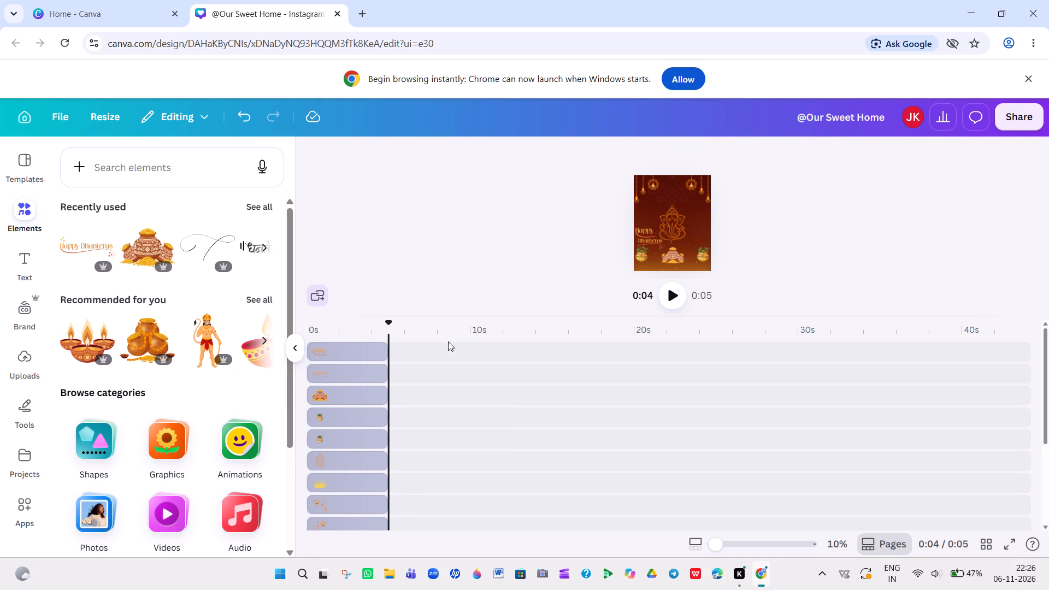
pyautogui.scroll(-6, 439, 340)
pyautogui.scroll(4, 439, 340)
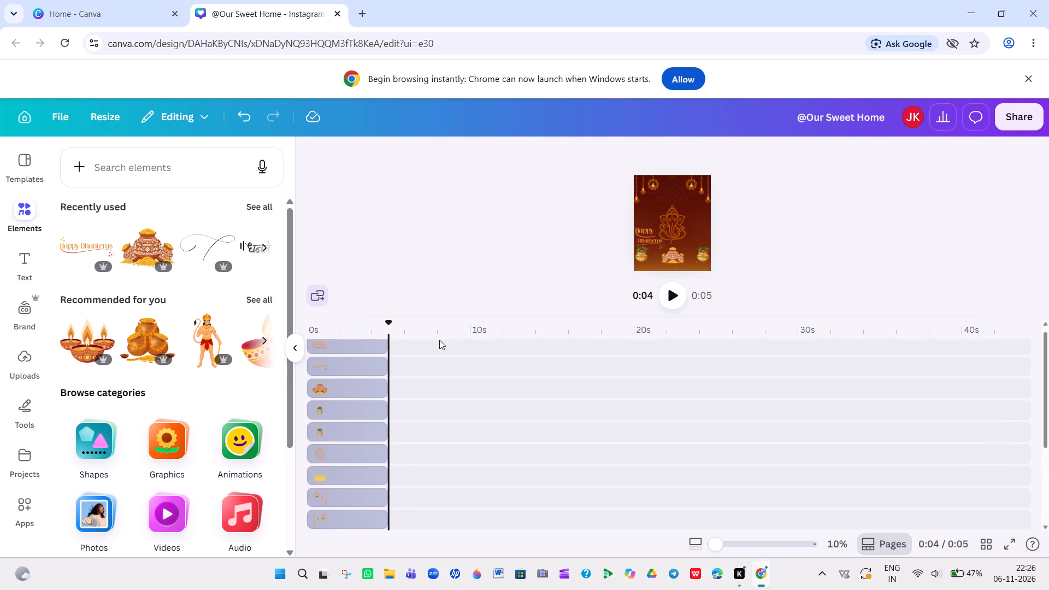
pyautogui.scroll(-4, 439, 340)
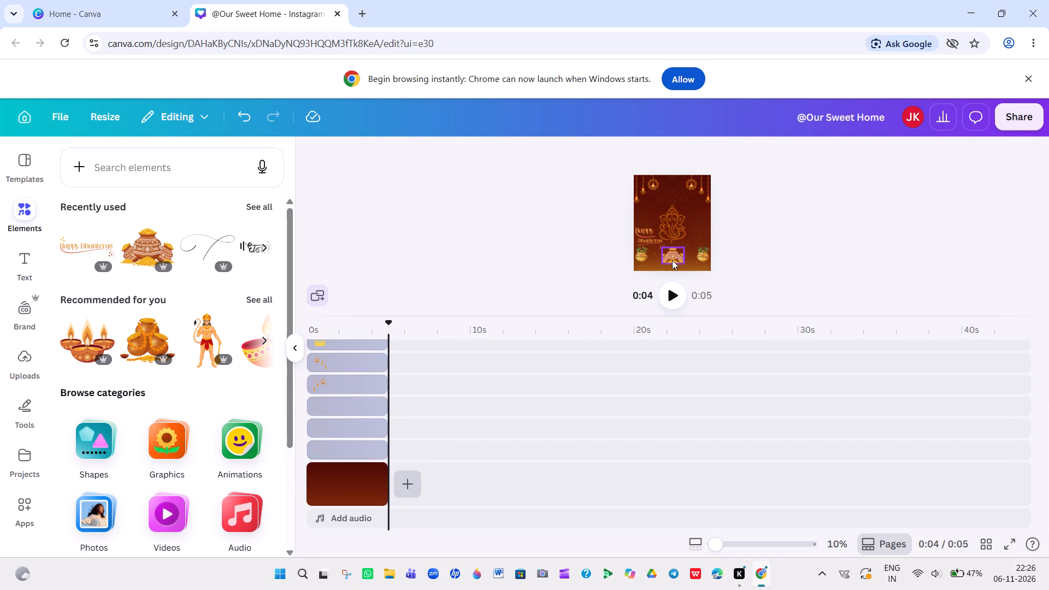
# Play the video to its end, return the playhead to the start of the timeline, and play it again.
pyautogui.click(667, 292)
pyautogui.moveTo(388, 399); pyautogui.dragTo(340, 399)
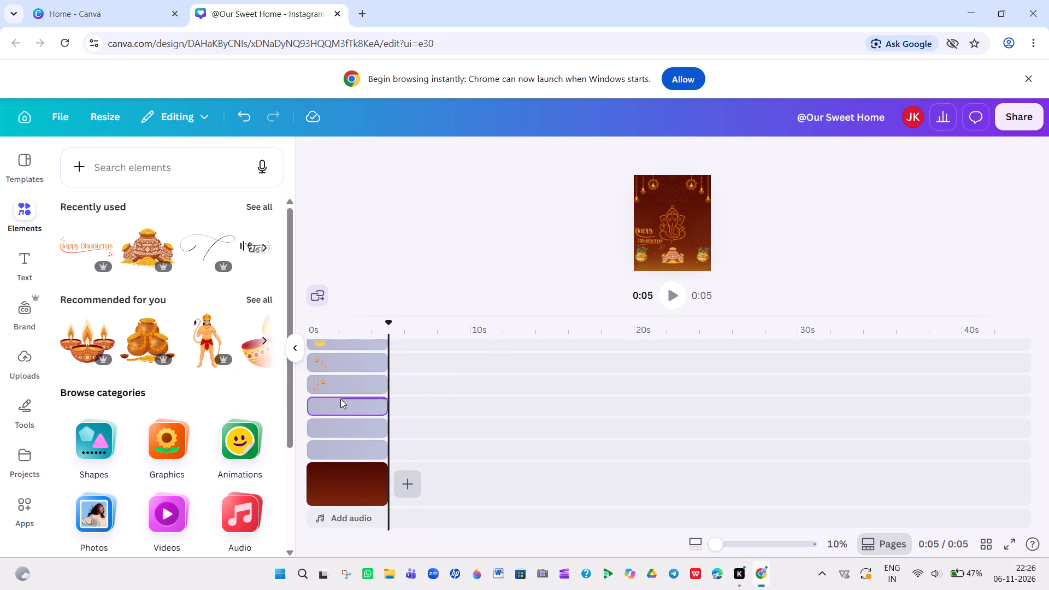
pyautogui.moveTo(340, 399); pyautogui.dragTo(391, 374)
pyautogui.moveTo(386, 326); pyautogui.dragTo(247, 320)
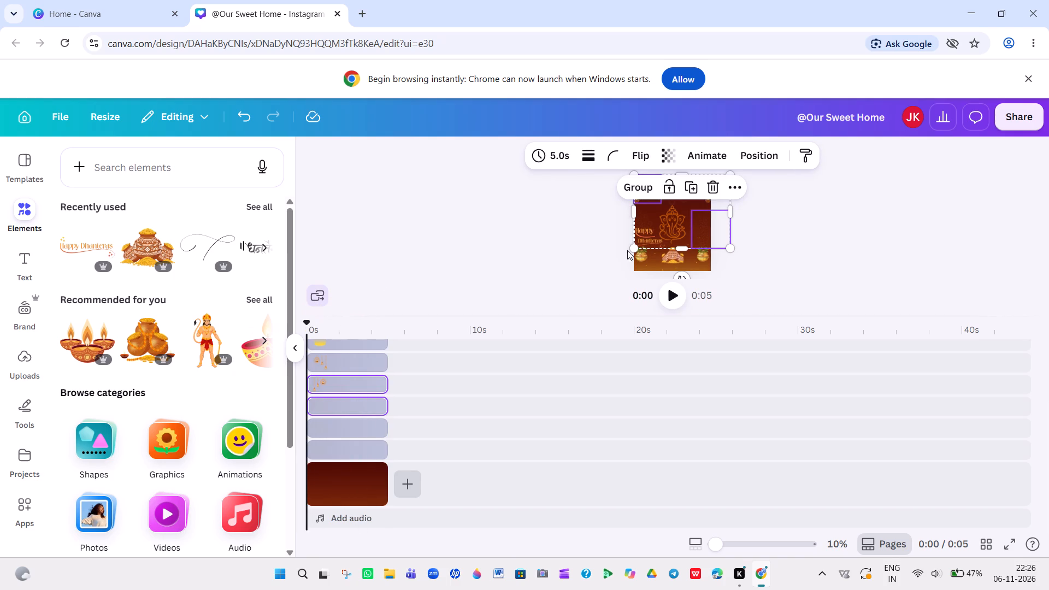
pyautogui.click(671, 298)
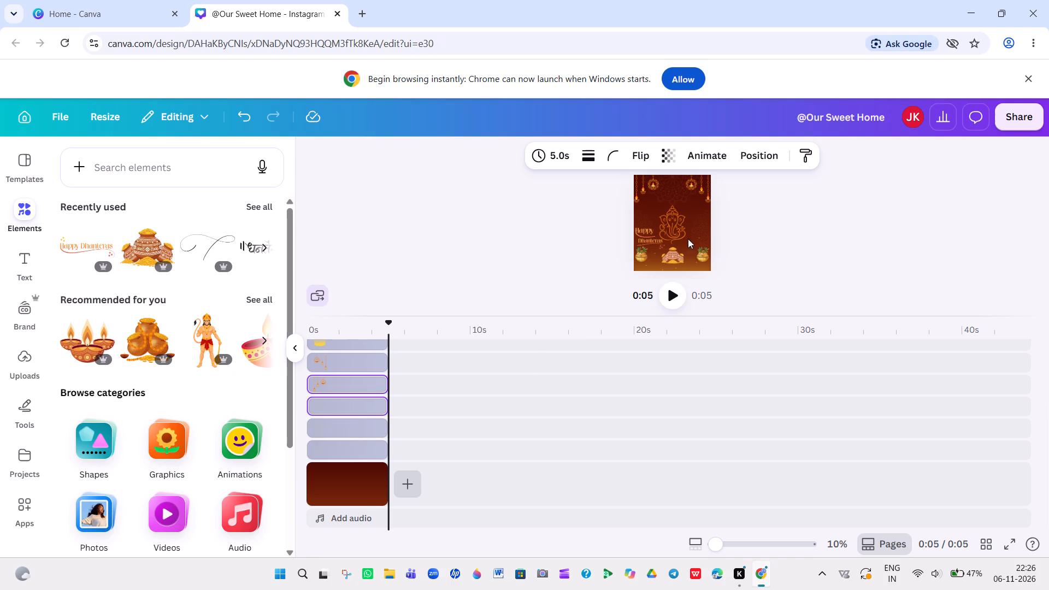
# Look through the options available for the two selected element layers, and select the layer just beneath them.
pyautogui.scroll(4, 570, 317)
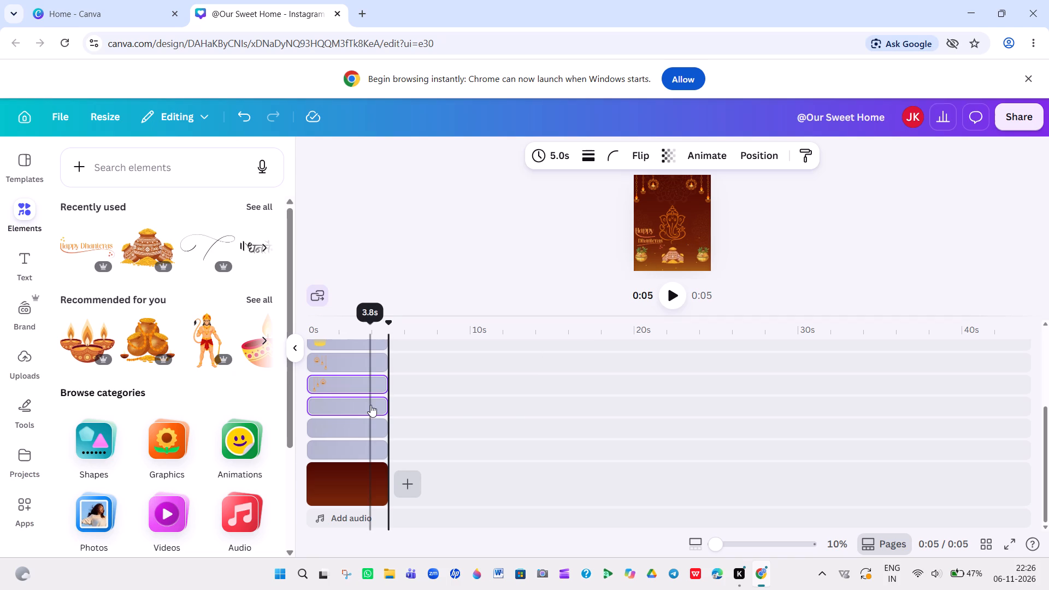
pyautogui.rightClick(370, 405)
pyautogui.scroll(1, 370, 405)
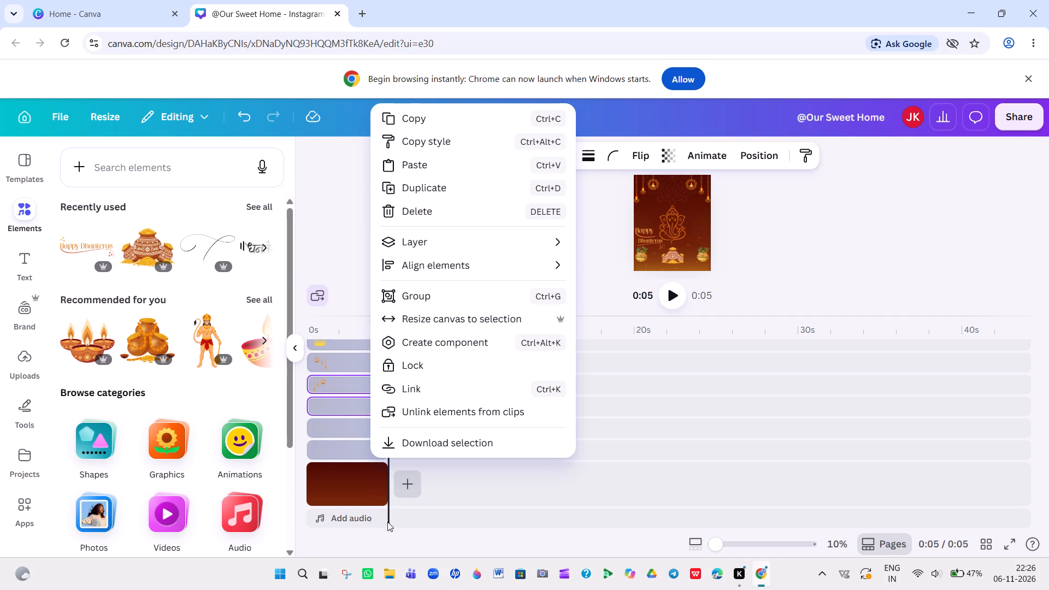
pyautogui.click(493, 471)
pyautogui.click(334, 424)
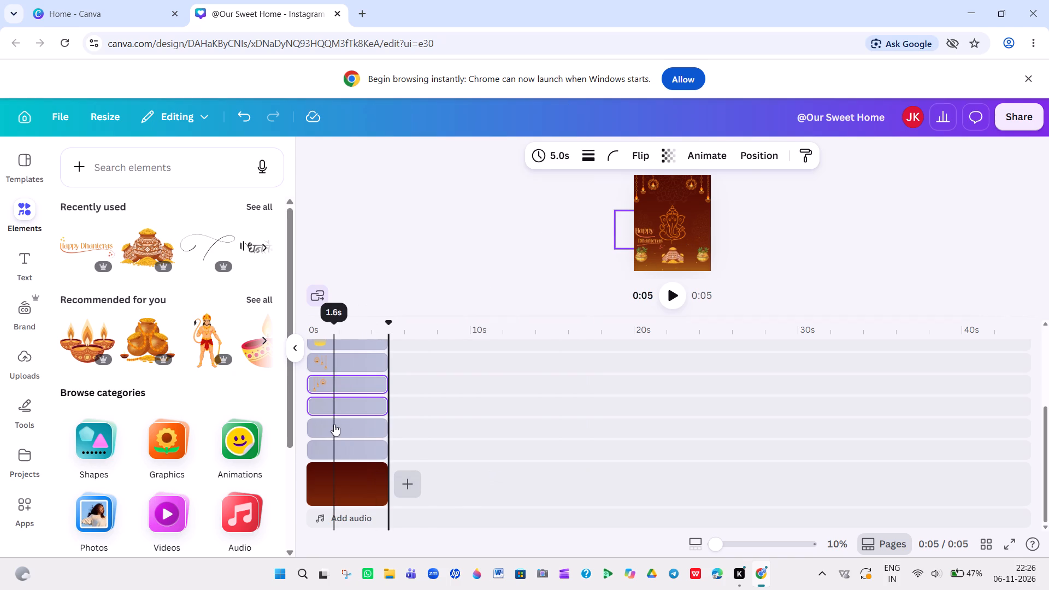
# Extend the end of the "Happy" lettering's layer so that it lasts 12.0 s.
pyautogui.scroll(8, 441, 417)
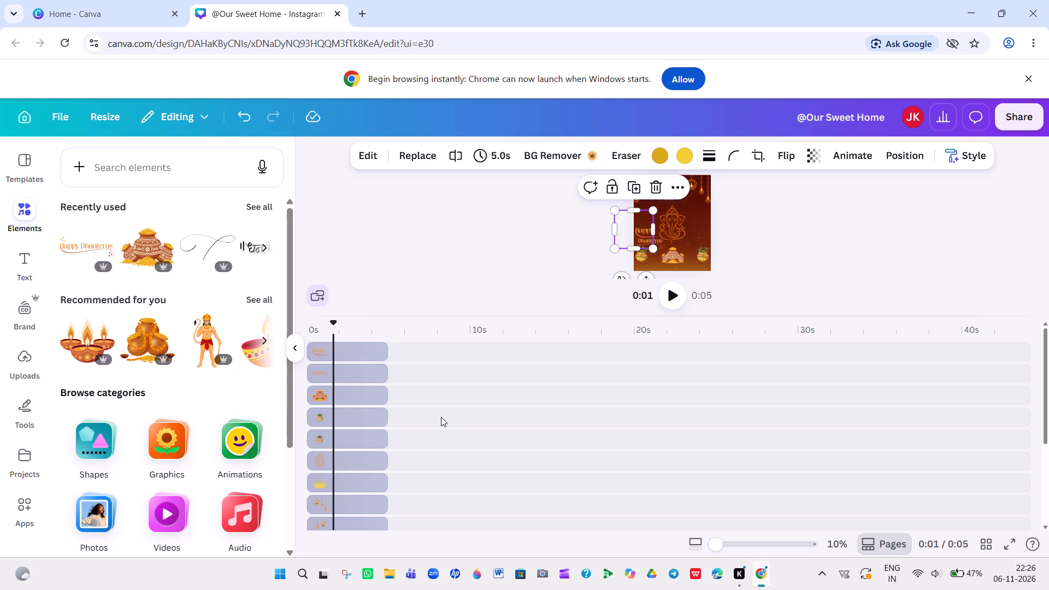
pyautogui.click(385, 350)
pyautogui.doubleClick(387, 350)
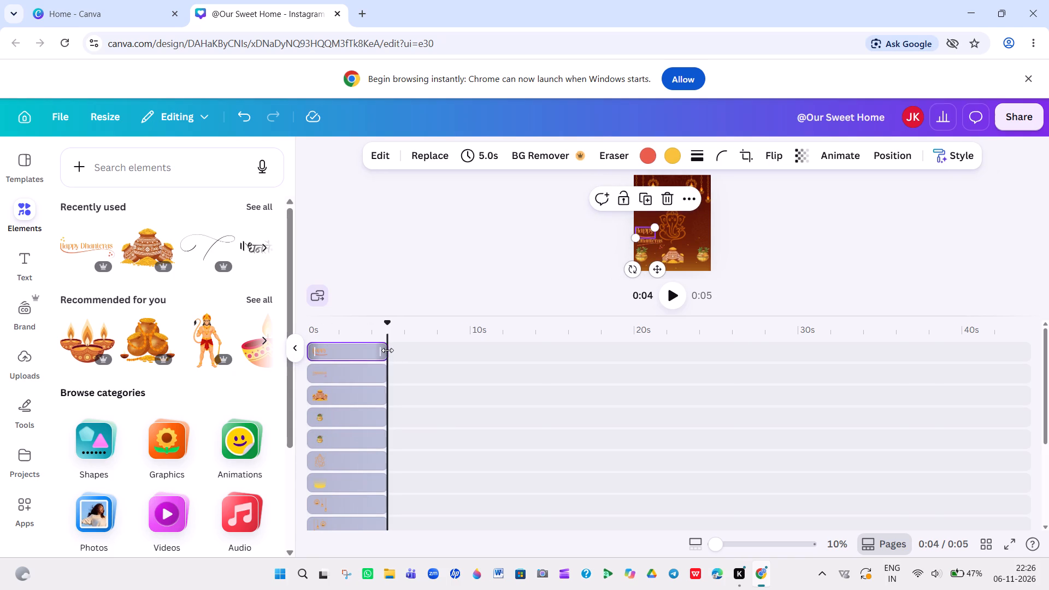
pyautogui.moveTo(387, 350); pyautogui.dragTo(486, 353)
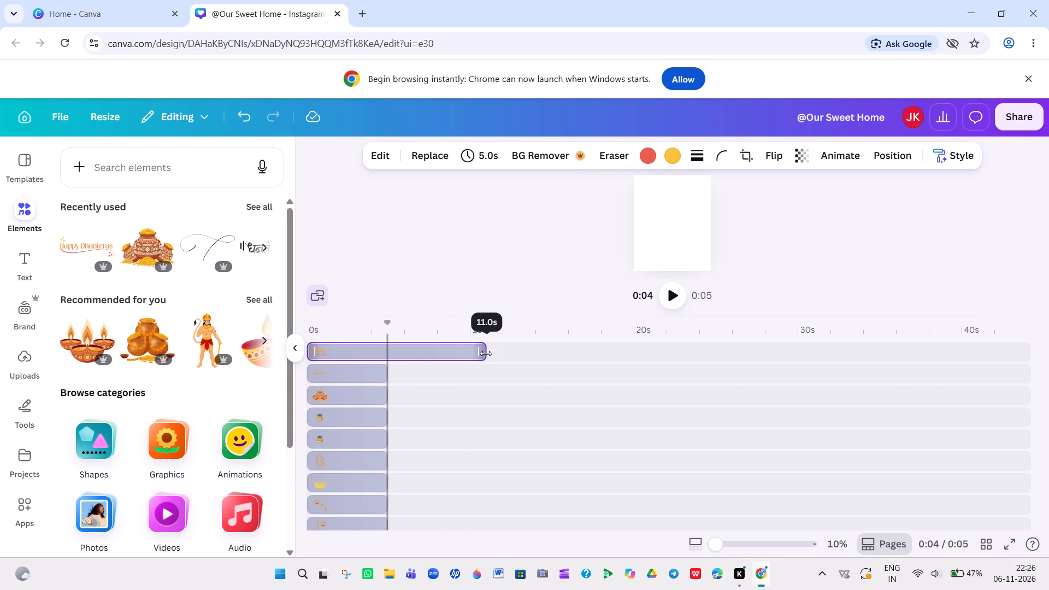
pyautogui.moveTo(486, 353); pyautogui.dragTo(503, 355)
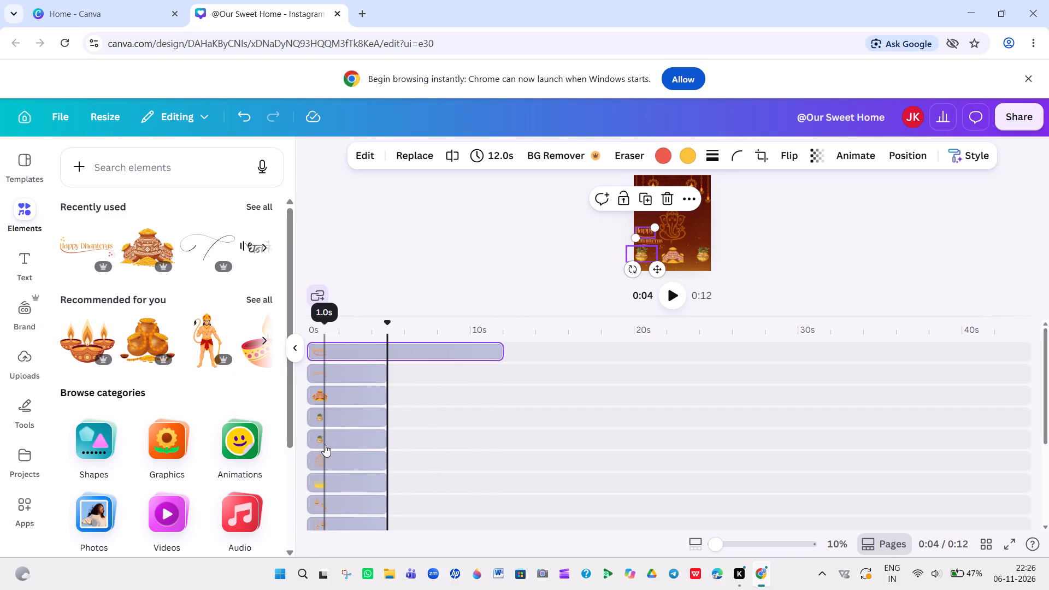
# Play the video through to preview the longer "Happy" lettering.
pyautogui.click(671, 296)
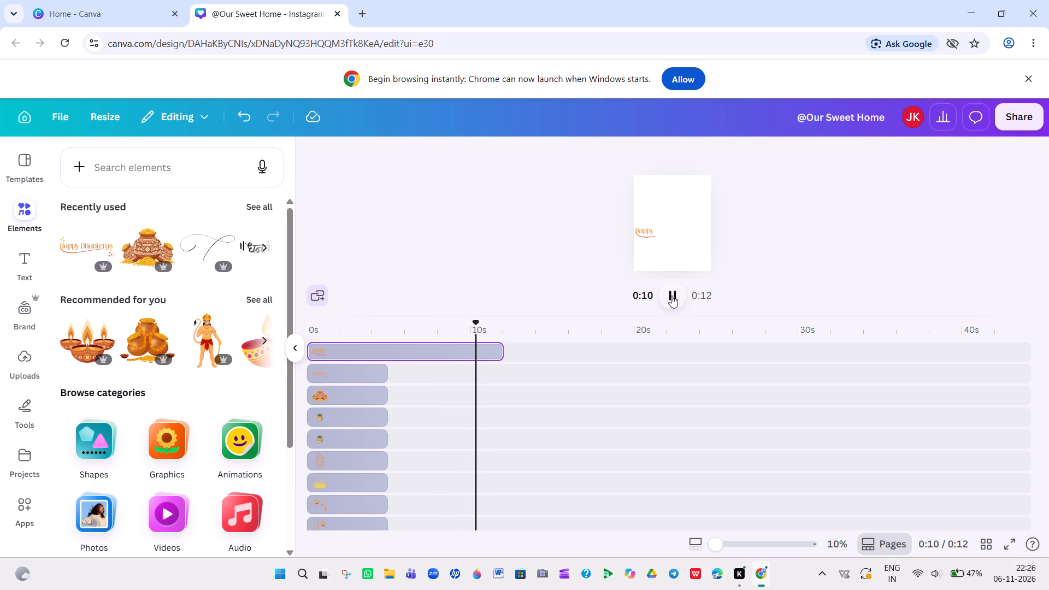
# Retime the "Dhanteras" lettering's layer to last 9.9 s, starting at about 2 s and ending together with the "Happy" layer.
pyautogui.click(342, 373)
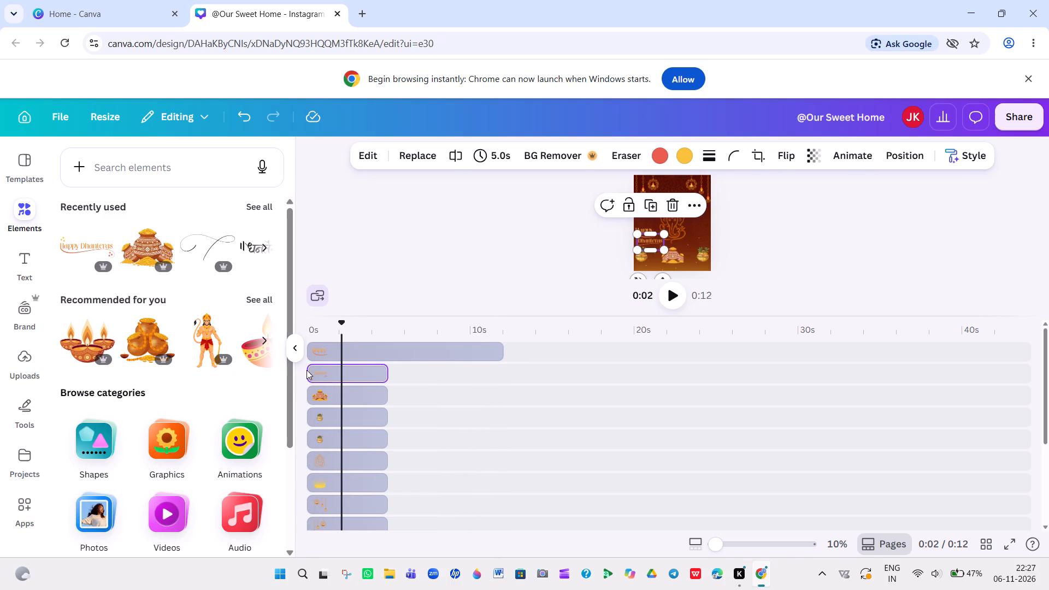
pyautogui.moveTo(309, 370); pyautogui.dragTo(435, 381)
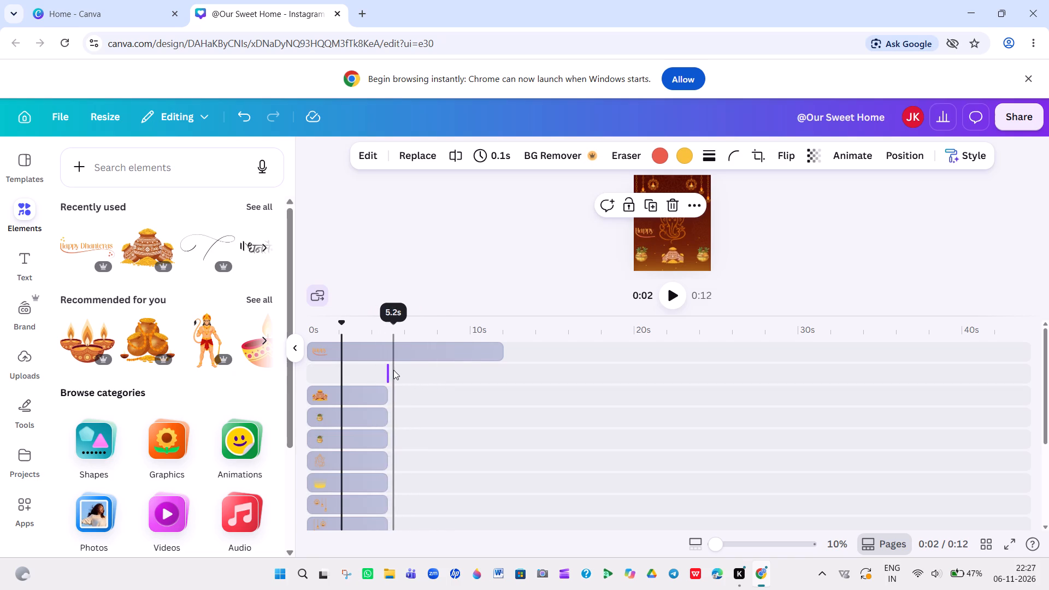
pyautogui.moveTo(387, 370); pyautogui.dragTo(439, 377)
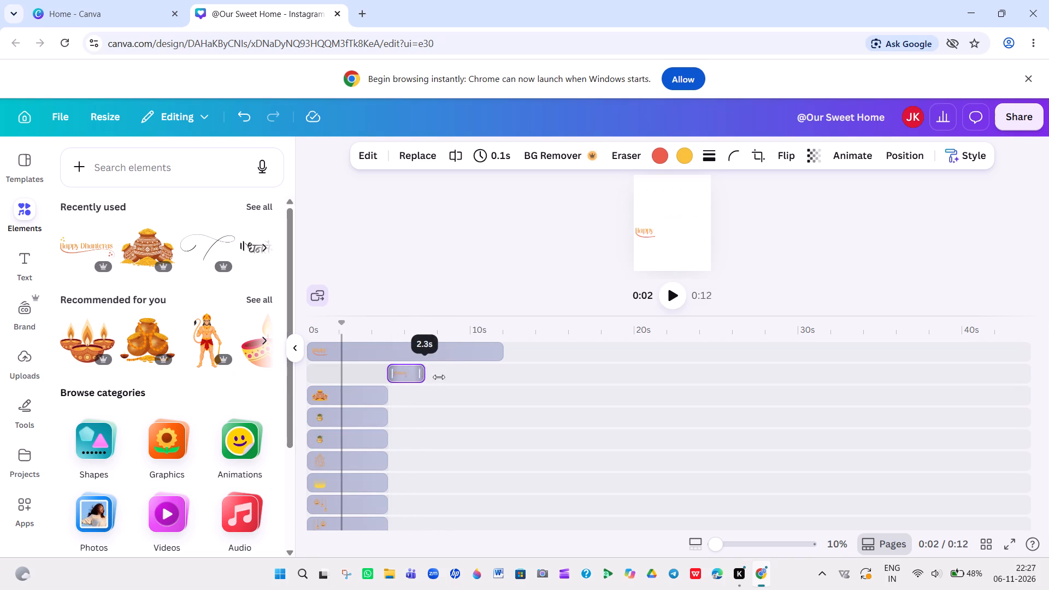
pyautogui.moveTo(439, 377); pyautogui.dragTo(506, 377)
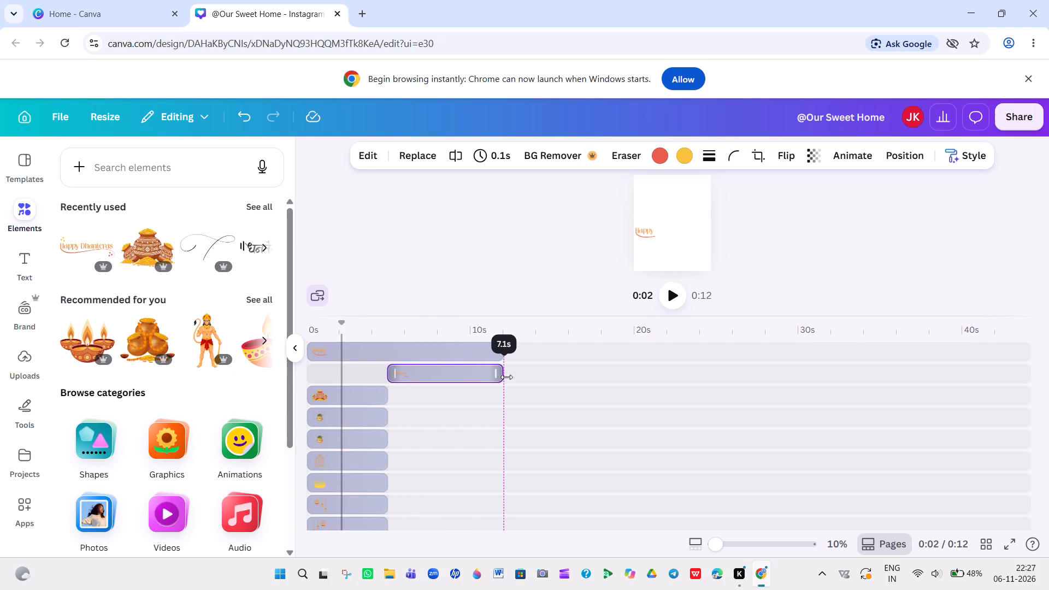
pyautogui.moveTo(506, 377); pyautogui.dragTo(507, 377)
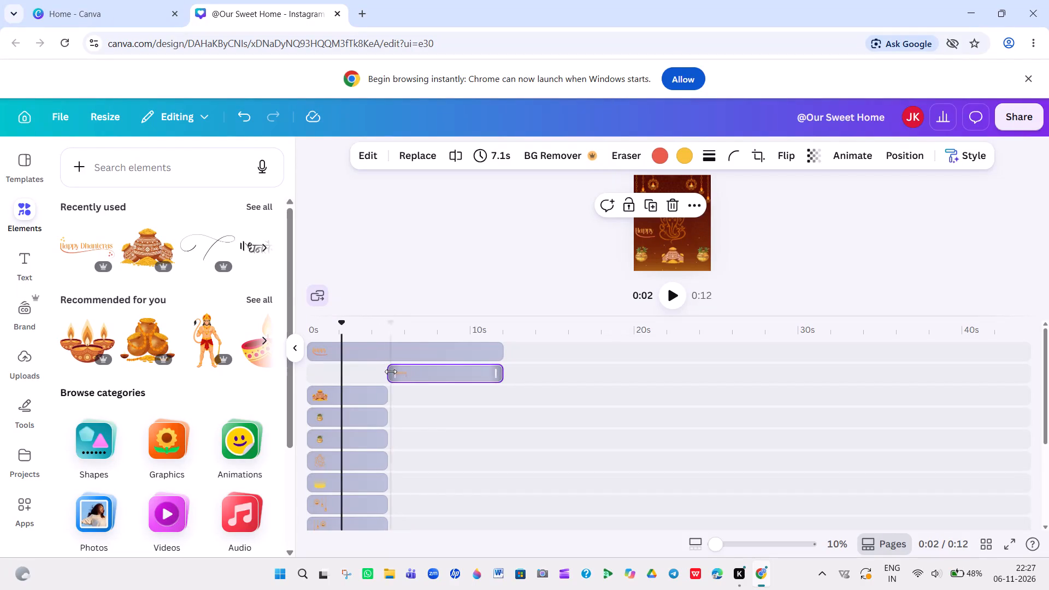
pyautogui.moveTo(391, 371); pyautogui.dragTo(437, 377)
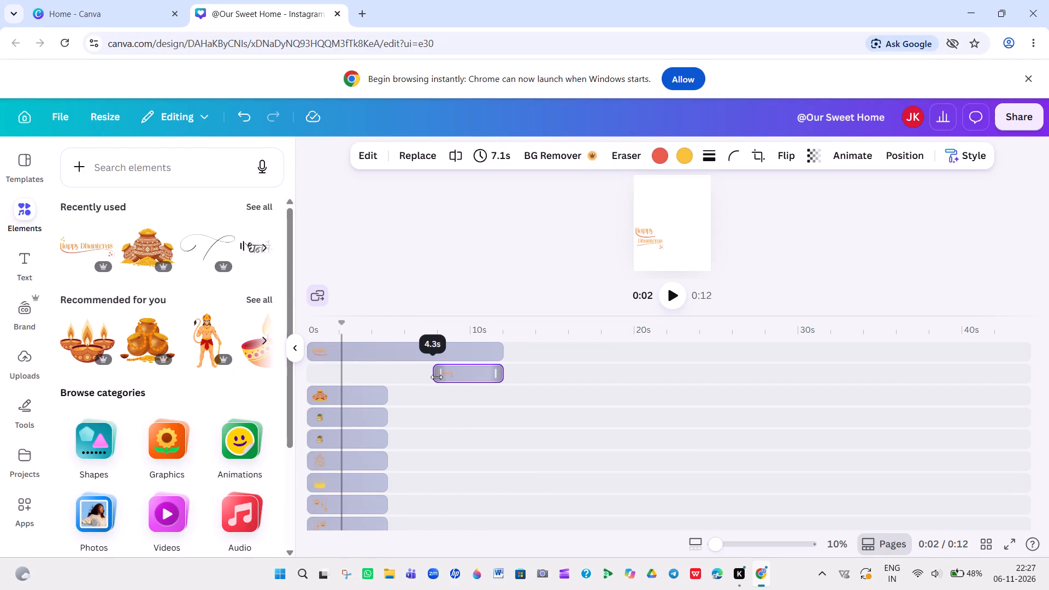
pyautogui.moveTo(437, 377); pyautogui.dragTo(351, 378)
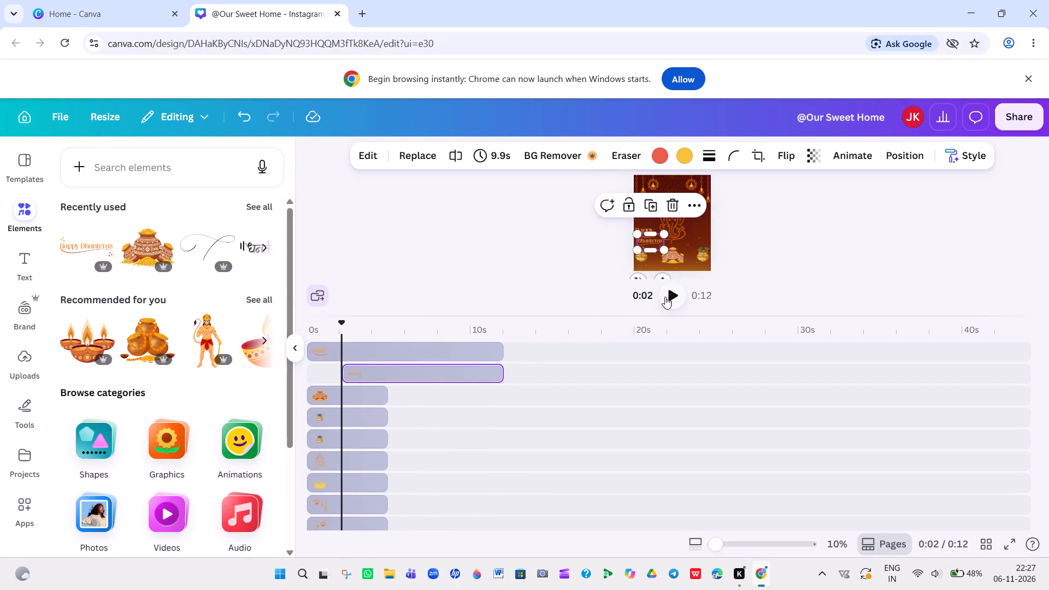
# Preview the video, then replay it from near the start to check when each lettering piece appears.
pyautogui.click(668, 297)
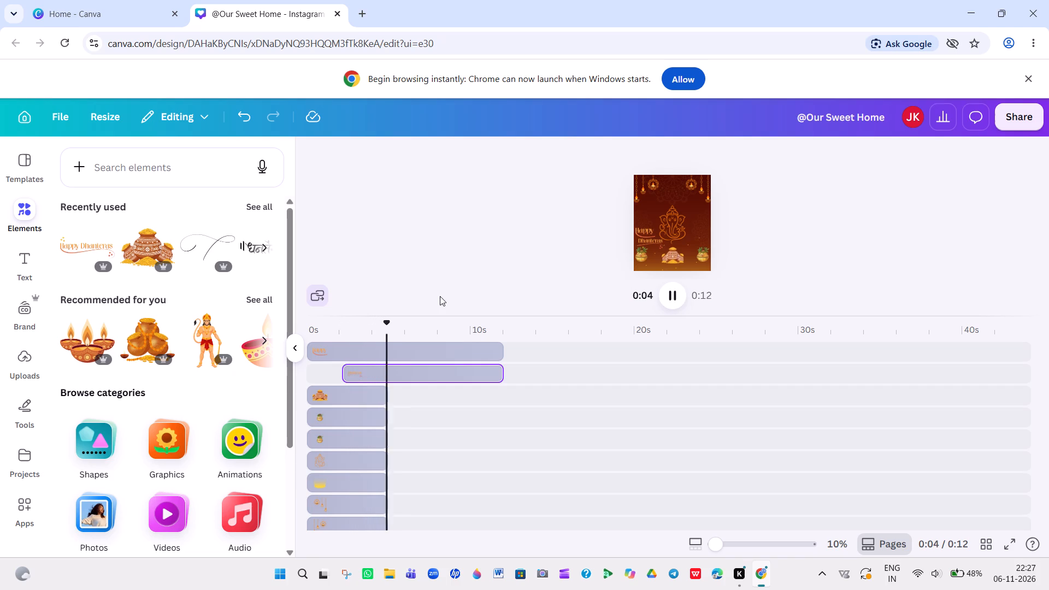
pyautogui.click(323, 351)
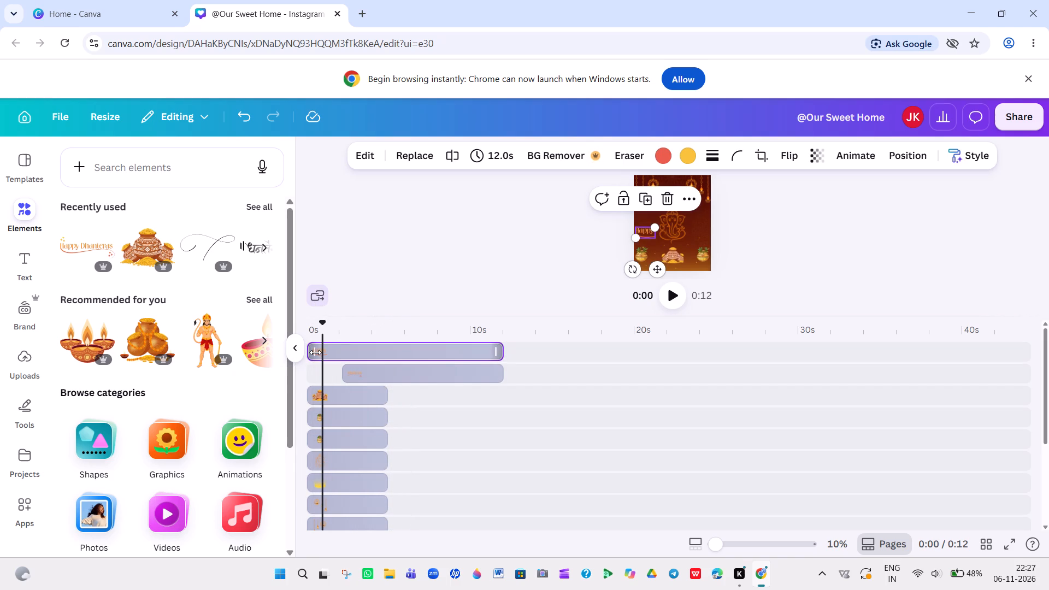
pyautogui.click(315, 352)
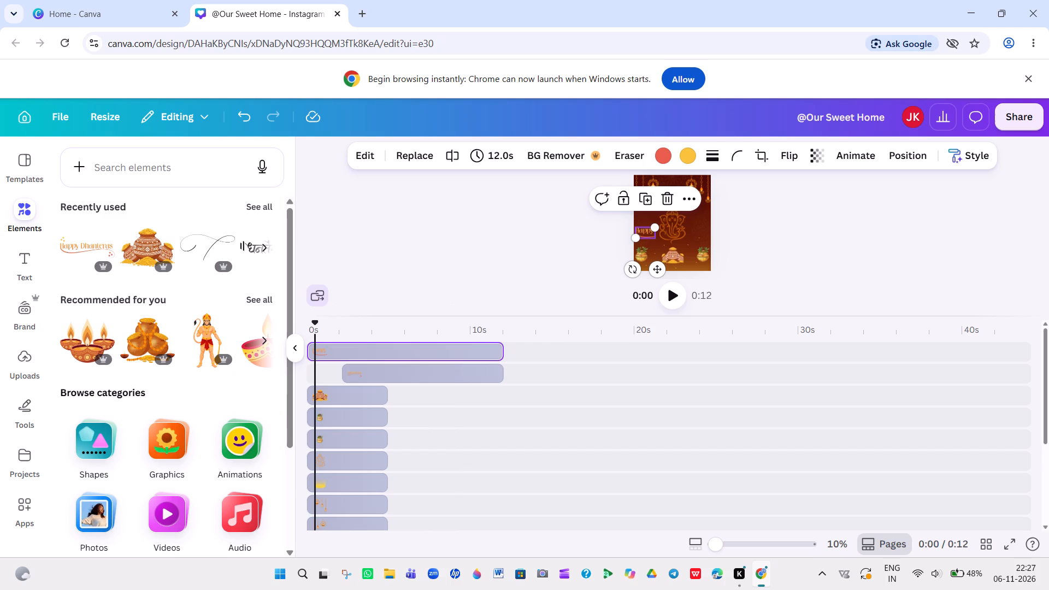
pyautogui.click(670, 301)
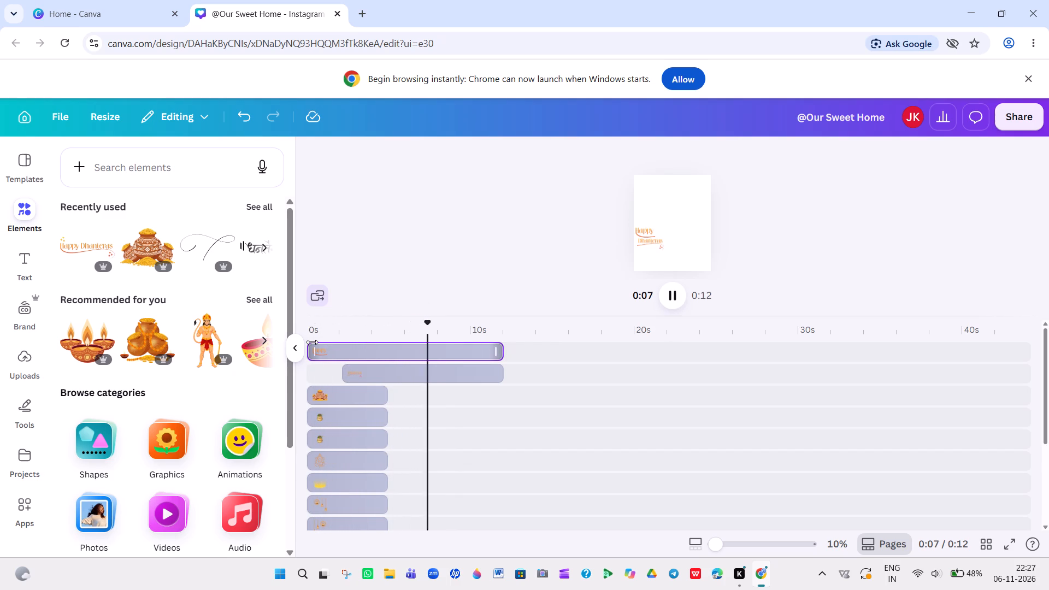
# Trim the start of the "Happy" layer to align with the start of "Dhanteras", for a duration of 9.9 s.
pyautogui.moveTo(314, 354); pyautogui.dragTo(350, 354)
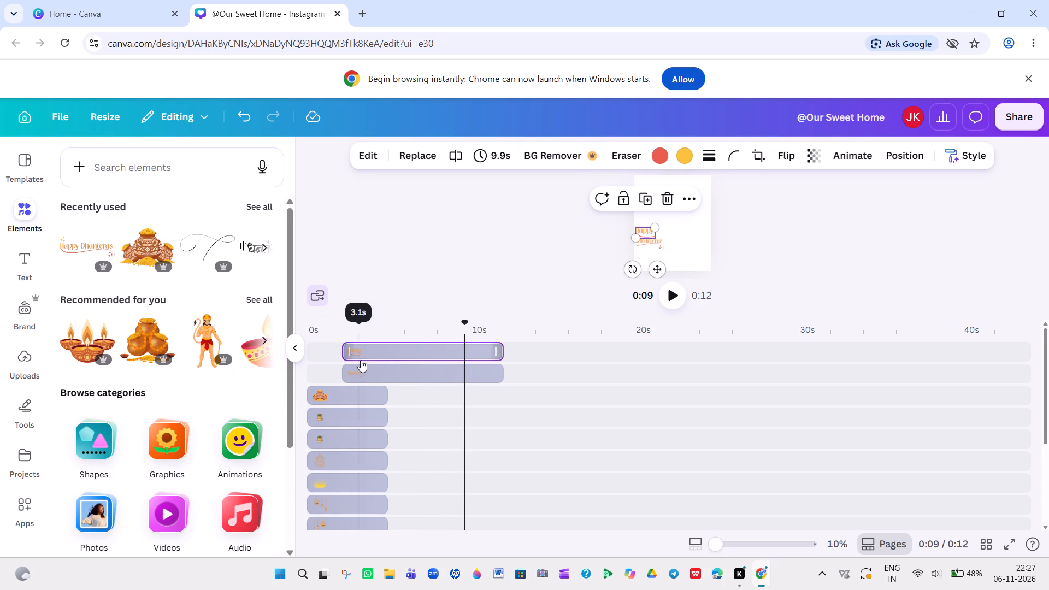
# Trim the start of the "Dhanteras" layer to a duration of 8.5 s so it appears after "Happy".
pyautogui.moveTo(347, 375); pyautogui.dragTo(350, 375)
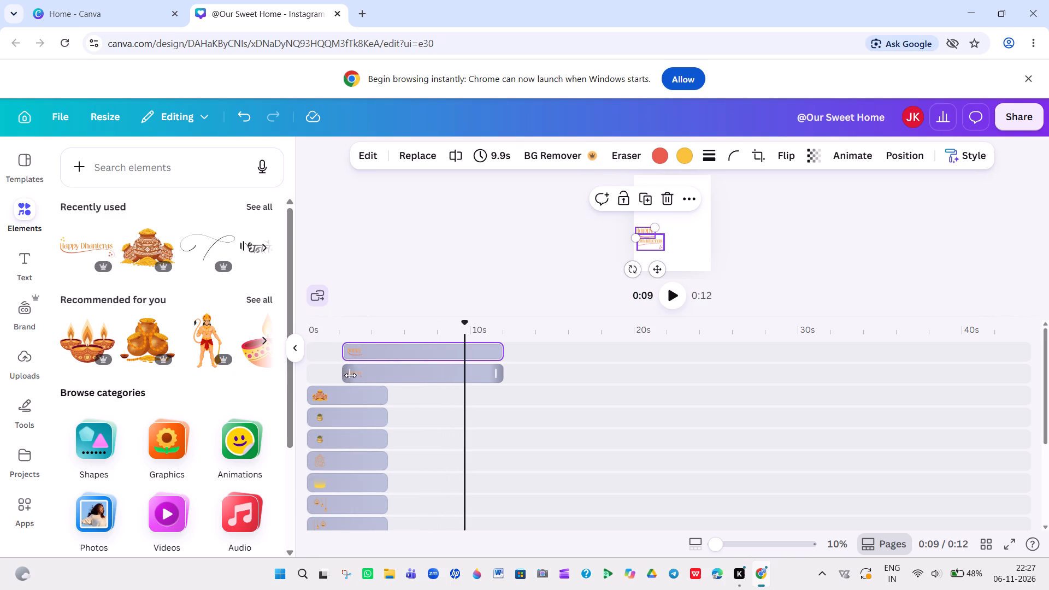
pyautogui.moveTo(350, 375); pyautogui.dragTo(362, 377)
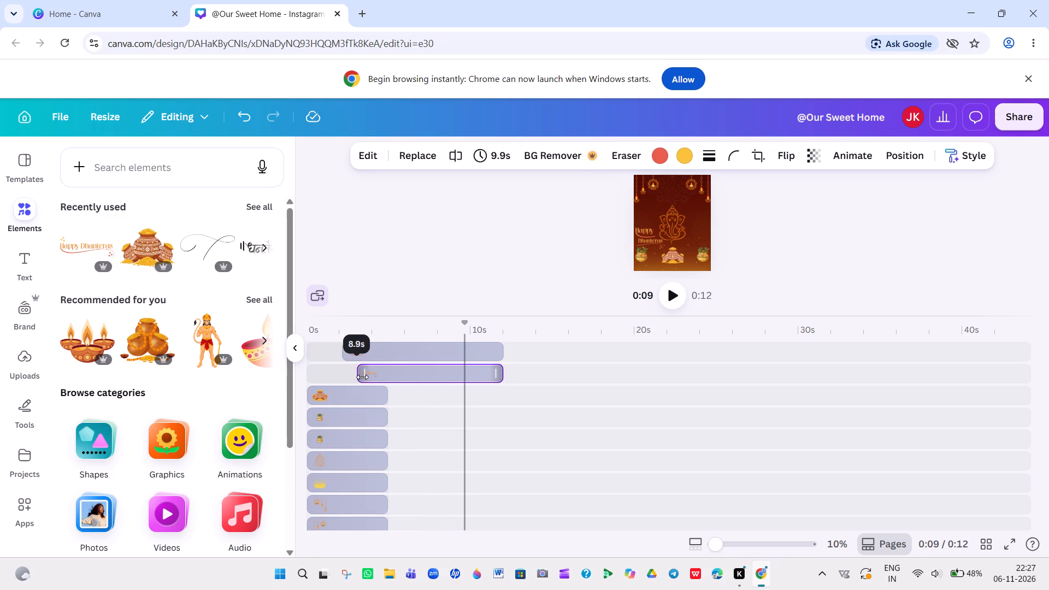
pyautogui.moveTo(362, 377); pyautogui.dragTo(370, 377)
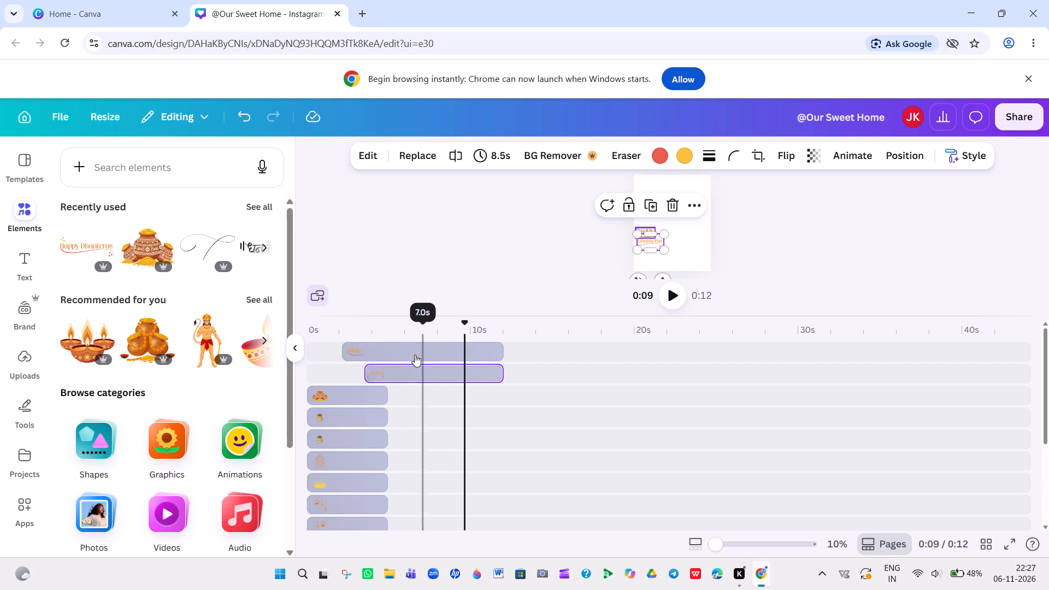
# Play the video from the start to check the staggered entrance of "Happy" and "Dhanteras".
pyautogui.click(310, 358)
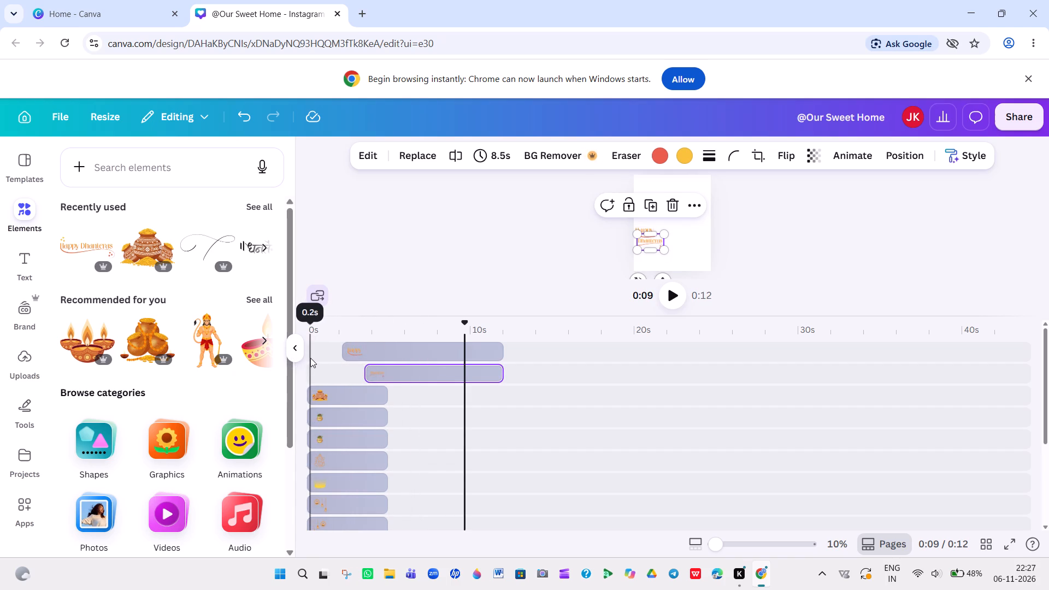
pyautogui.click(673, 297)
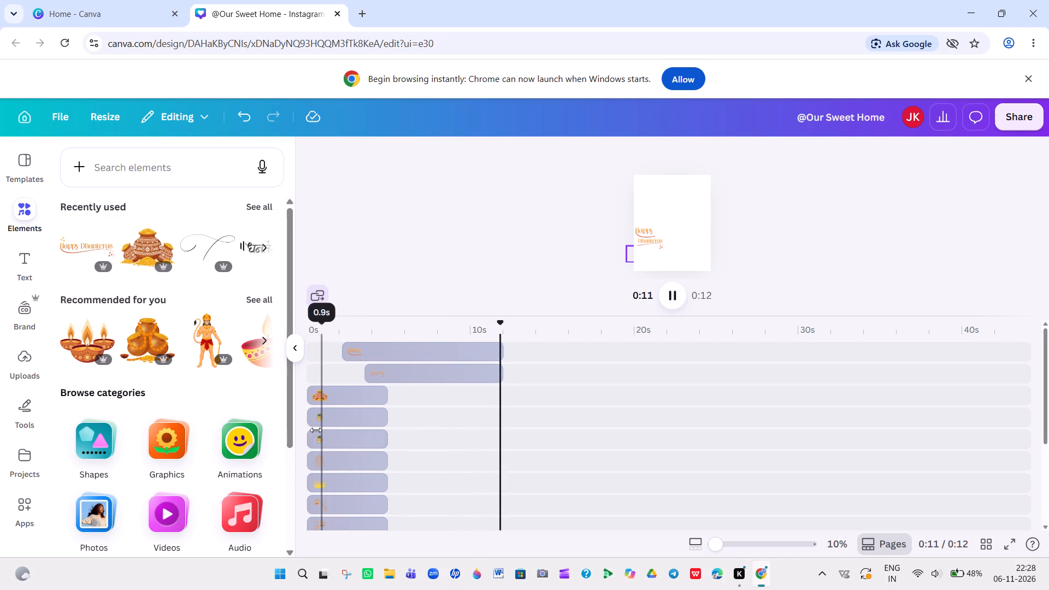
pyautogui.click(310, 430)
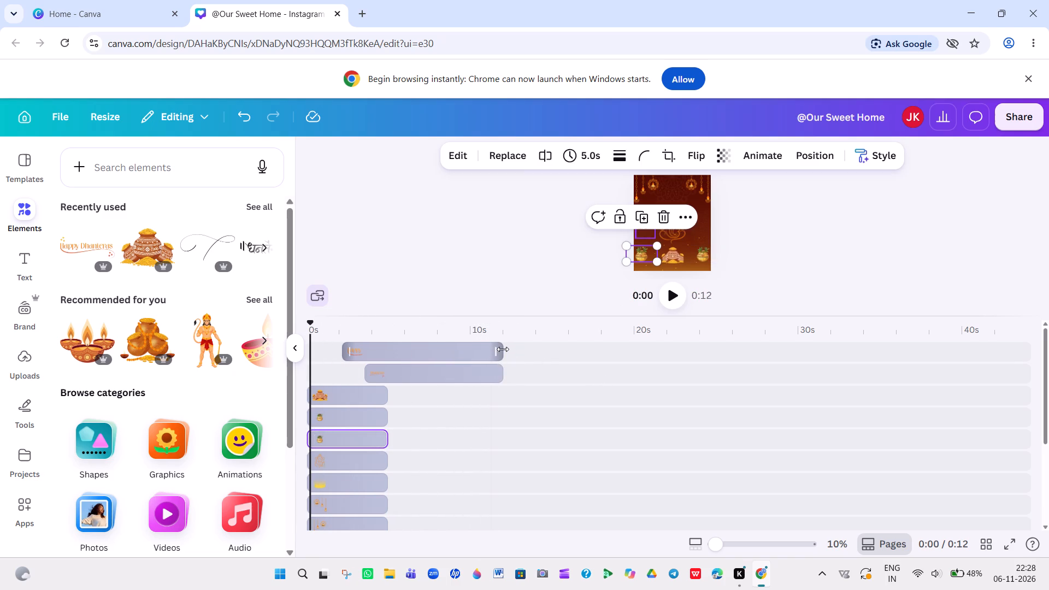
# Shorten the "Happy" layer from its end to 2.8 s so it finishes with the pots and other element layers.
pyautogui.moveTo(498, 353); pyautogui.dragTo(453, 353)
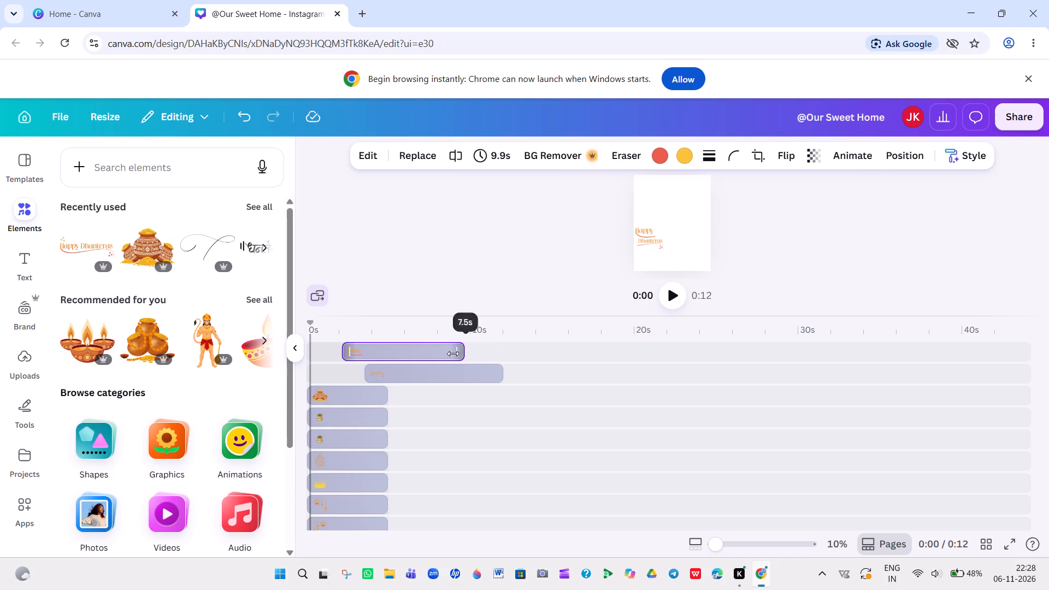
pyautogui.moveTo(453, 353); pyautogui.dragTo(382, 356)
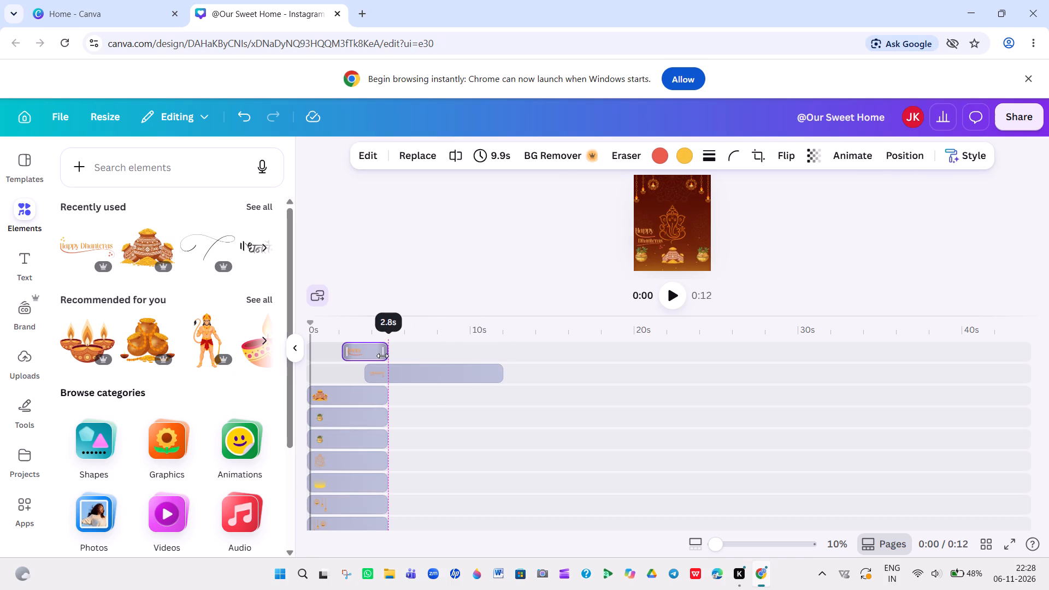
pyautogui.moveTo(382, 356); pyautogui.dragTo(382, 356)
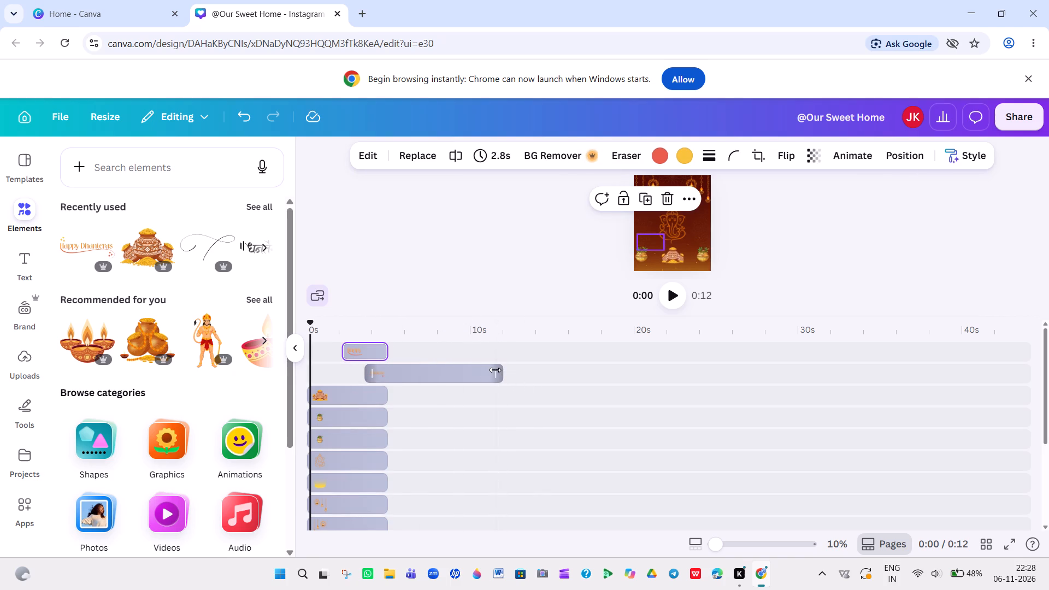
# Shorten the "Dhanteras" layer from its end to 1.4 s so it finishes with the other element layers.
pyautogui.moveTo(499, 374); pyautogui.dragTo(394, 374)
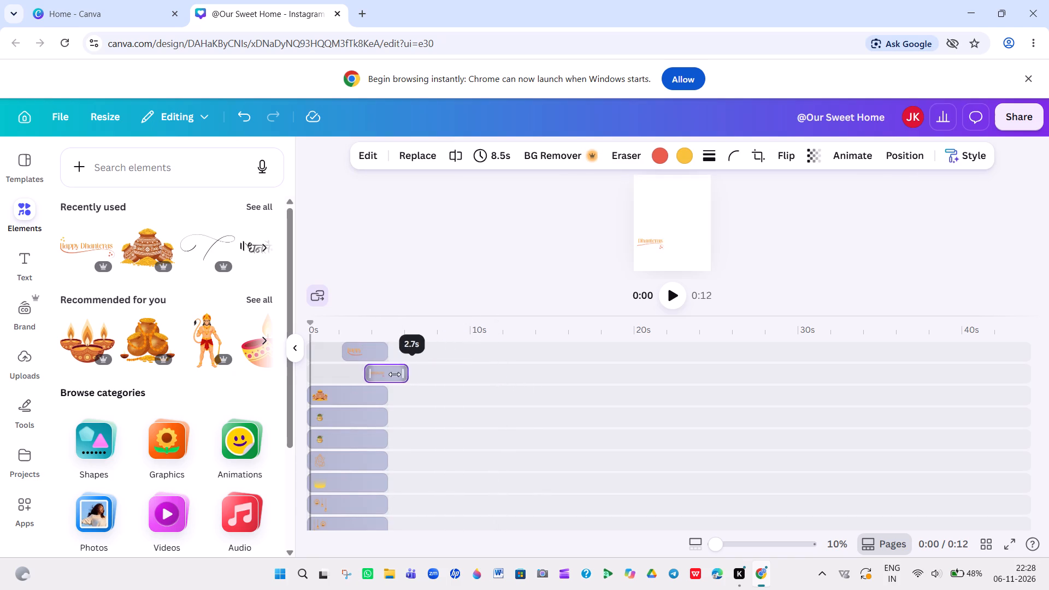
pyautogui.moveTo(394, 374); pyautogui.dragTo(384, 374)
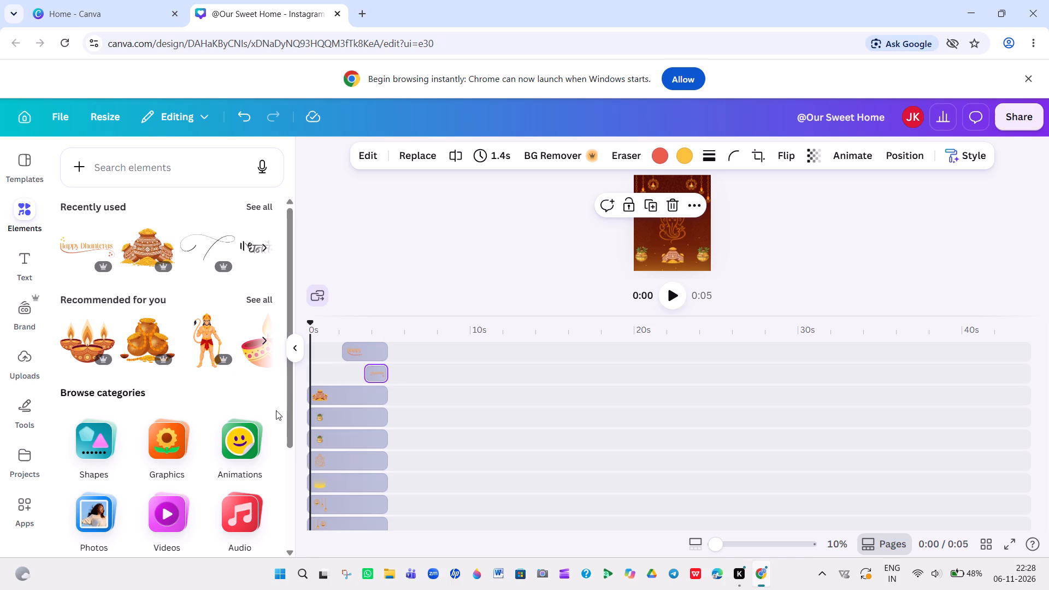
# Play the video from the start to check the timing of the shortened "Happy" and "Dhanteras" layers.
pyautogui.click(662, 298)
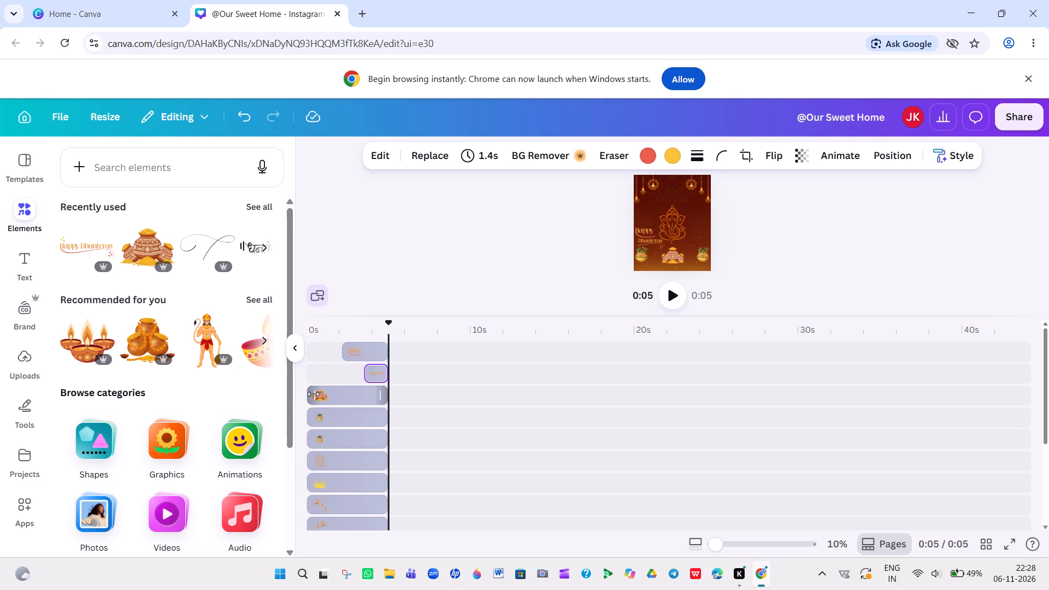
# Trim the start of the bottom-centre gold pots layer to a duration of 2.8 s so it appears together with "Happy".
pyautogui.moveTo(313, 394); pyautogui.dragTo(329, 392)
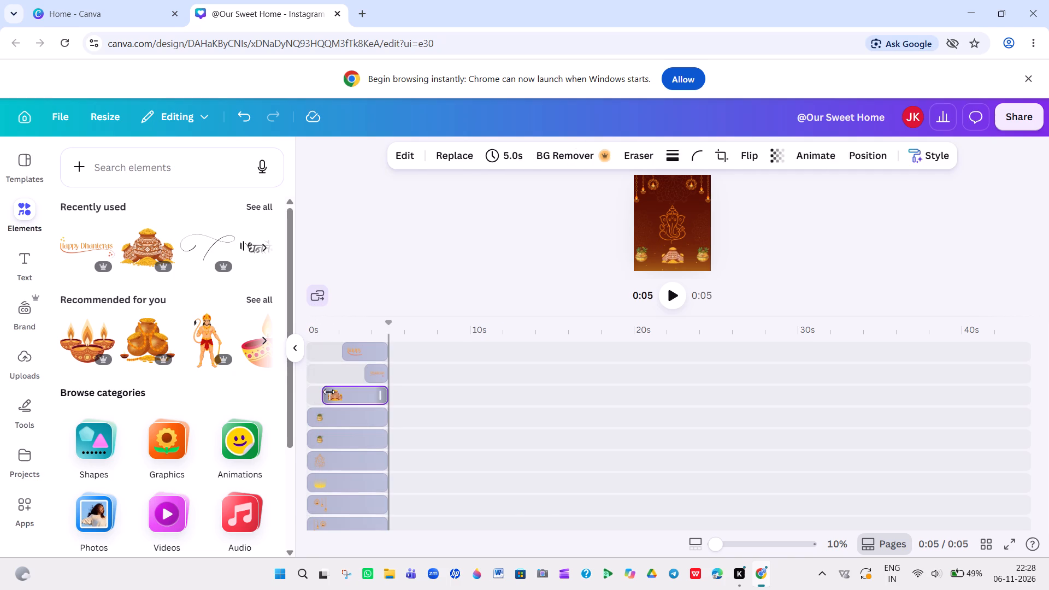
pyautogui.moveTo(329, 392); pyautogui.dragTo(342, 396)
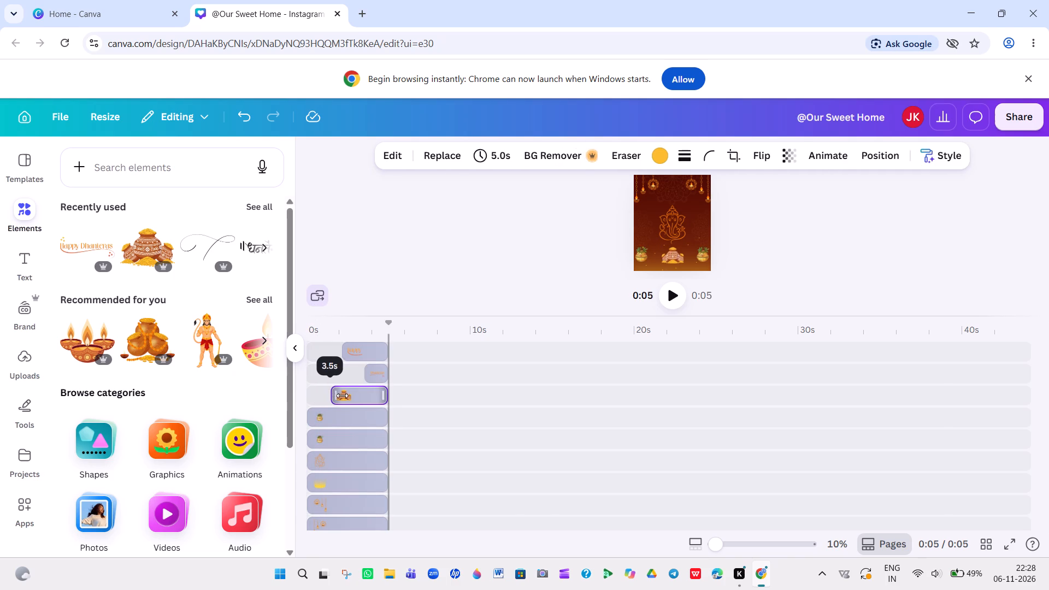
pyautogui.moveTo(342, 396); pyautogui.dragTo(346, 396)
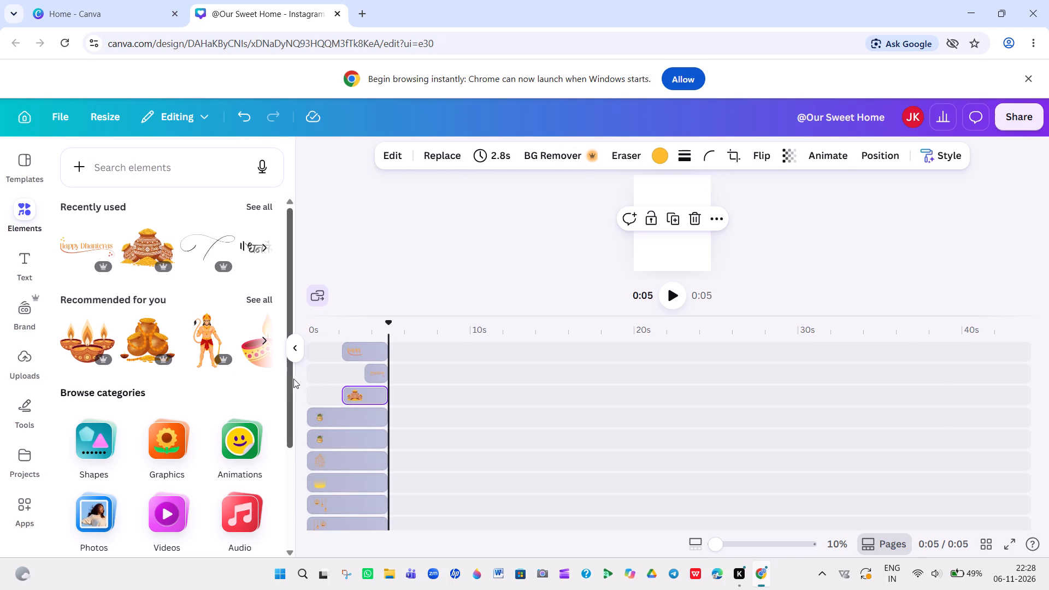
# Play the video from the start to check the delayed entrance of the gold pots.
pyautogui.click(307, 381)
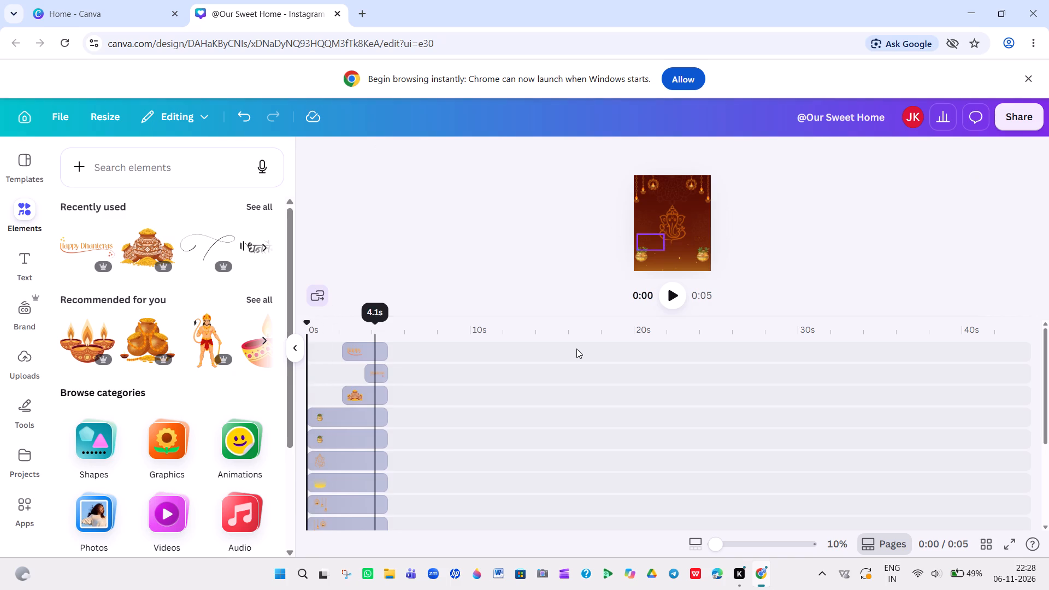
pyautogui.click(668, 288)
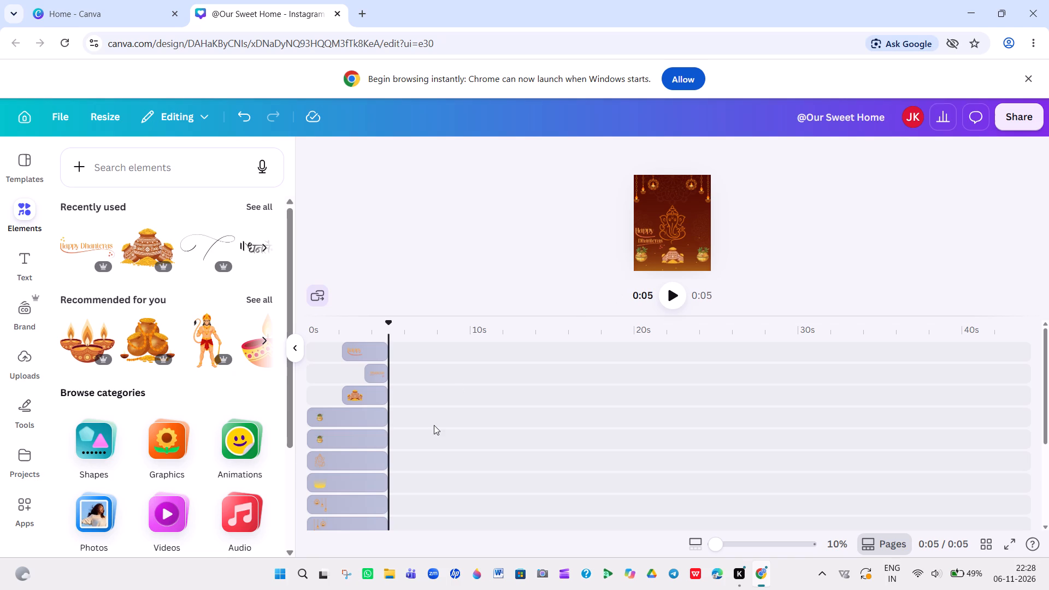
# Trim the start of the Ganesha layer to a duration of 3.1 s so it enters just before the gold pots.
pyautogui.click(338, 451)
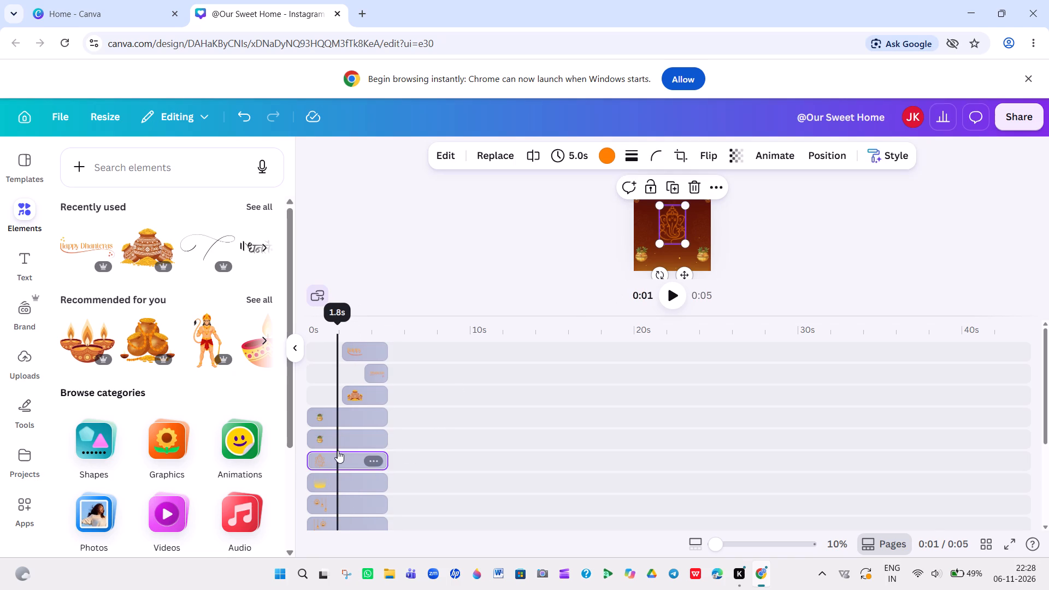
pyautogui.moveTo(310, 460); pyautogui.dragTo(333, 459)
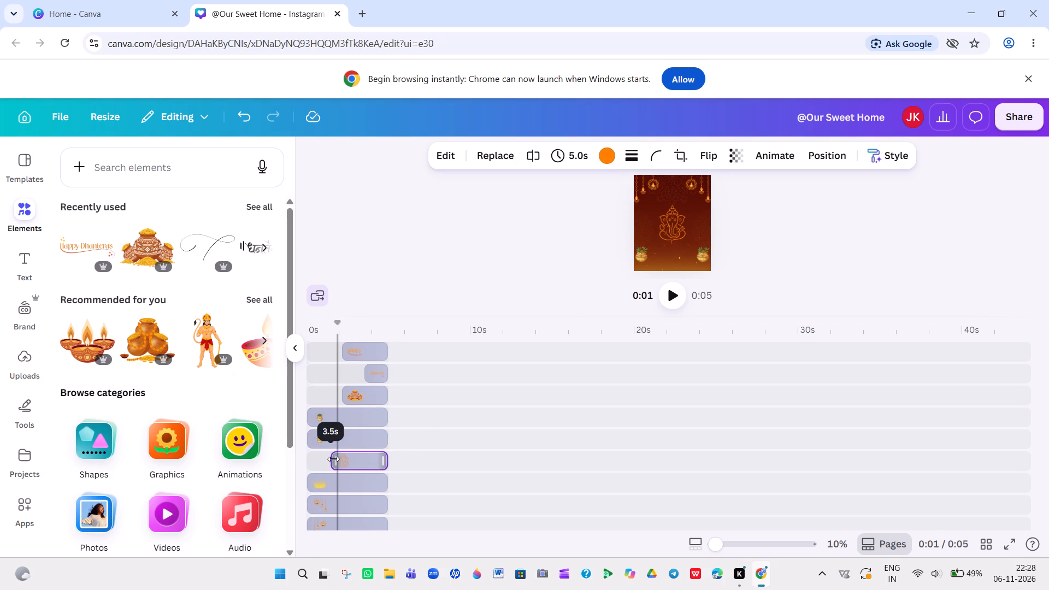
pyautogui.moveTo(333, 459); pyautogui.dragTo(339, 459)
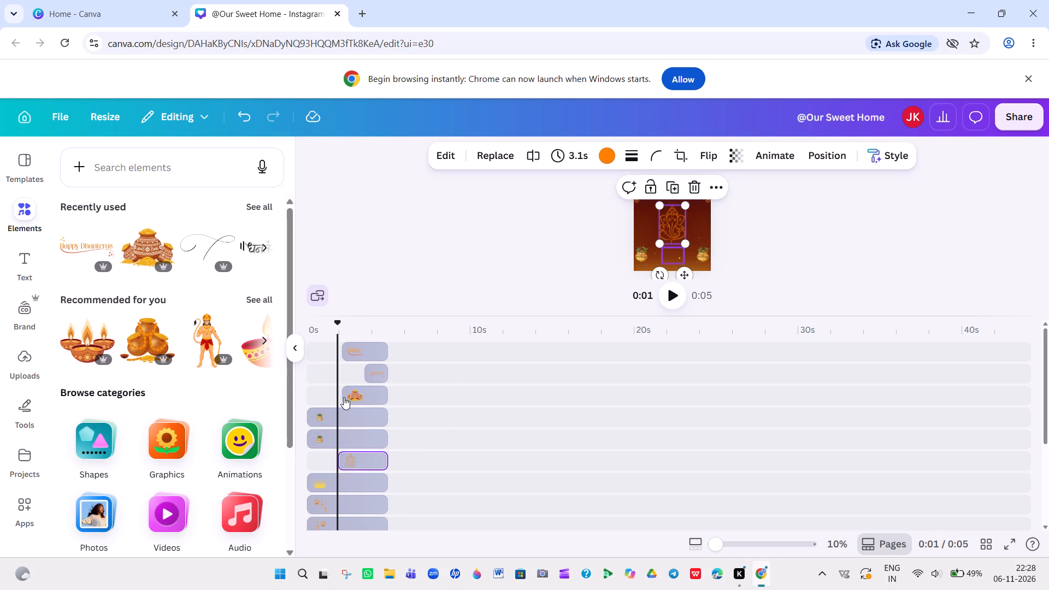
# Return to the start of the timeline and play the video to check the delayed Ganesha entrance.
pyautogui.click(304, 371)
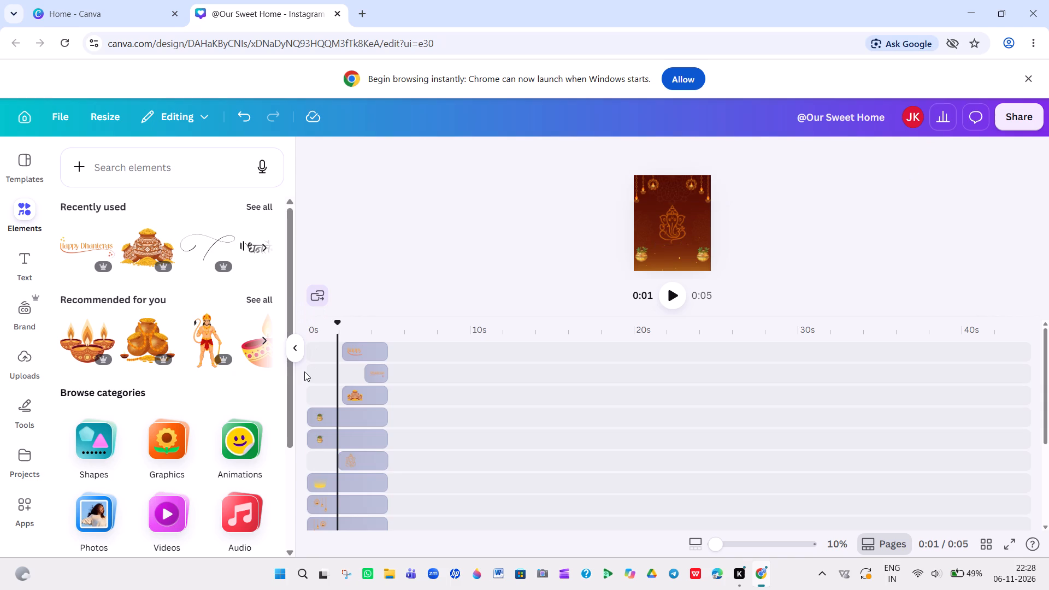
pyautogui.click(316, 391)
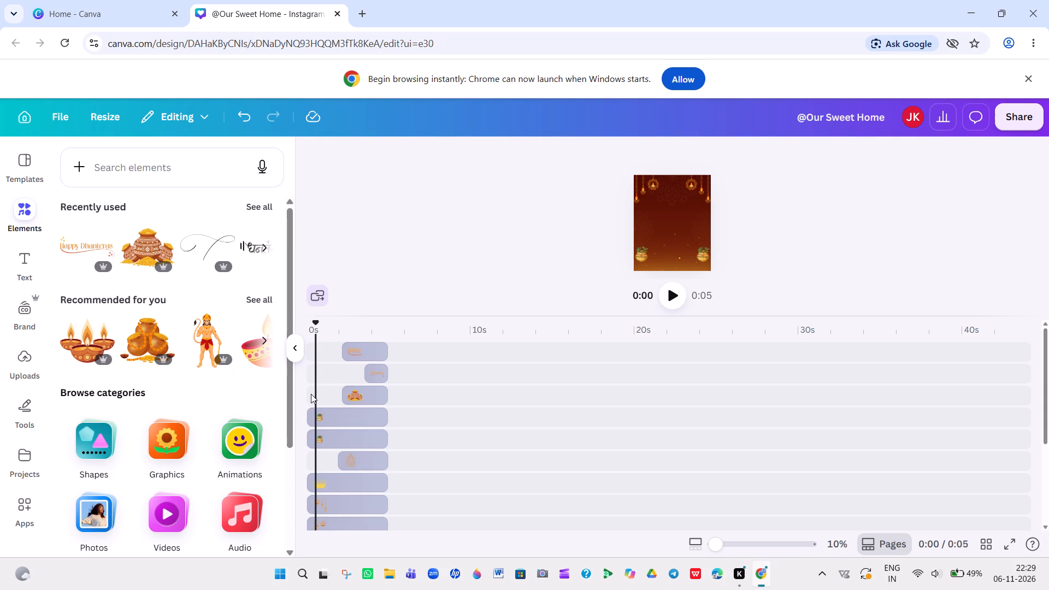
pyautogui.click(315, 396)
pyautogui.moveTo(313, 396); pyautogui.dragTo(301, 396)
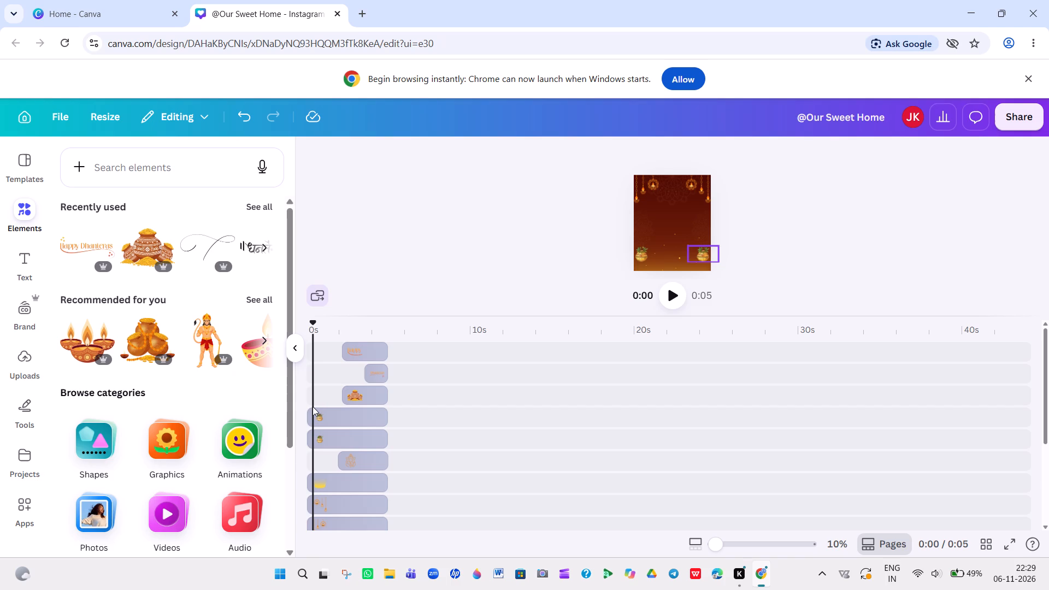
pyautogui.click(313, 406)
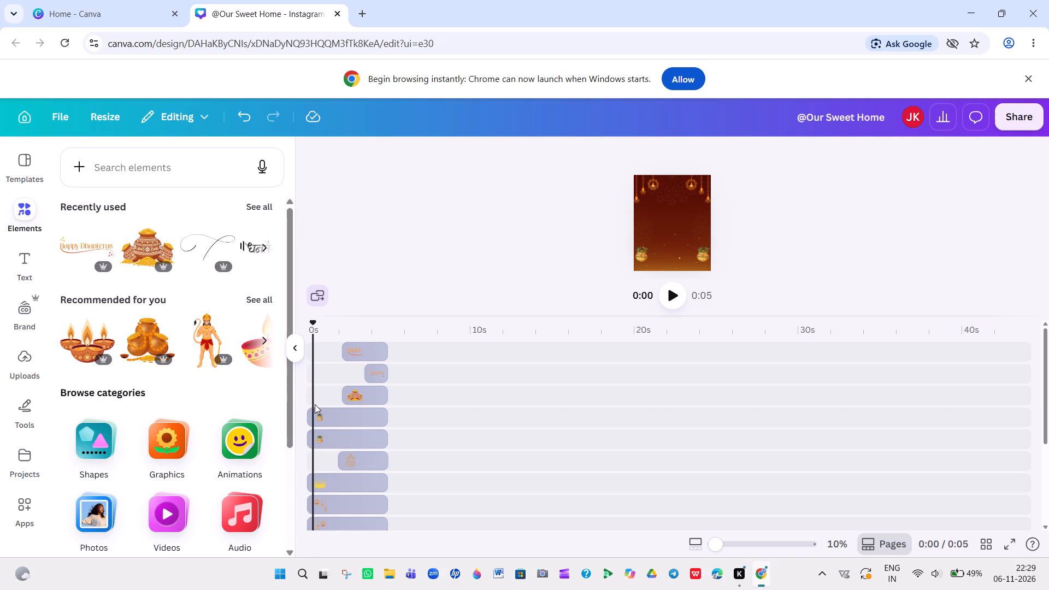
pyautogui.click(314, 404)
pyautogui.click(305, 404)
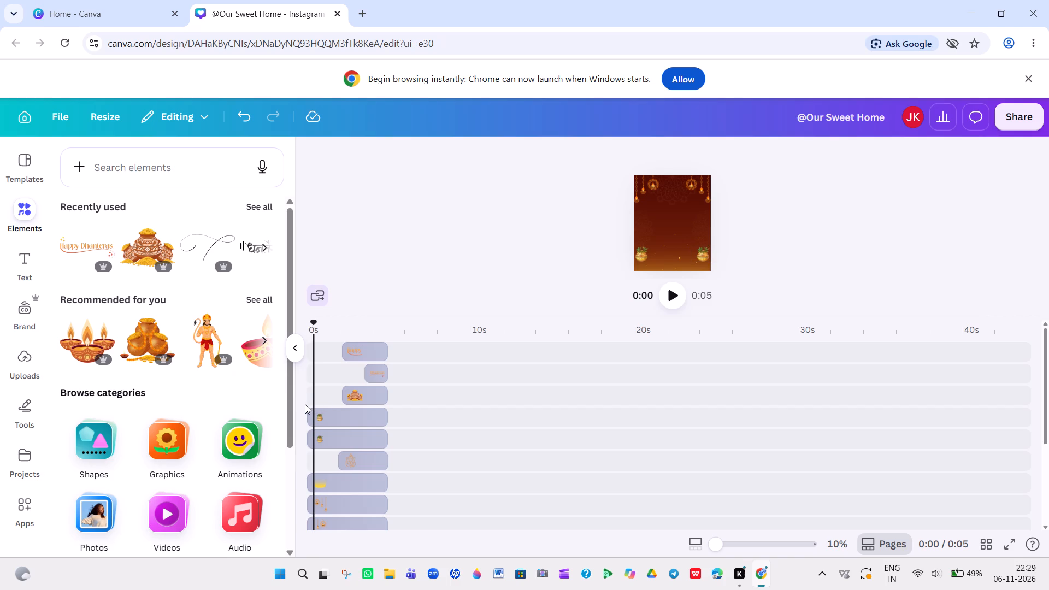
pyautogui.doubleClick(679, 296)
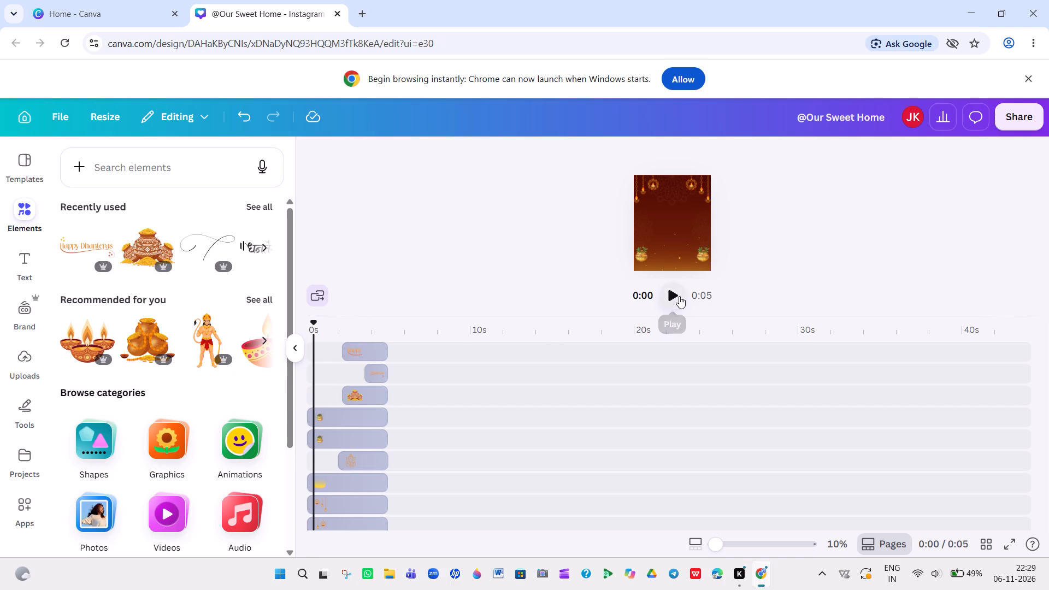
pyautogui.click(679, 296)
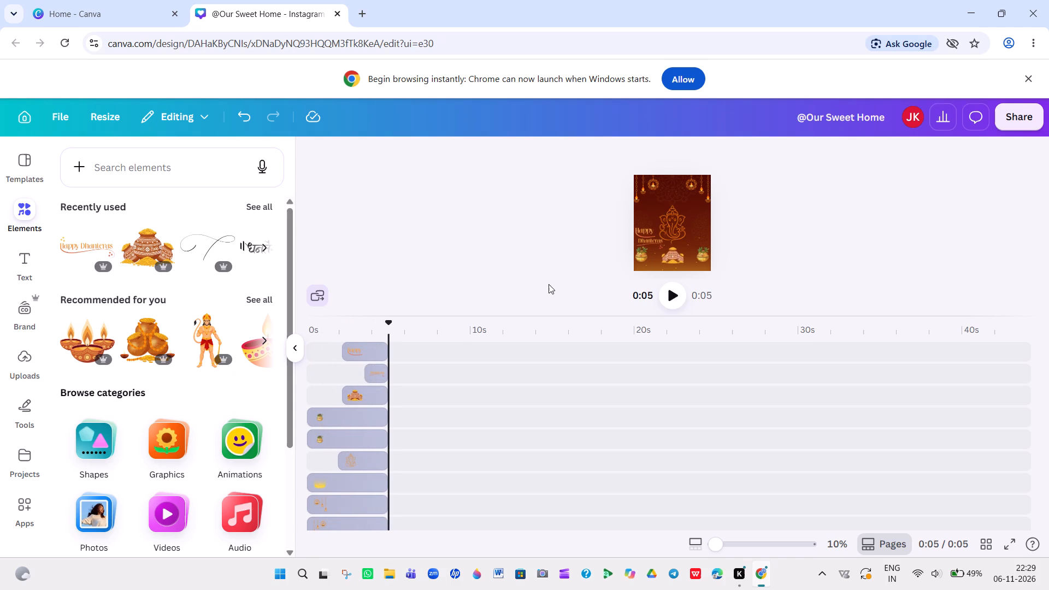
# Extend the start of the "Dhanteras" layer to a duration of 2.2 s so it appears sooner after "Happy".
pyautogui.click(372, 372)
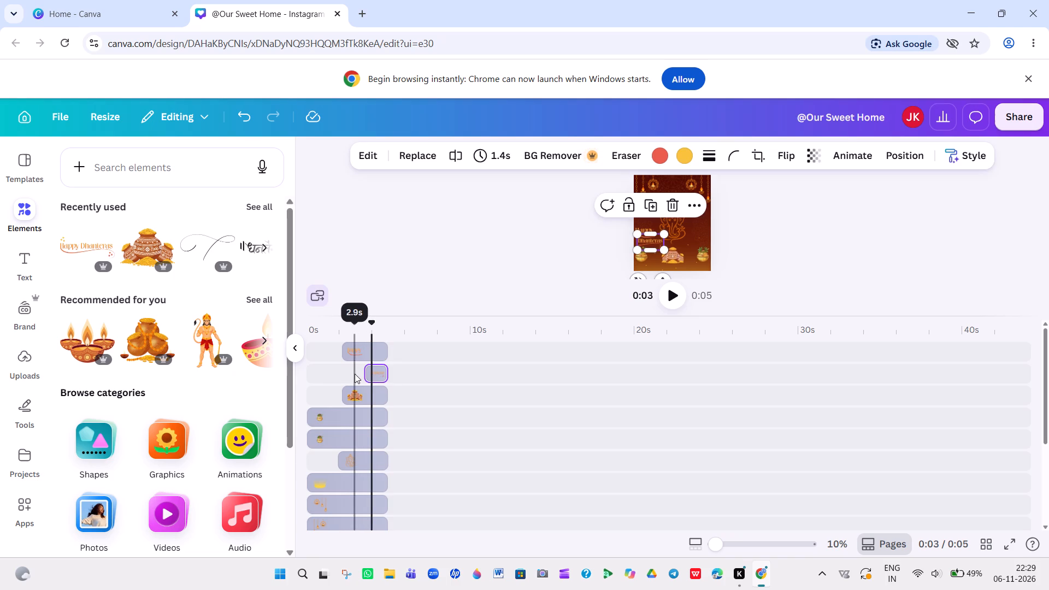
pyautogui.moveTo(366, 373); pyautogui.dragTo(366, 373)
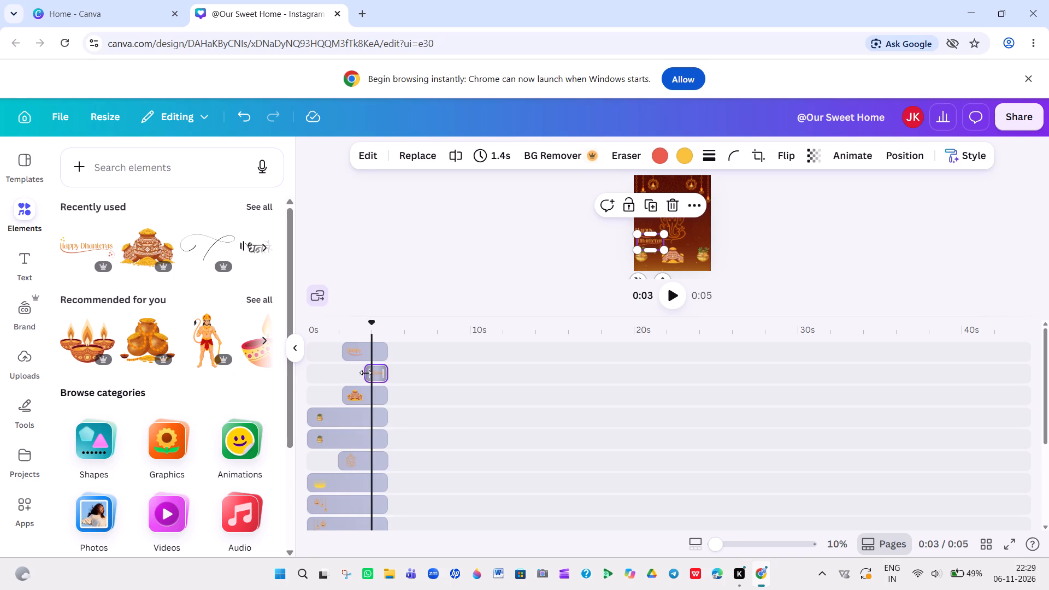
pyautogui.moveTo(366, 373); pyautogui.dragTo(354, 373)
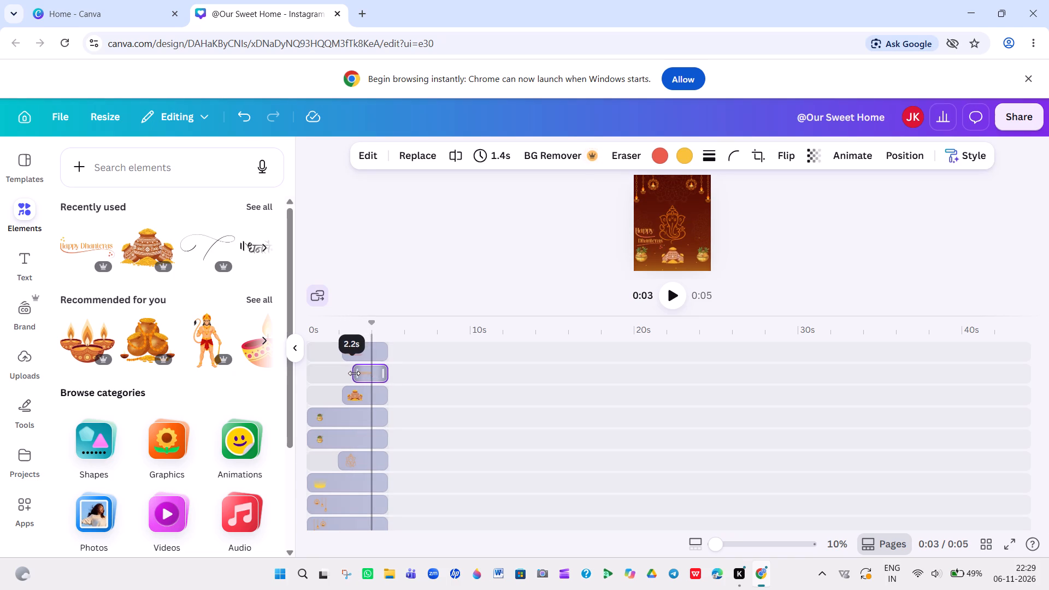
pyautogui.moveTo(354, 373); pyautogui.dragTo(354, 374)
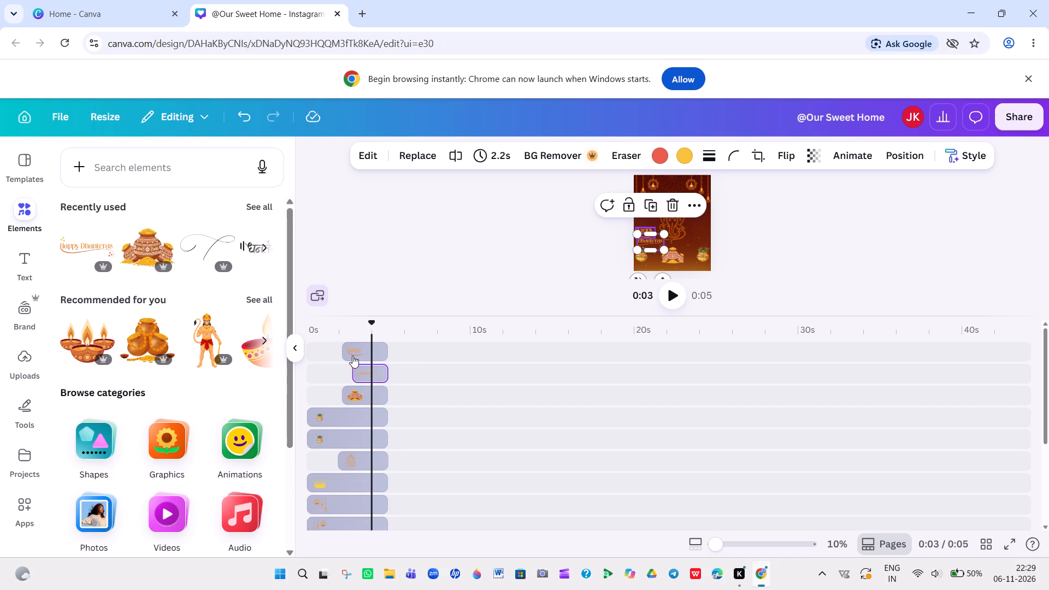
# Play the video from the start to check the earlier entrance of "Dhanteras".
pyautogui.moveTo(372, 328); pyautogui.dragTo(345, 328)
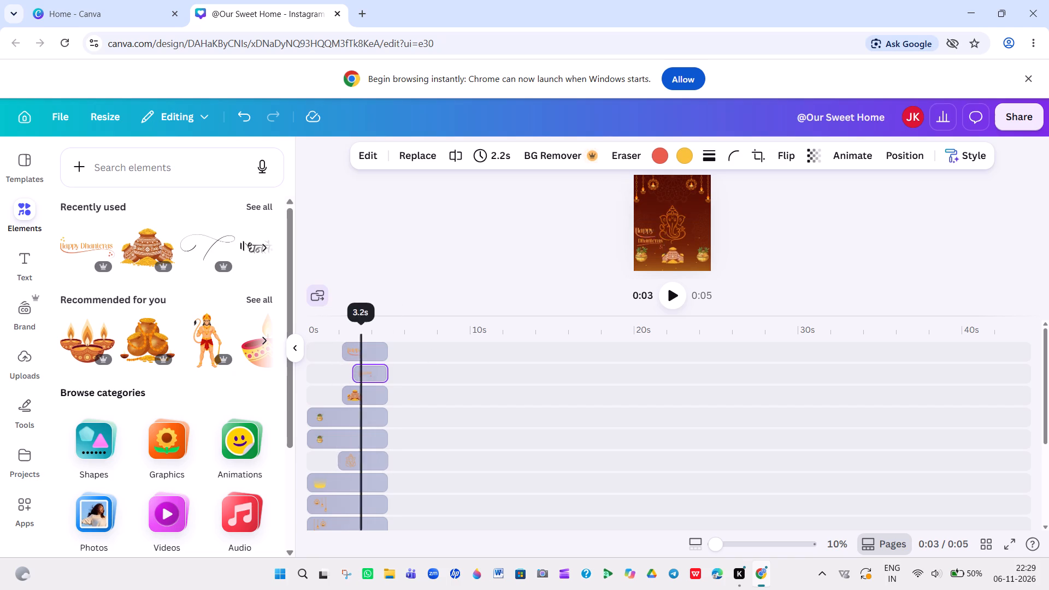
pyautogui.moveTo(345, 328); pyautogui.dragTo(299, 327)
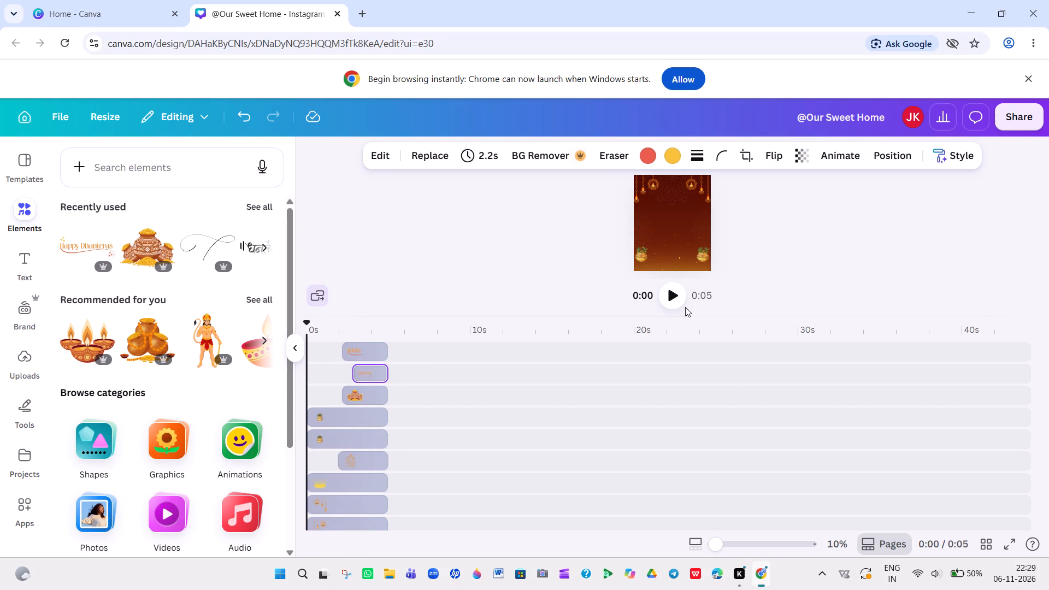
pyautogui.press('space')
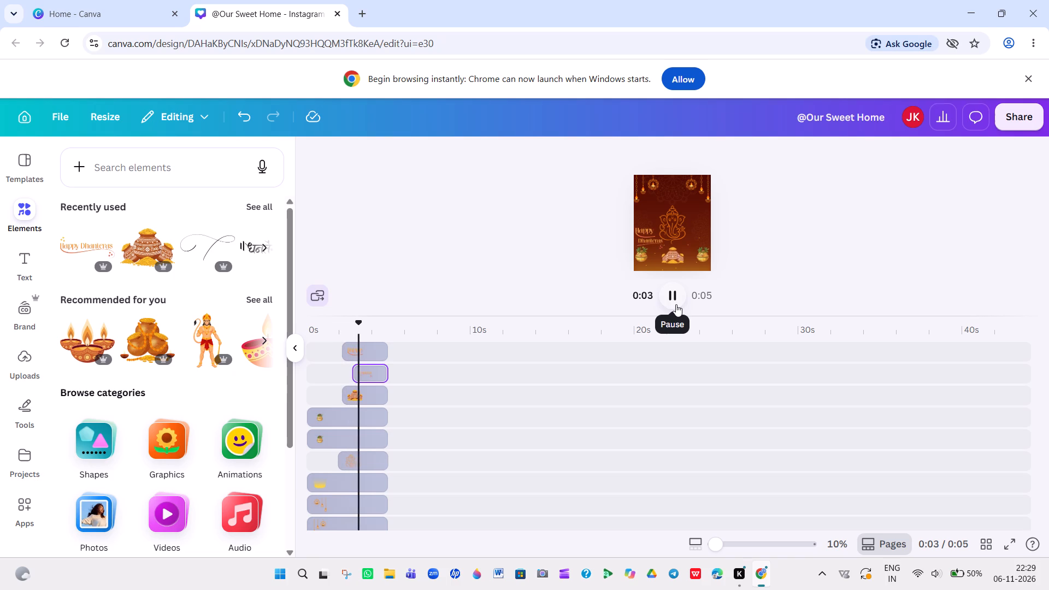
# Extend the start of the "Dhanteras" layer to a duration of 2.6 s so it enters right after "Happy".
pyautogui.click(352, 369)
pyautogui.moveTo(352, 369); pyautogui.dragTo(351, 369)
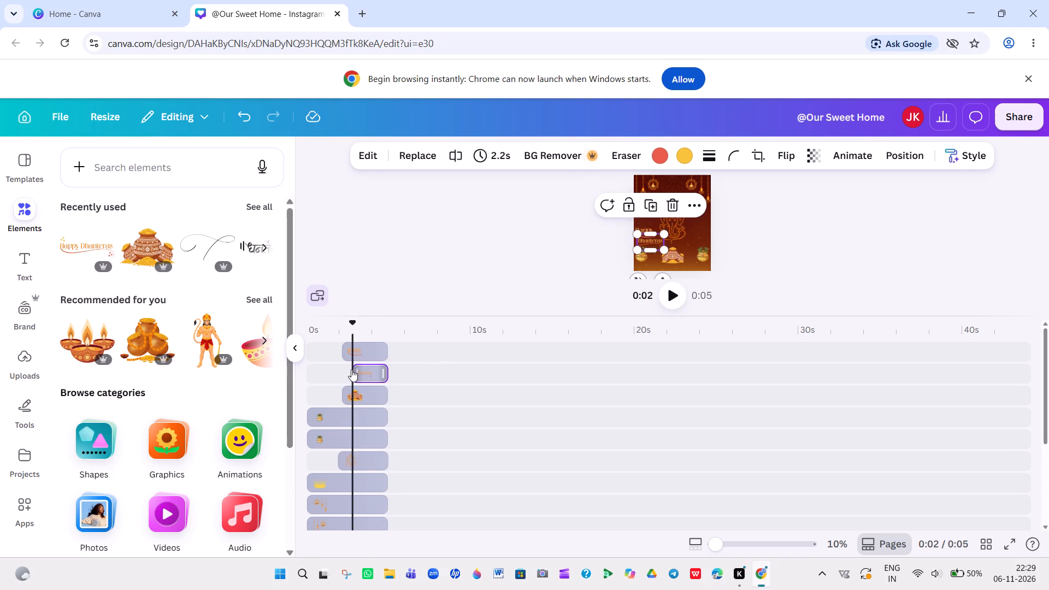
pyautogui.moveTo(351, 369); pyautogui.dragTo(345, 369)
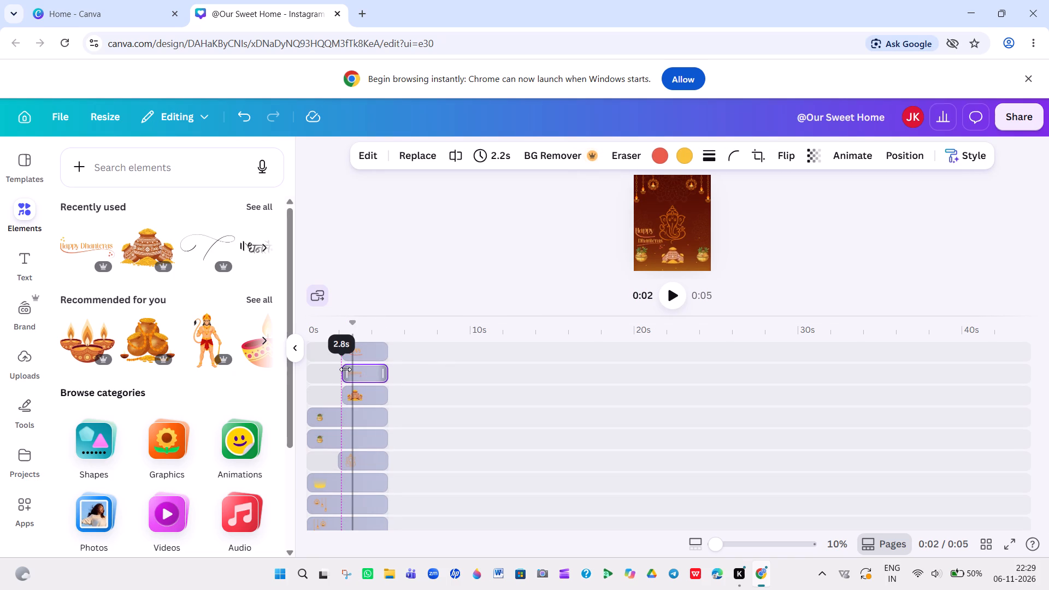
pyautogui.moveTo(345, 369); pyautogui.dragTo(346, 371)
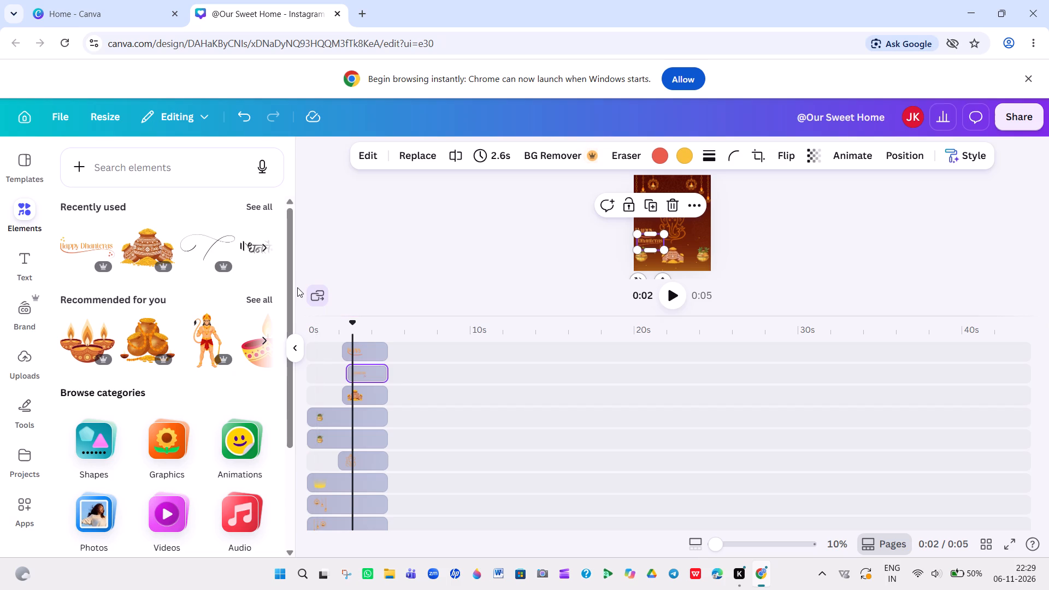
# Play the video twice from the start to check the closer entrances of "Happy" and "Dhanteras".
pyautogui.click(310, 394)
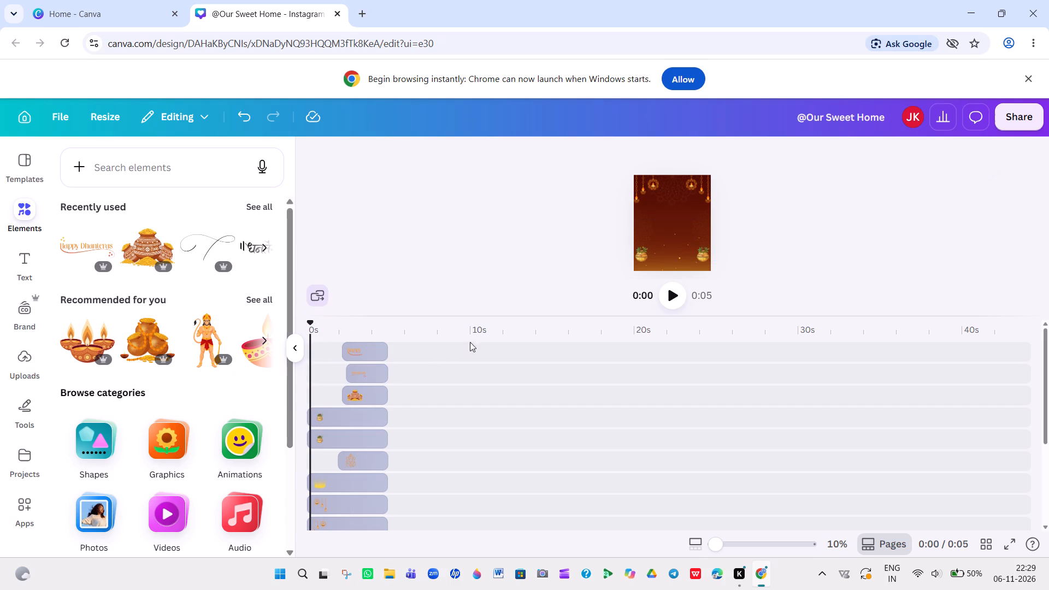
pyautogui.click(669, 288)
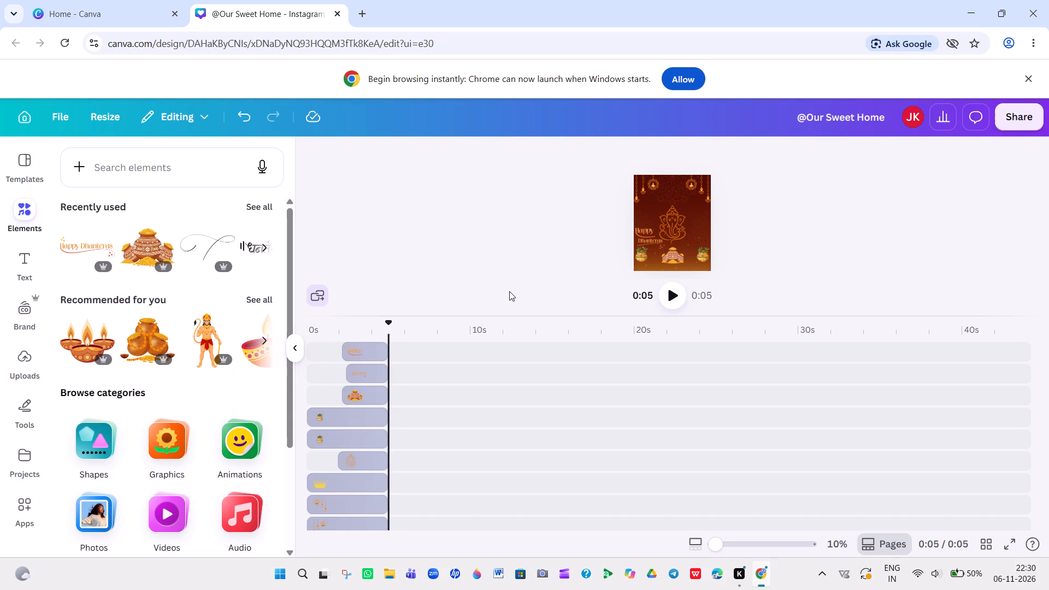
pyautogui.click(311, 329)
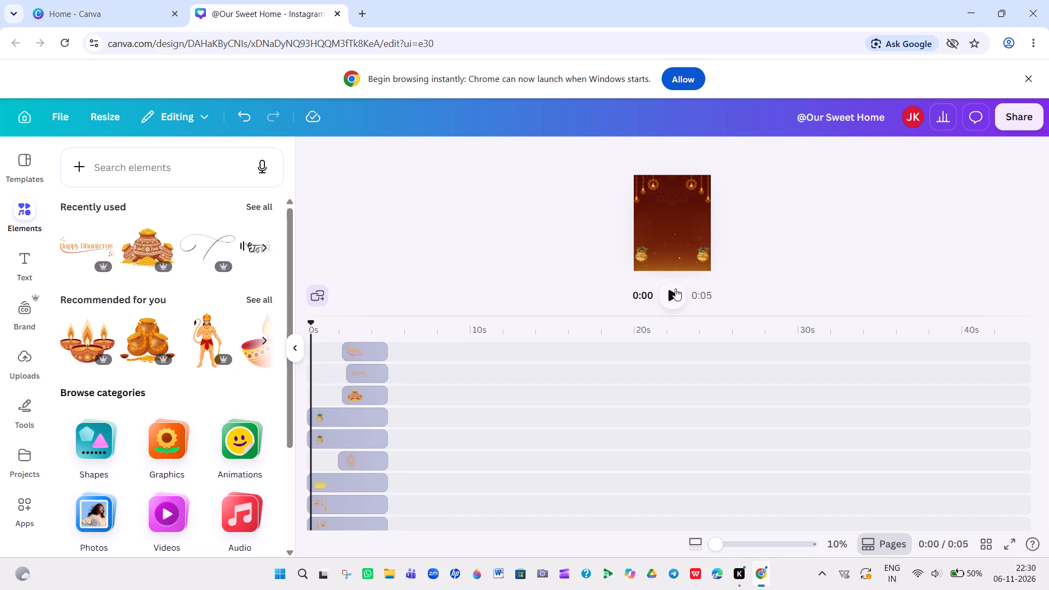
pyautogui.click(676, 290)
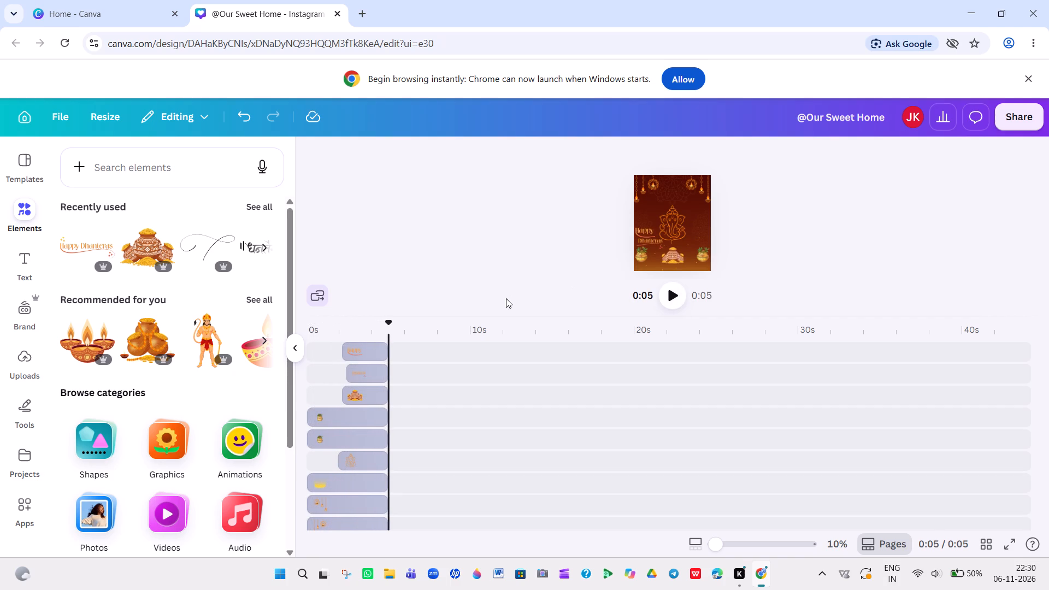
# Trim the start of the yellow graphic layer beneath the Ganesha layer to a duration of 3.9 s so it enters before Ganesha.
pyautogui.scroll(-2, 426, 380)
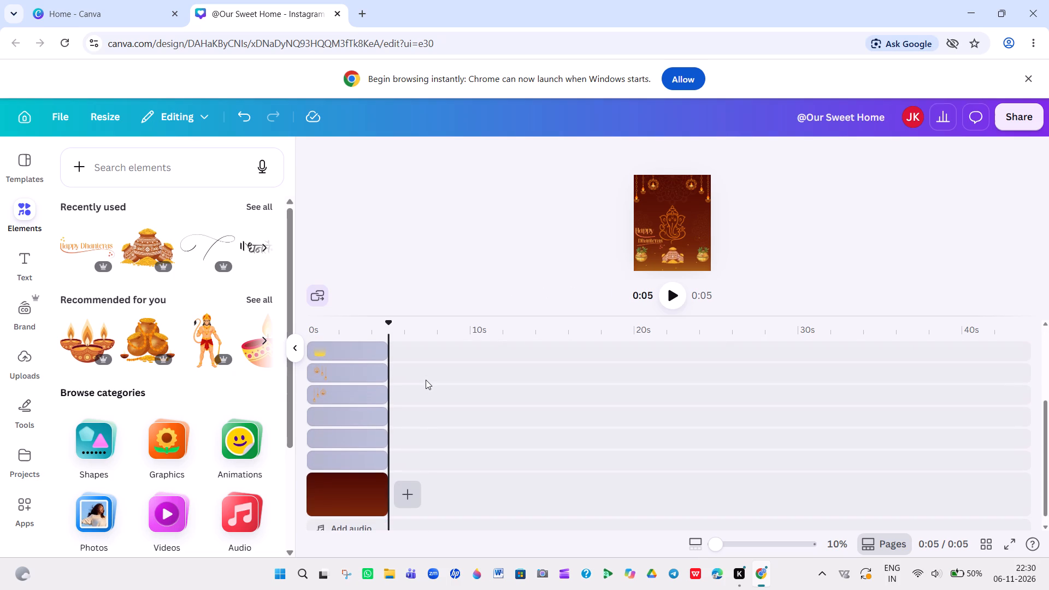
pyautogui.scroll(1, 342, 382)
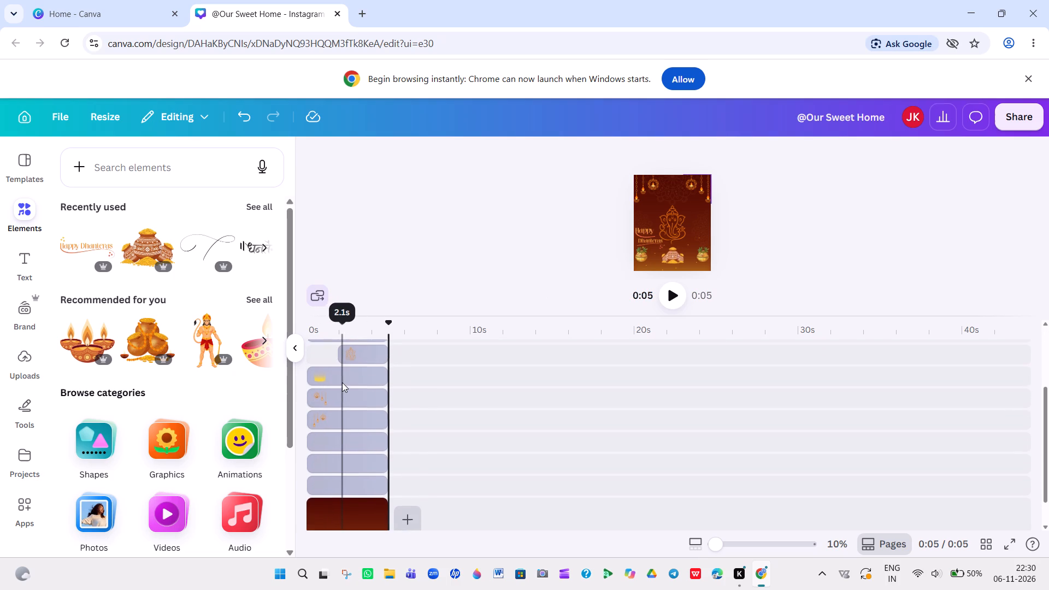
pyautogui.scroll(1, 342, 382)
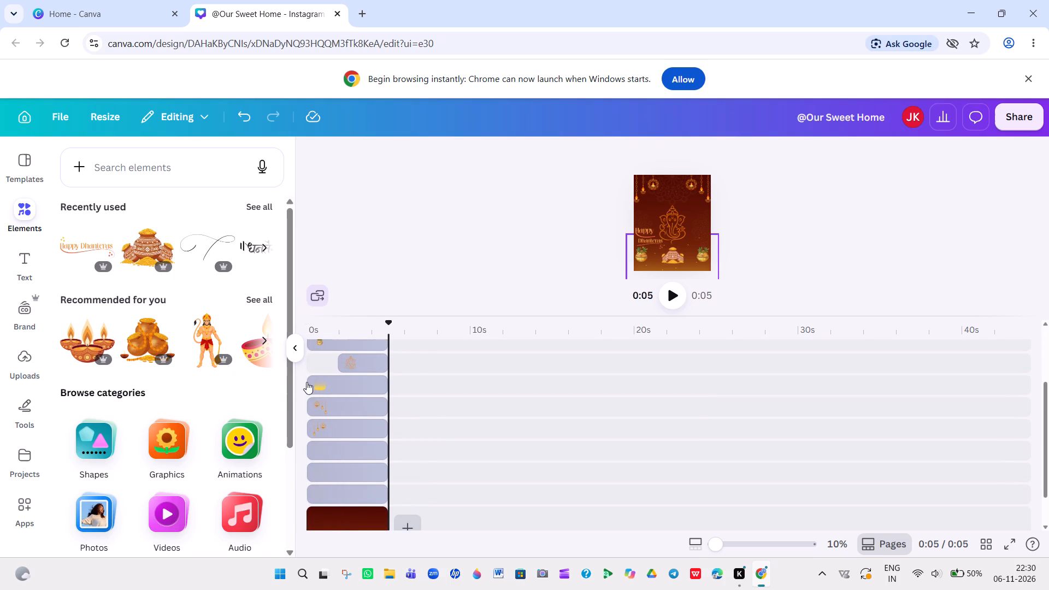
pyautogui.click(307, 383)
pyautogui.moveTo(307, 383); pyautogui.dragTo(308, 383)
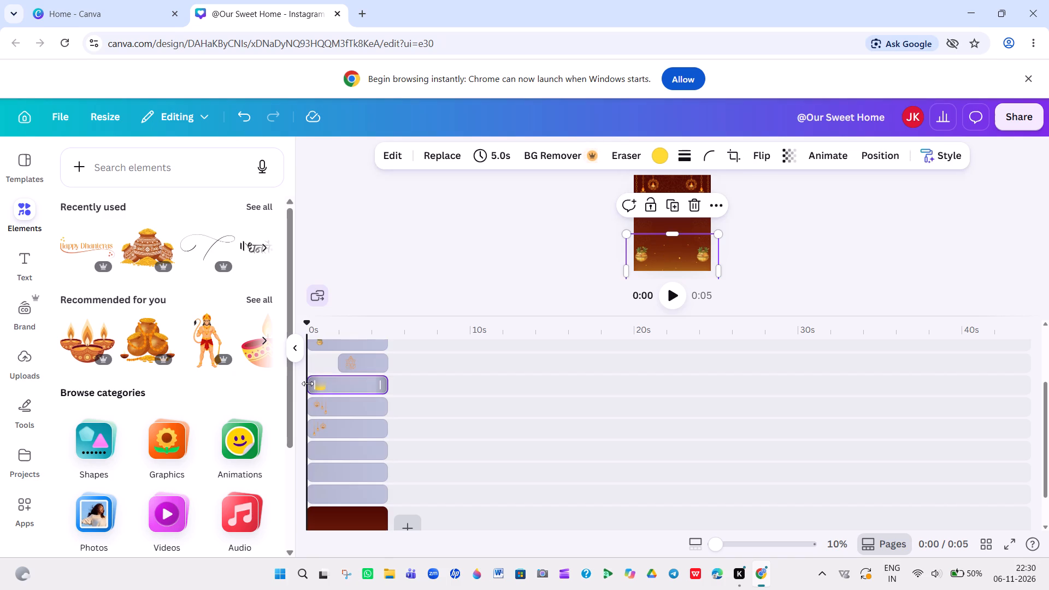
pyautogui.moveTo(308, 383); pyautogui.dragTo(324, 384)
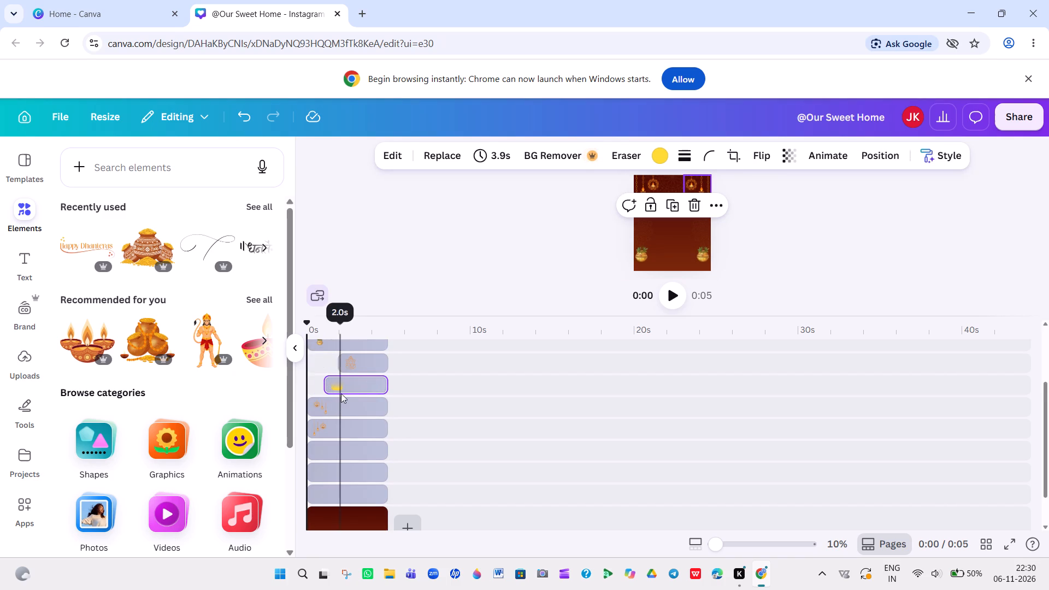
# Trim the starts of the two hanging-lamp layers to a duration of 3.9 s each so both enter with the yellow graphic.
pyautogui.click(341, 386)
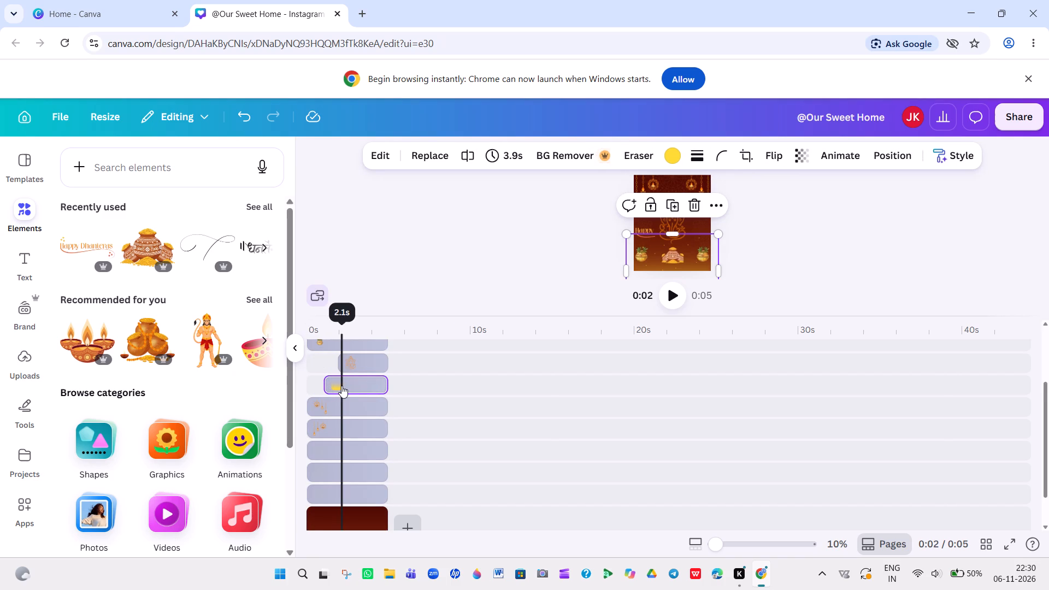
pyautogui.click(341, 386)
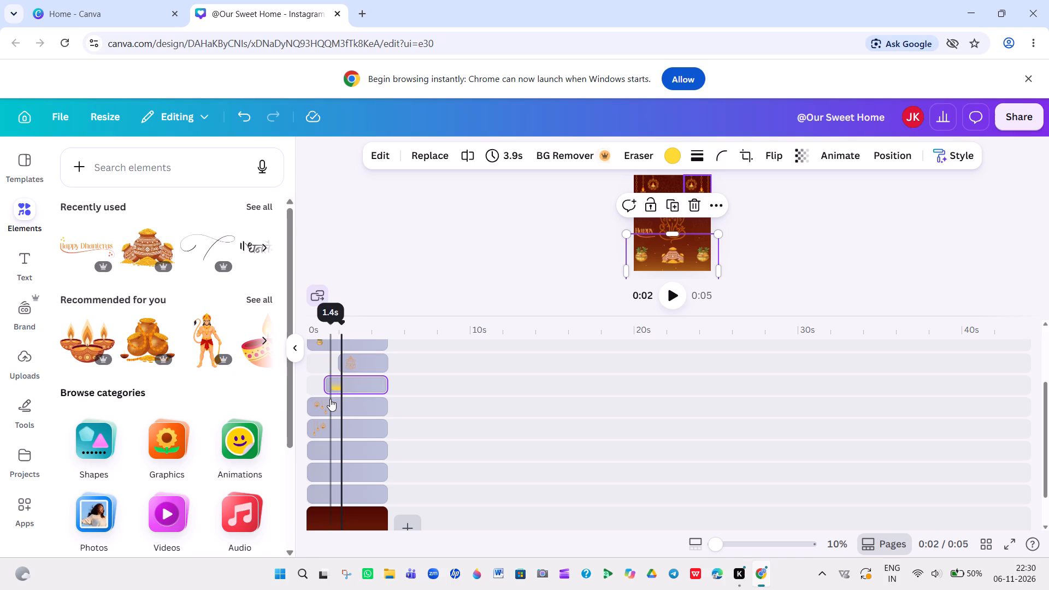
pyautogui.doubleClick(330, 399)
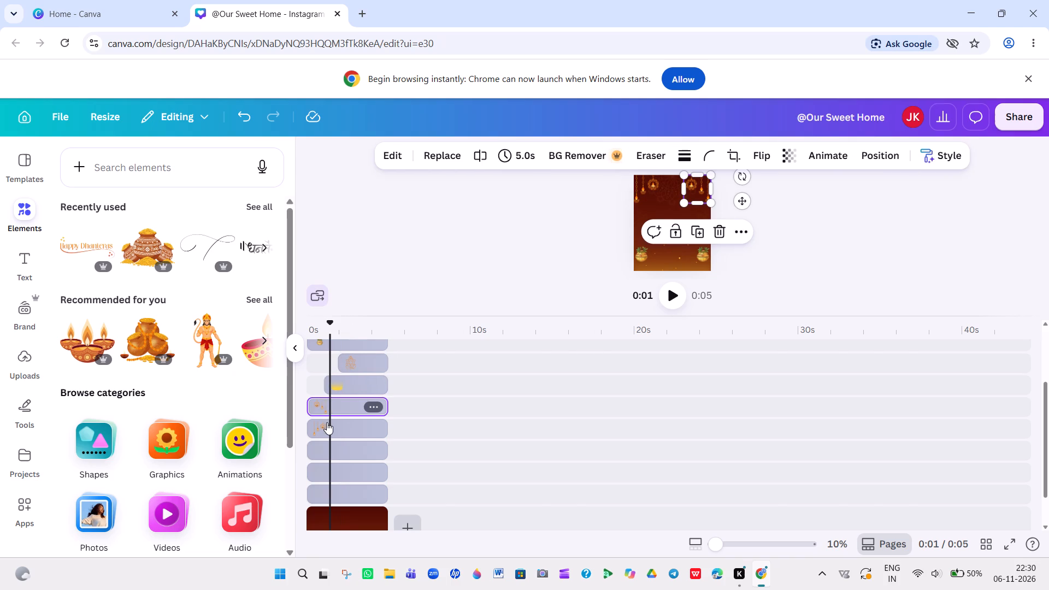
pyautogui.click(326, 424)
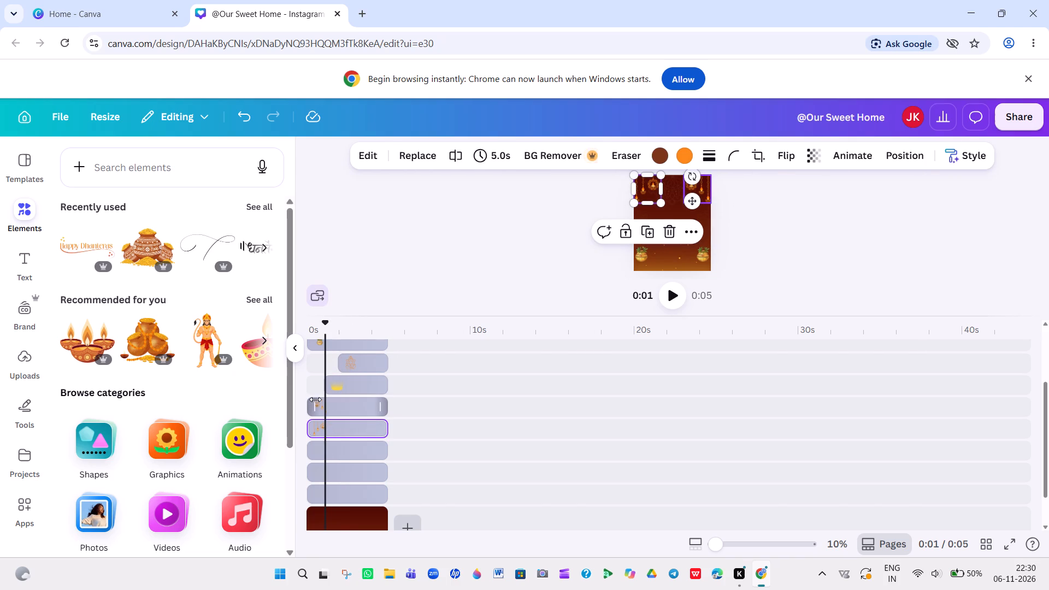
pyautogui.moveTo(311, 405); pyautogui.dragTo(325, 405)
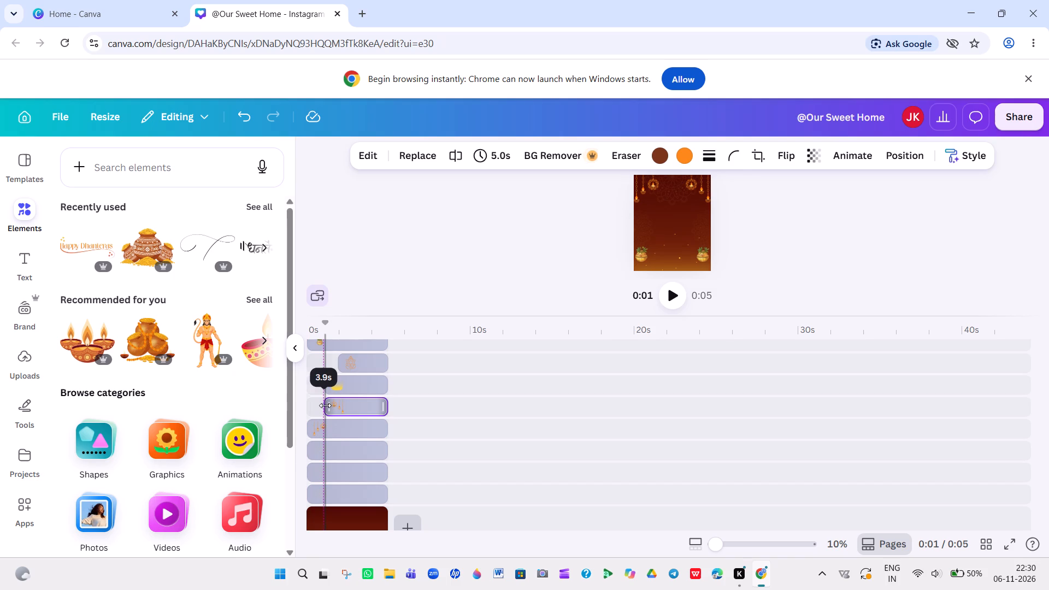
pyautogui.moveTo(311, 427); pyautogui.dragTo(320, 428)
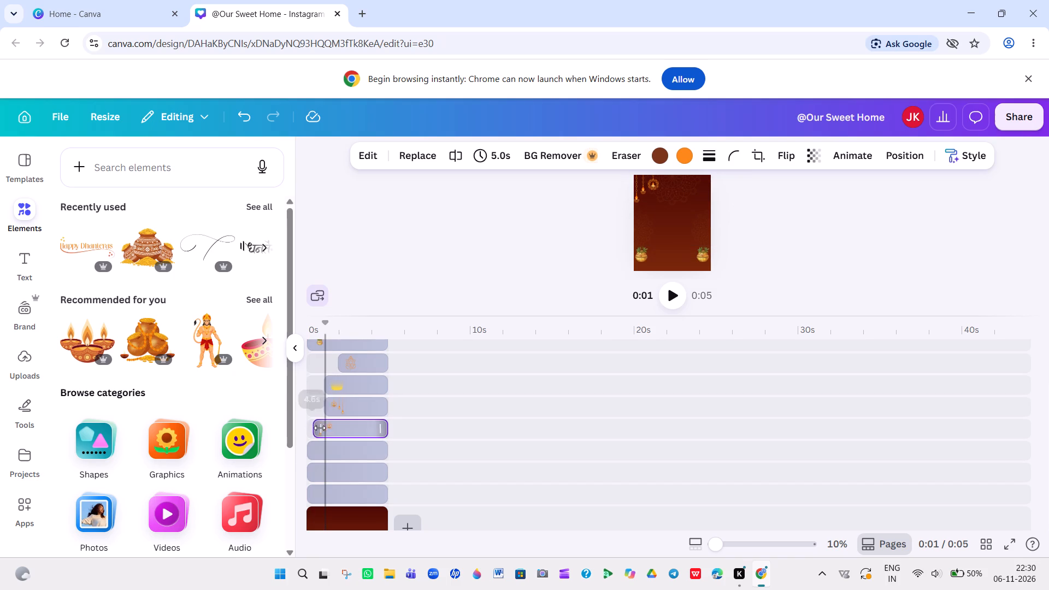
pyautogui.moveTo(320, 428); pyautogui.dragTo(322, 429)
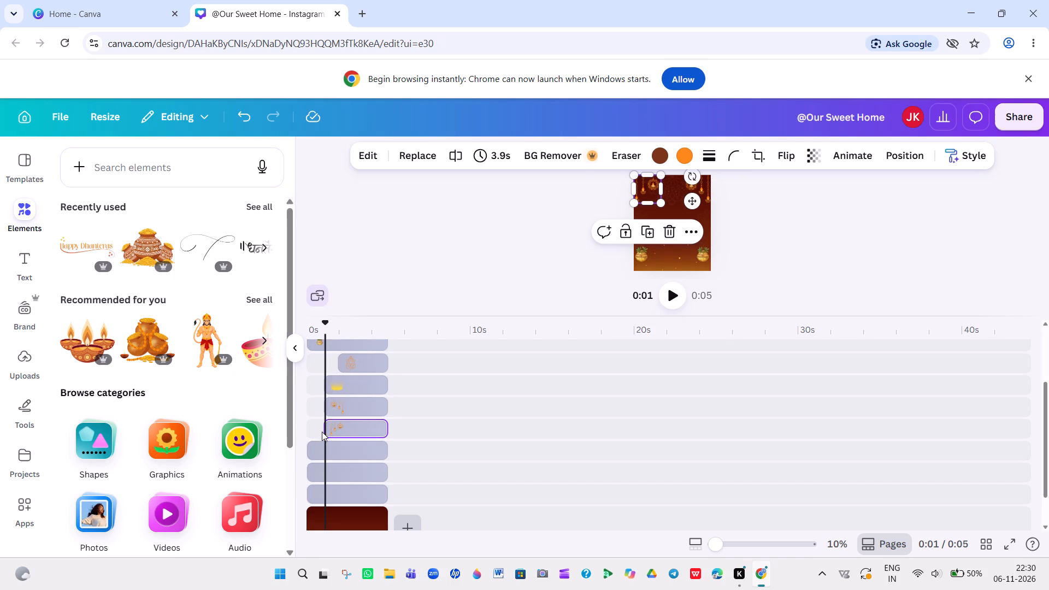
# Trim the starts of the two small corner pot layers to a duration of 4.5 s each so they enter before the hanging lamps.
pyautogui.scroll(3, 310, 481)
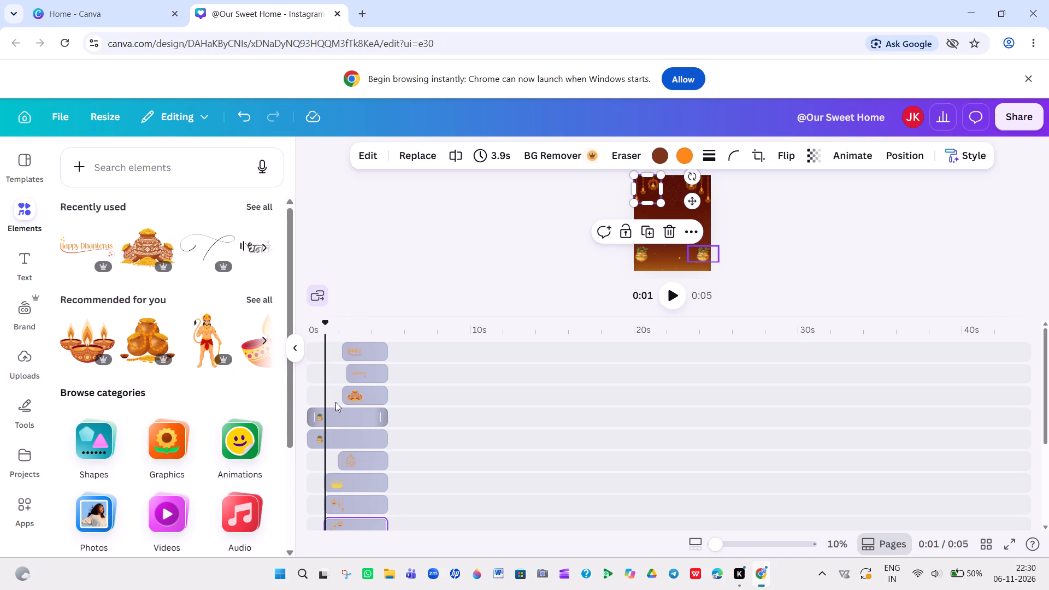
pyautogui.click(314, 422)
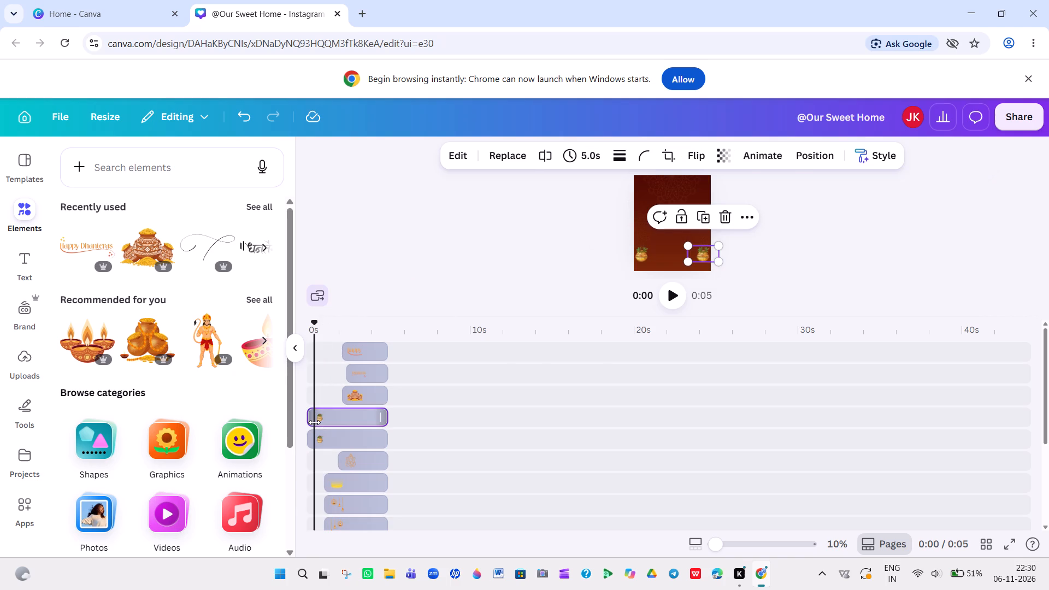
pyautogui.moveTo(314, 418); pyautogui.dragTo(319, 423)
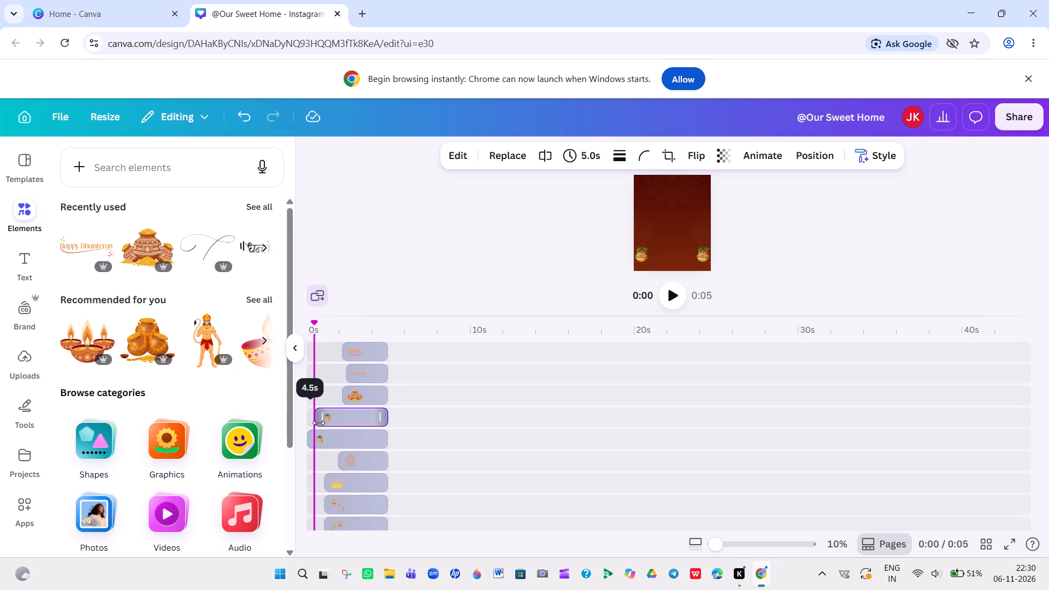
pyautogui.moveTo(319, 423); pyautogui.dragTo(322, 424)
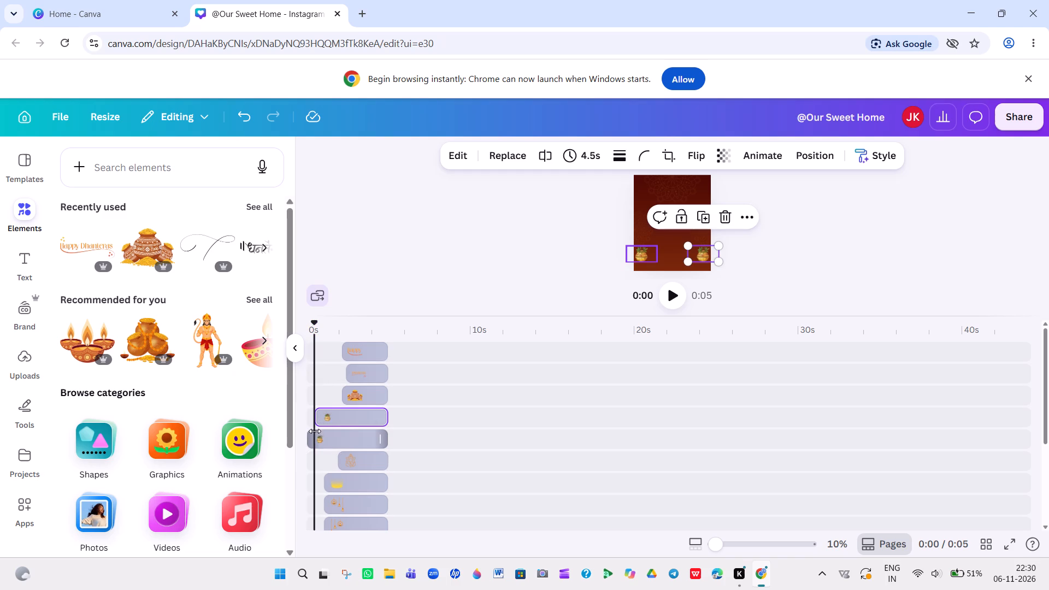
pyautogui.moveTo(313, 433); pyautogui.dragTo(322, 436)
pyautogui.click(482, 417)
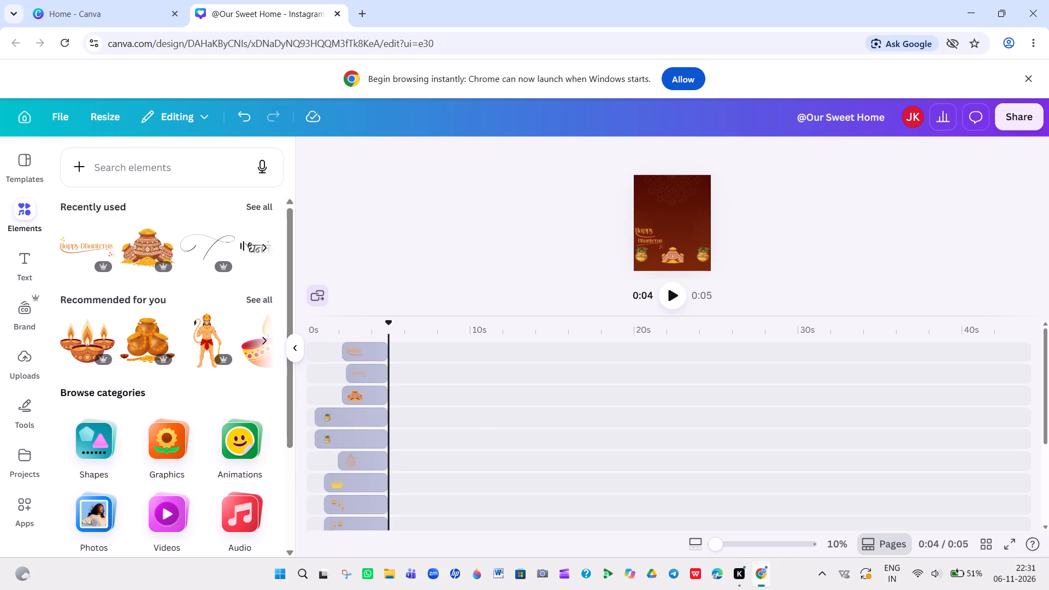
# Play the video from about 0.5 s to check the staggered entrances of the corner pots and hanging lamps.
pyautogui.click(315, 331)
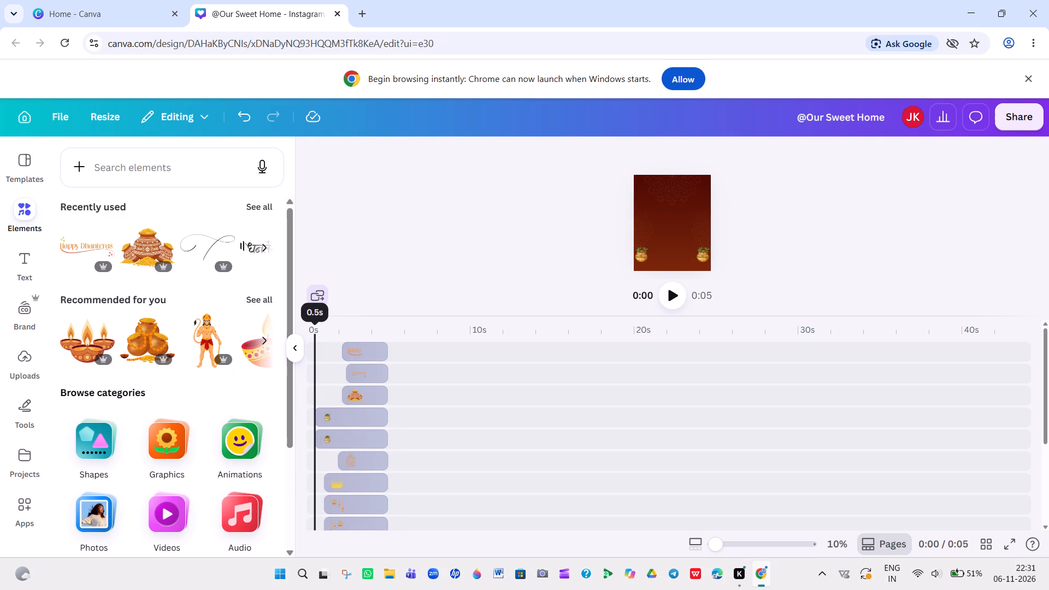
pyautogui.click(669, 291)
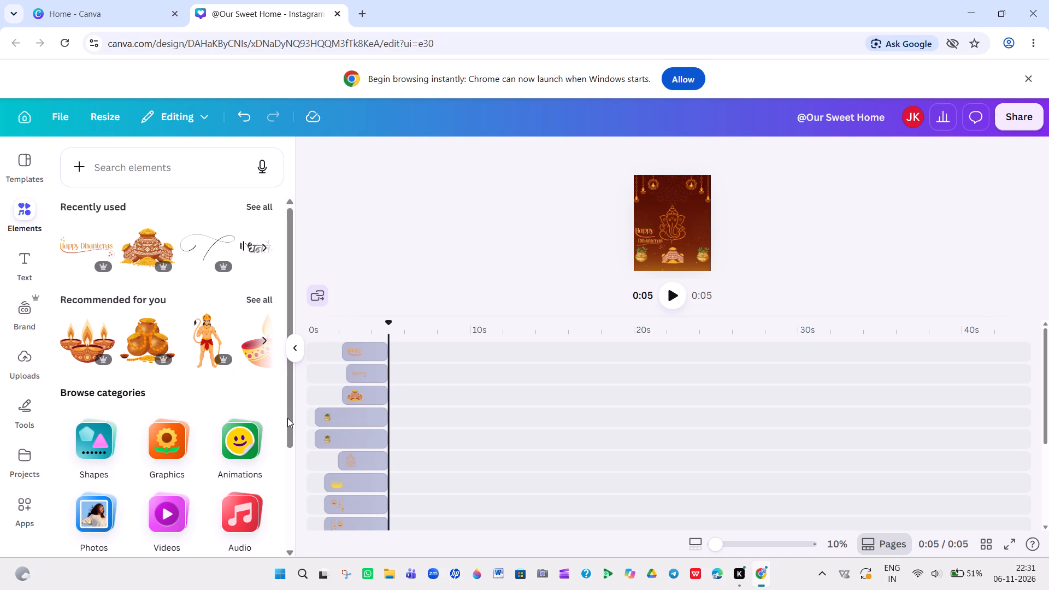
# Trim the start of the gold decoration layer at the design's right edge, beneath the hanging-lamp layers, to a duration of 4.5 s.
pyautogui.scroll(-3, 364, 451)
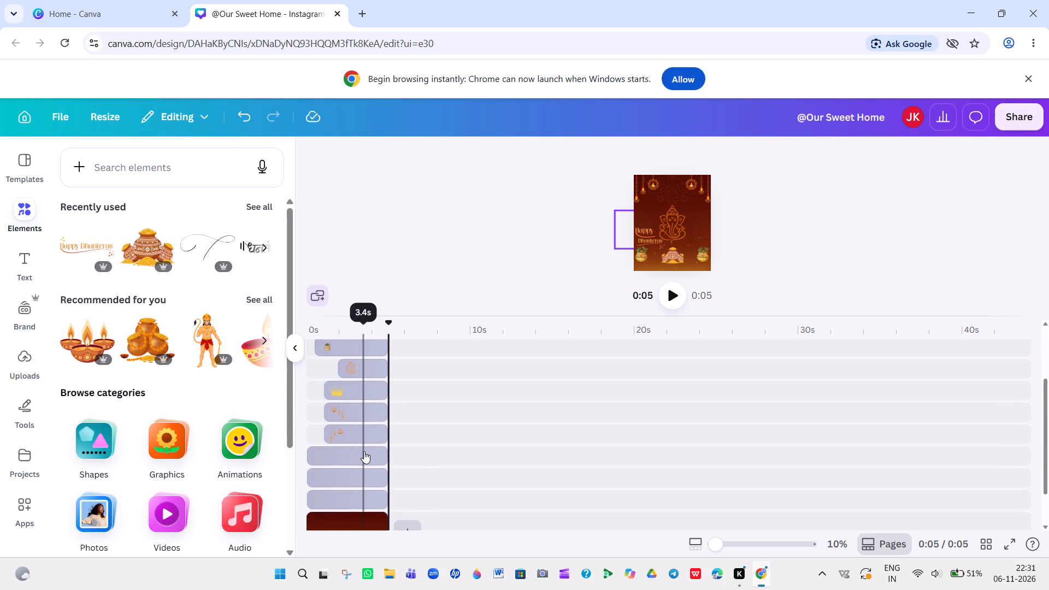
pyautogui.moveTo(309, 455); pyautogui.dragTo(315, 456)
pyautogui.click(315, 456)
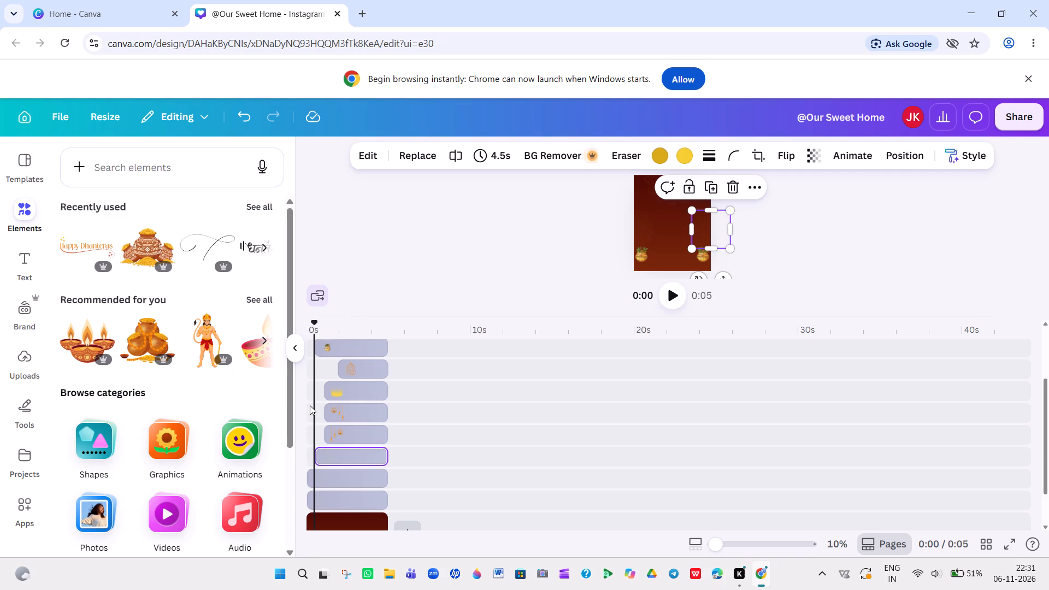
# Trim the start of the left corner pot's layer to a duration of 4.2 s so it enters just after the right pot.
pyautogui.scroll(1, 316, 403)
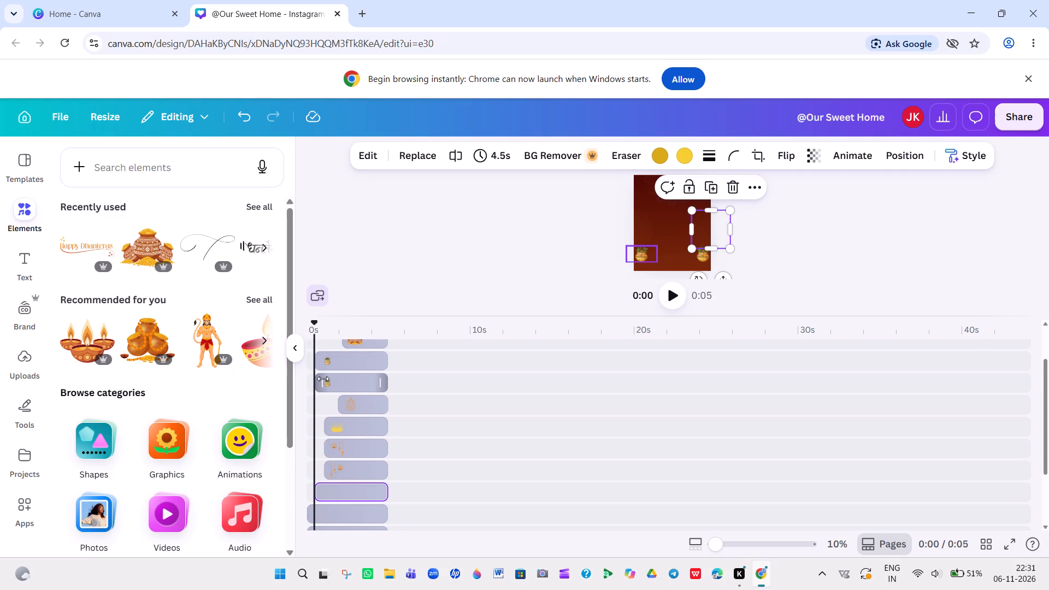
pyautogui.moveTo(323, 379); pyautogui.dragTo(325, 381)
pyautogui.moveTo(325, 381); pyautogui.dragTo(328, 383)
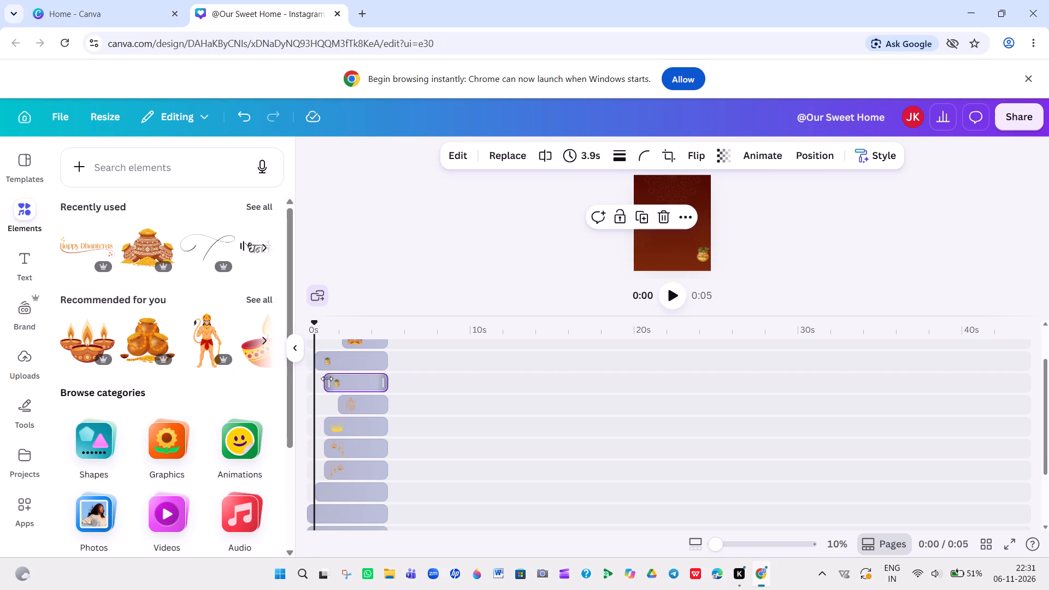
pyautogui.doubleClick(327, 379)
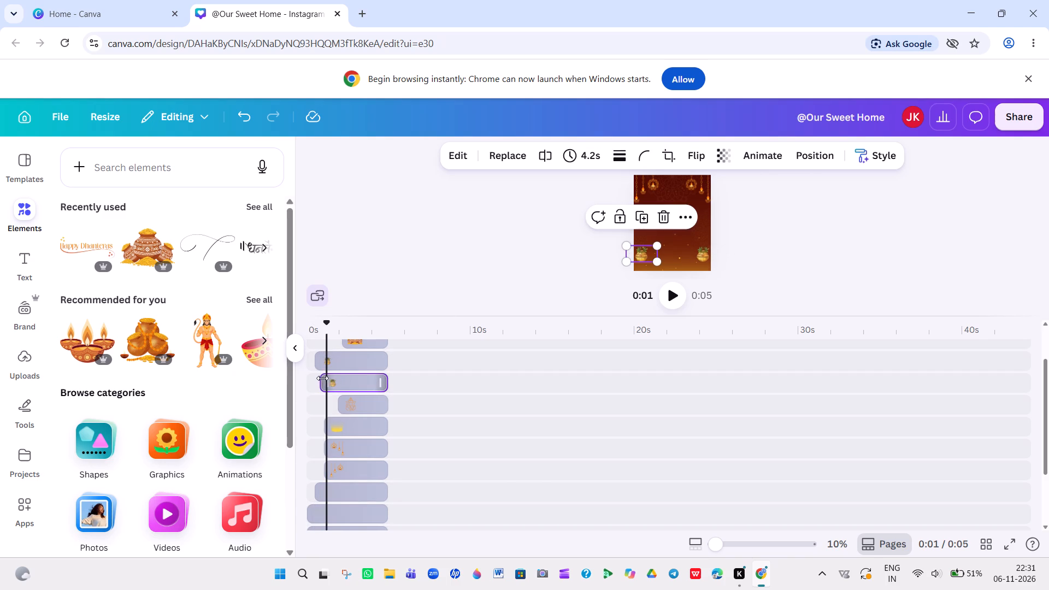
pyautogui.click(481, 366)
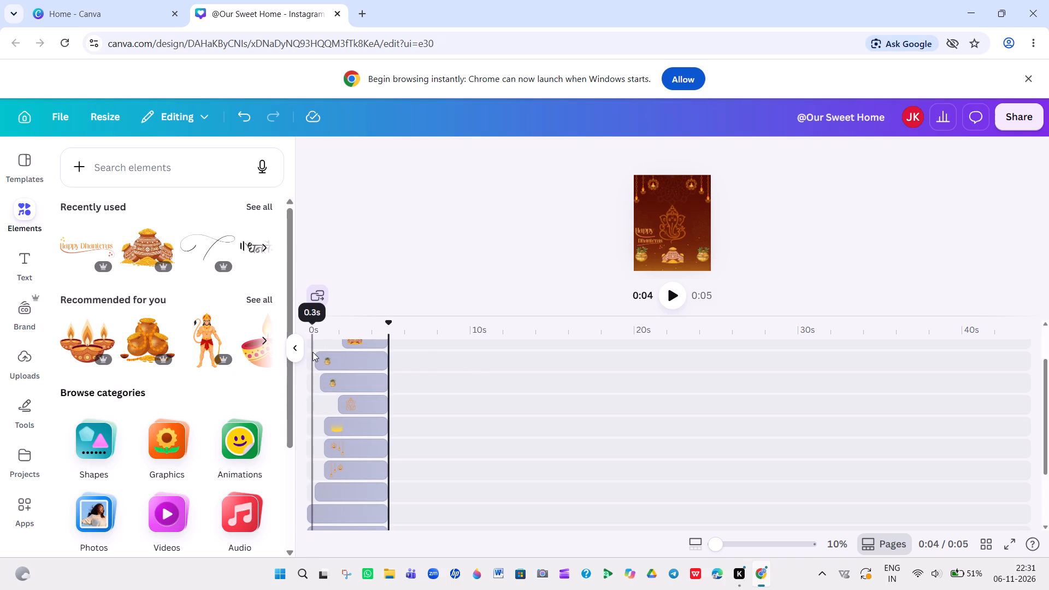
# Play the video from the right pot's entrance to check the offset between the two corner pots.
pyautogui.click(315, 353)
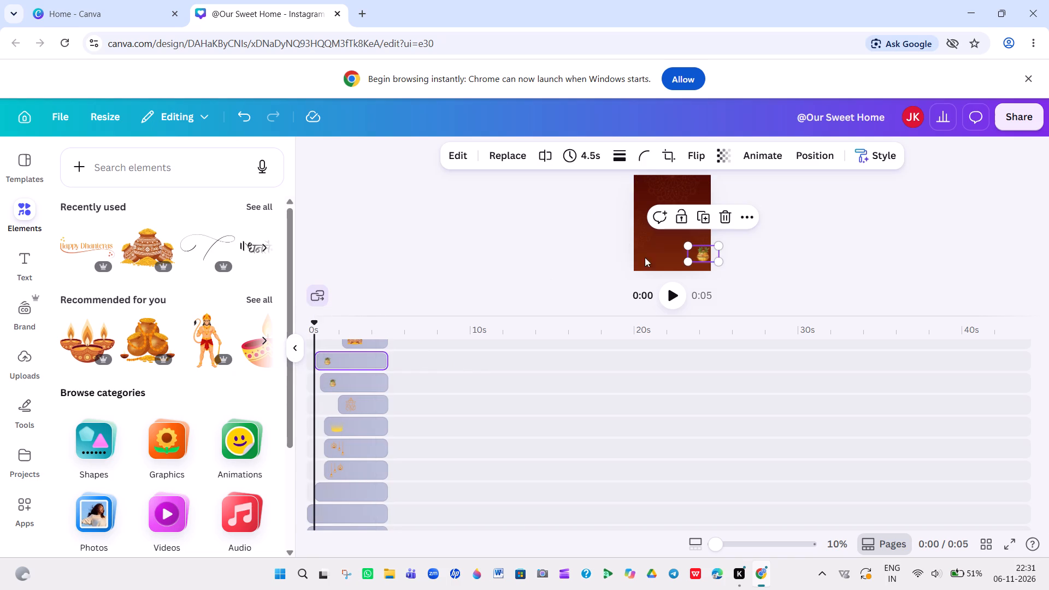
pyautogui.click(670, 294)
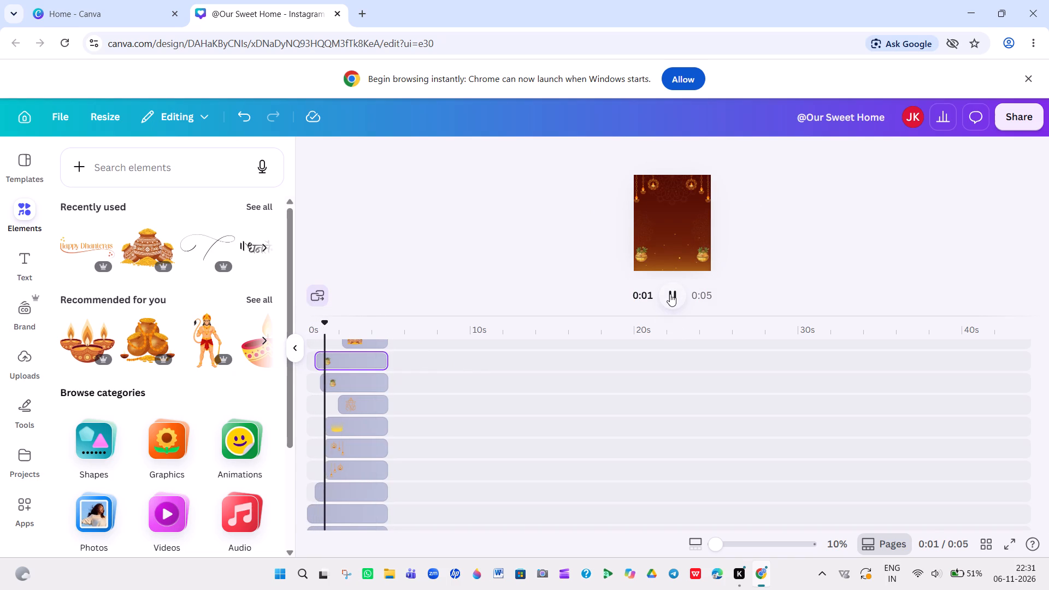
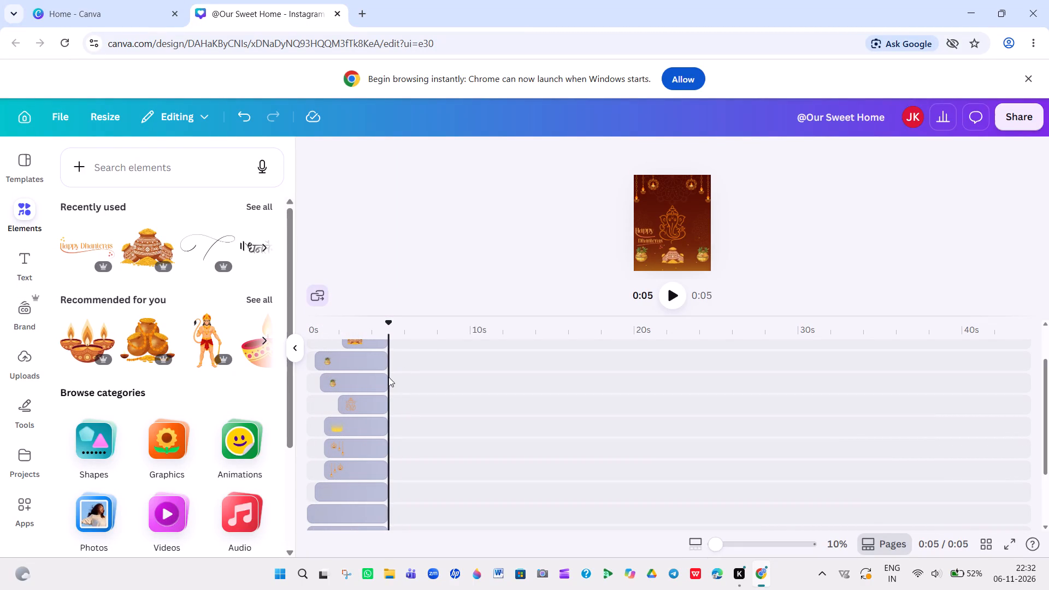
# Move the "Happy" lettering's layer slightly later and trim its end to a duration of 2.2 s, before the page ends.
pyautogui.scroll(3, 388, 373)
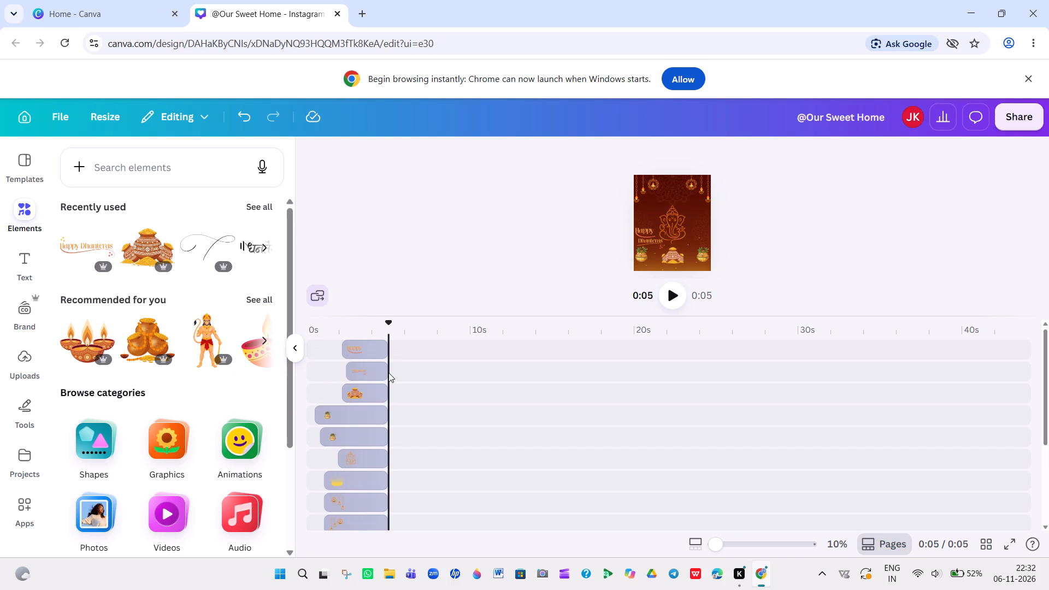
pyautogui.scroll(1, 388, 373)
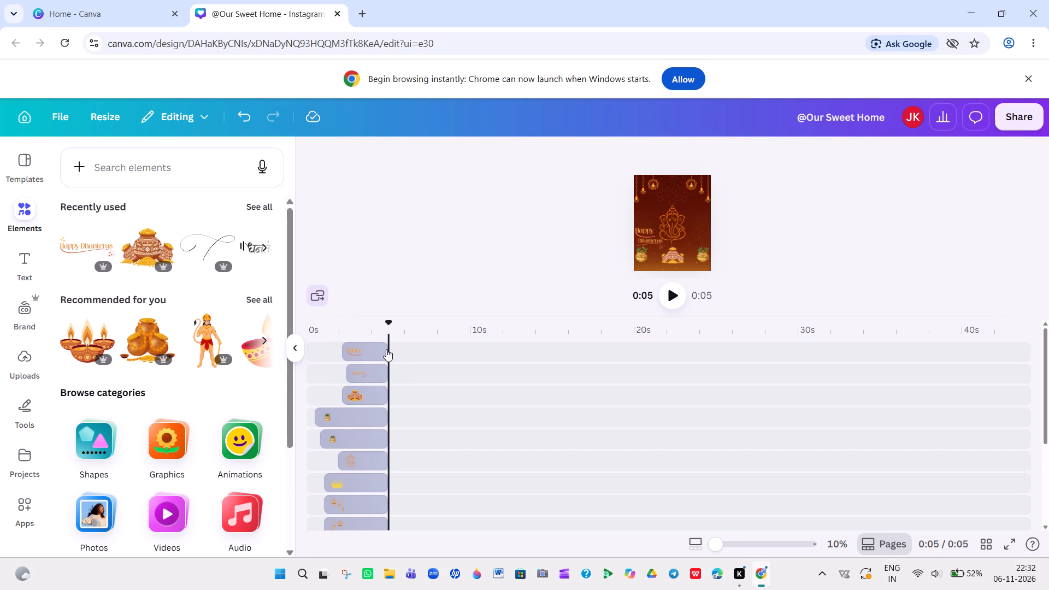
pyautogui.click(385, 350)
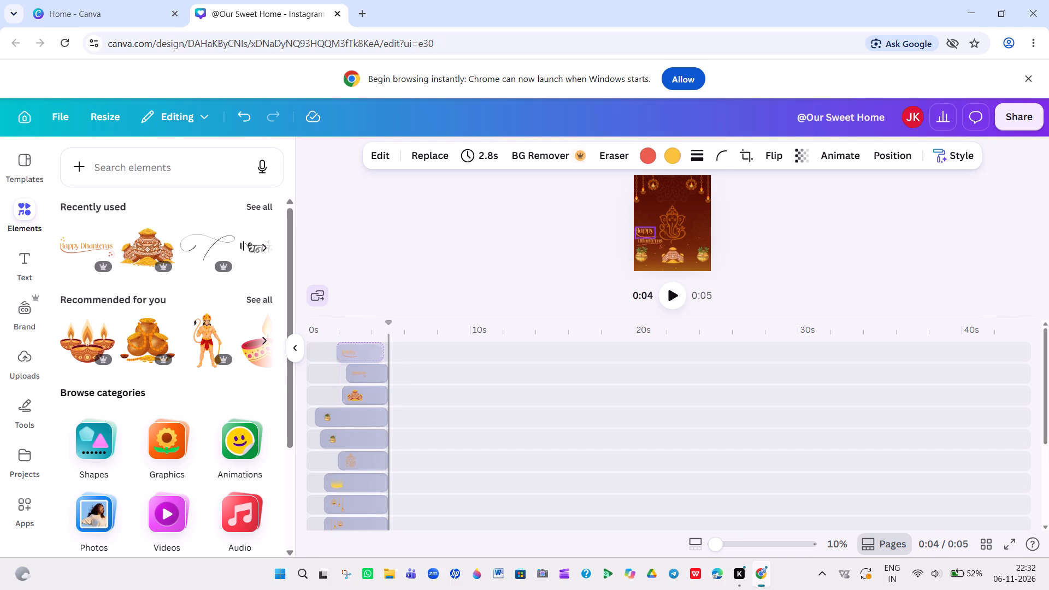
pyautogui.moveTo(387, 351); pyautogui.dragTo(383, 351)
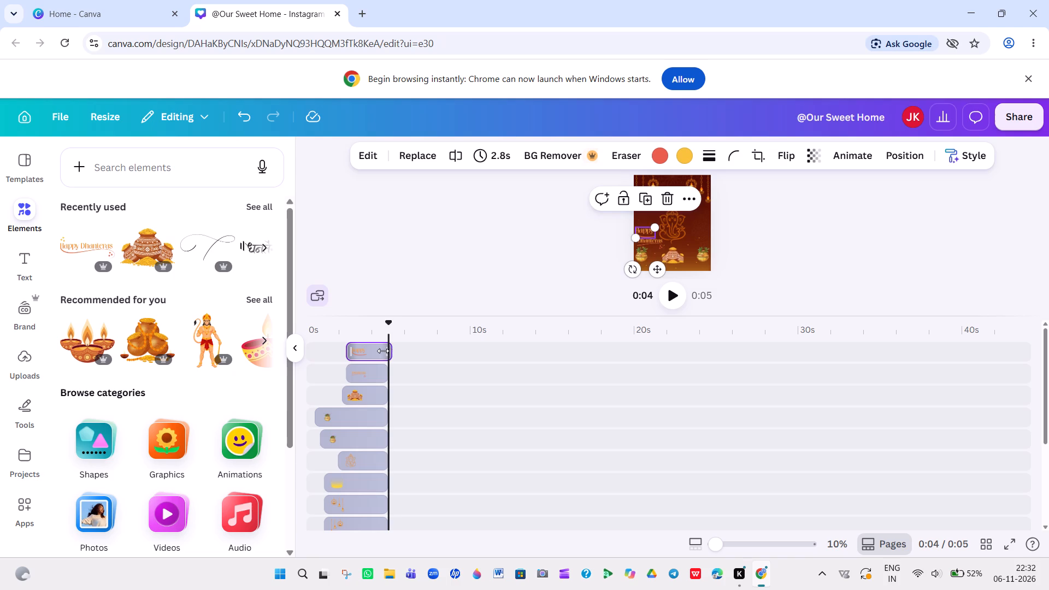
pyautogui.moveTo(383, 351); pyautogui.dragTo(377, 351)
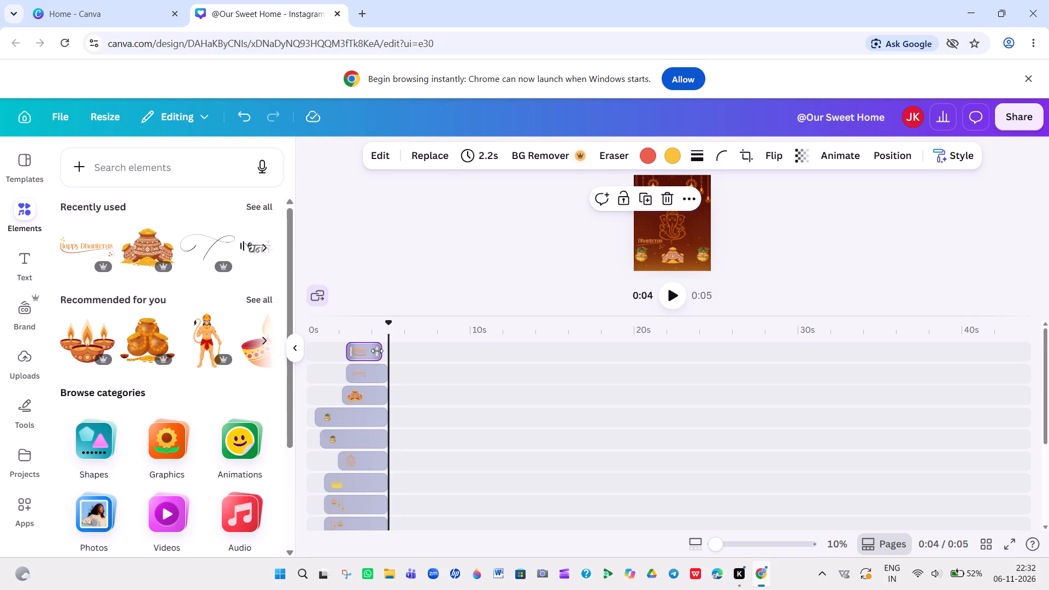
# Trim the end of the "Dhanteras" lettering's layer to a duration of 2.2 s, level with the end of the "Happy" layer.
pyautogui.click(381, 373)
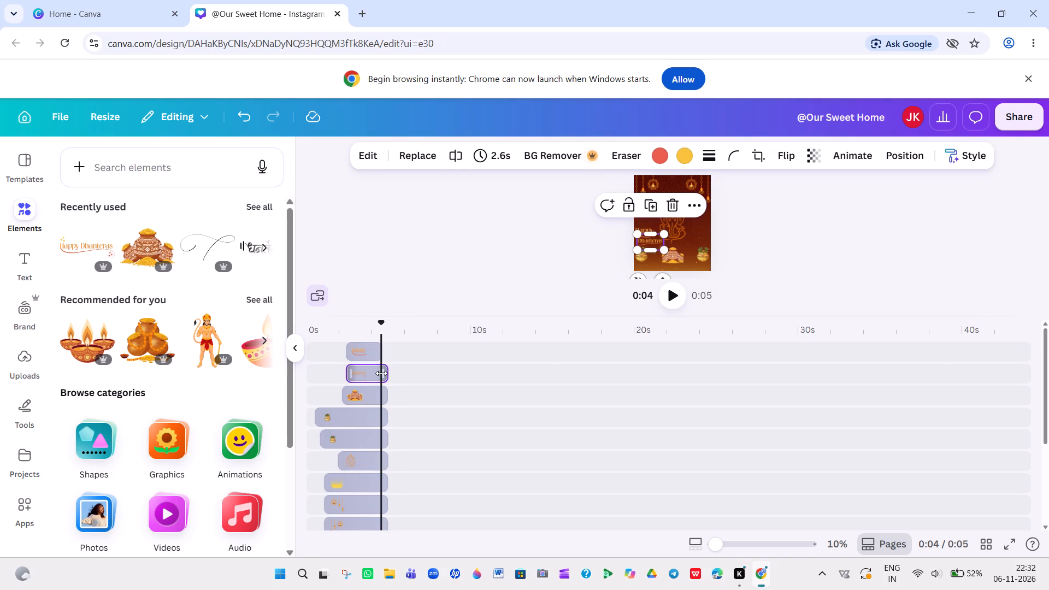
pyautogui.moveTo(381, 373); pyautogui.dragTo(375, 373)
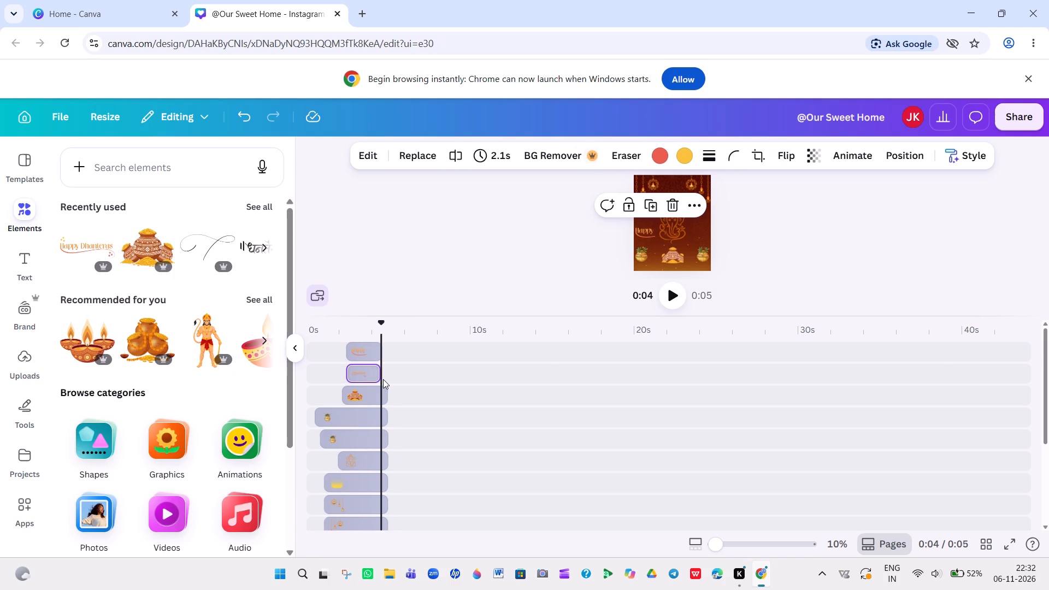
pyautogui.moveTo(378, 379); pyautogui.dragTo(379, 383)
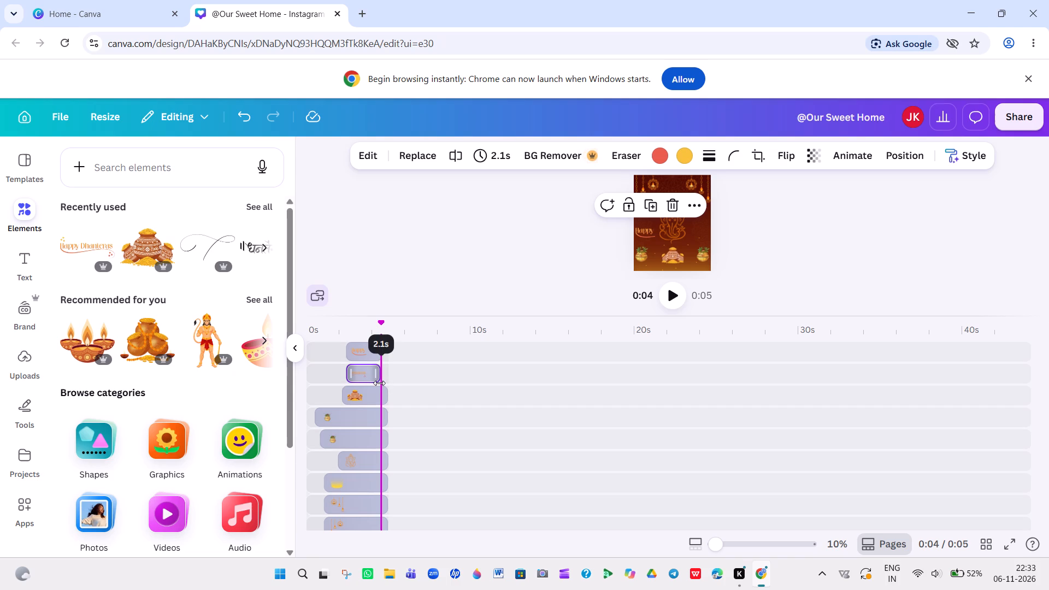
pyautogui.moveTo(379, 383); pyautogui.dragTo(382, 385)
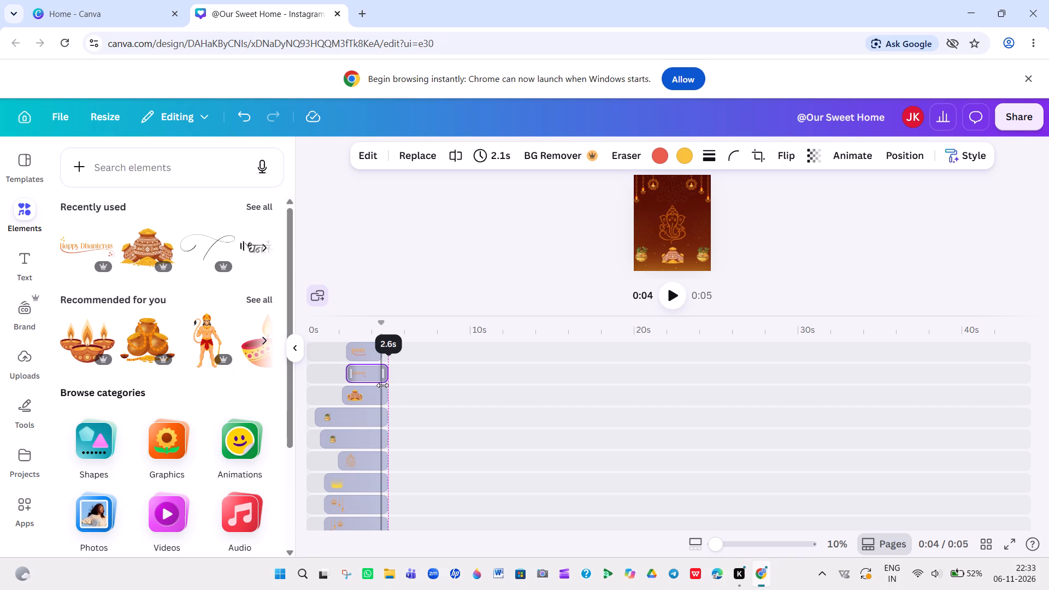
pyautogui.moveTo(382, 385); pyautogui.dragTo(380, 385)
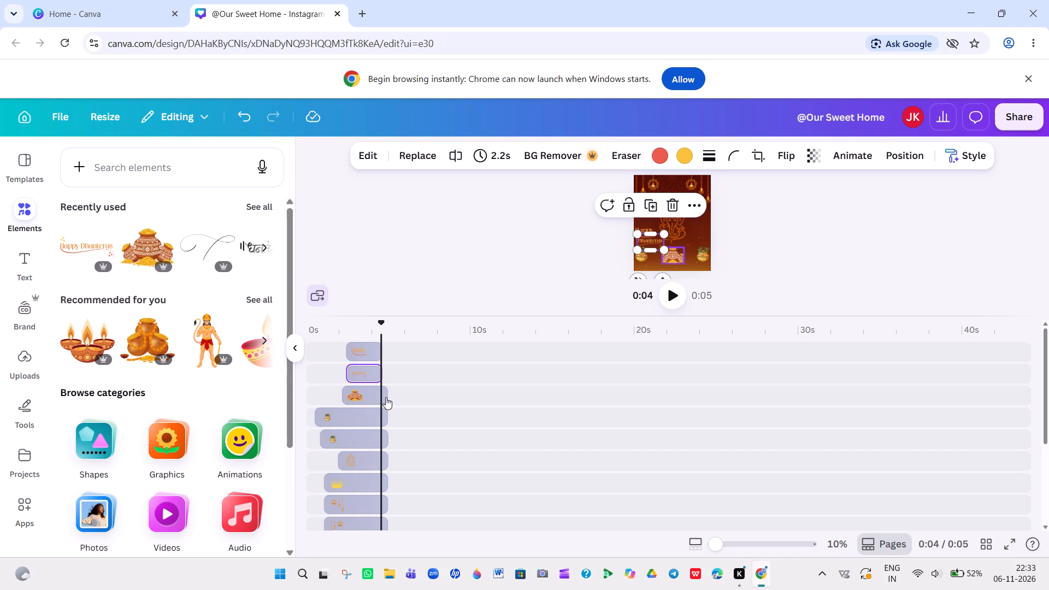
# Trim the end of the centre pot's layer to a duration of 2.4 s, level with the lettering layers' ends.
pyautogui.click(385, 397)
pyautogui.moveTo(385, 397); pyautogui.dragTo(385, 397)
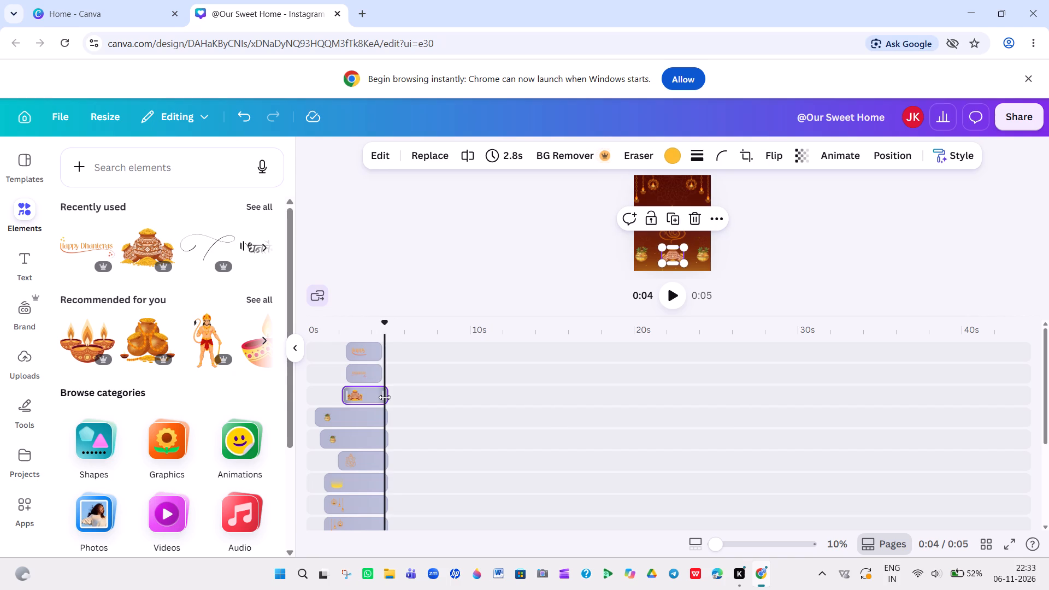
pyautogui.moveTo(385, 397); pyautogui.dragTo(379, 398)
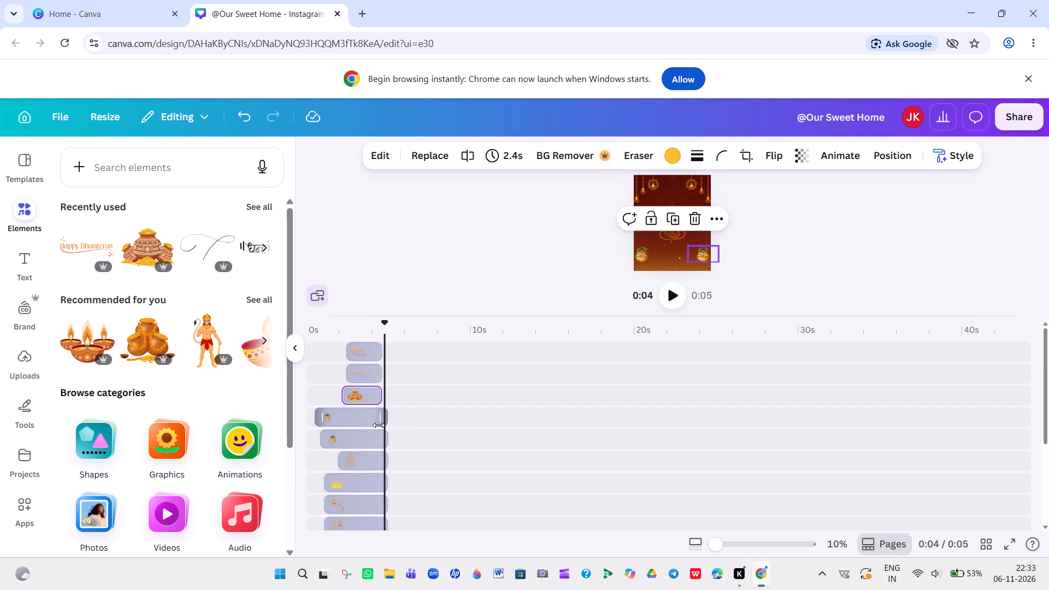
# Trim the ends of the corner pots' layers, giving the right pot 3.9 s and the left pot 3.8 s.
pyautogui.click(379, 425)
pyautogui.moveTo(385, 420); pyautogui.dragTo(379, 420)
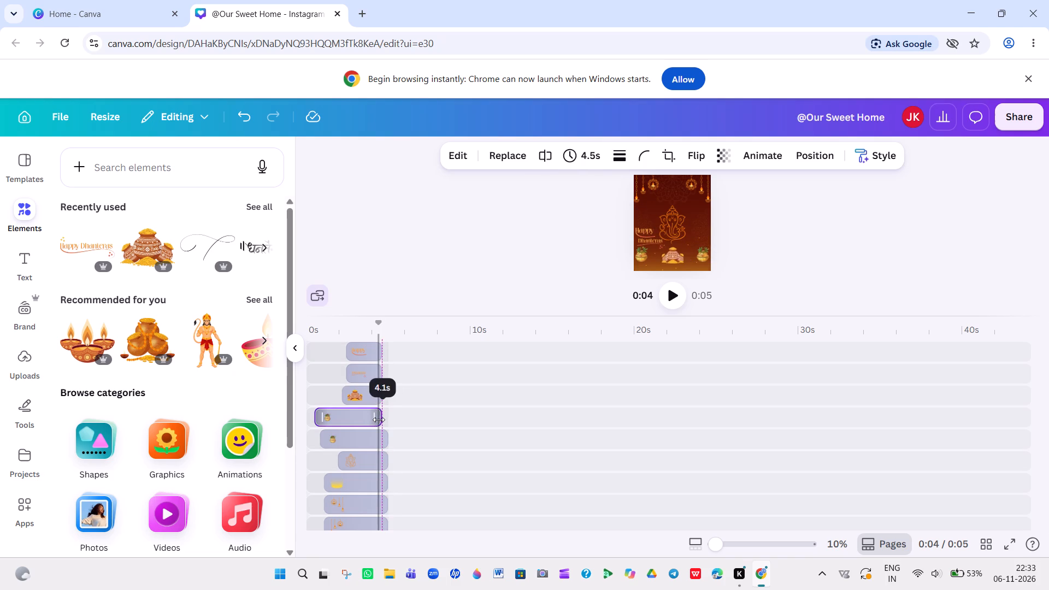
pyautogui.moveTo(379, 420); pyautogui.dragTo(377, 420)
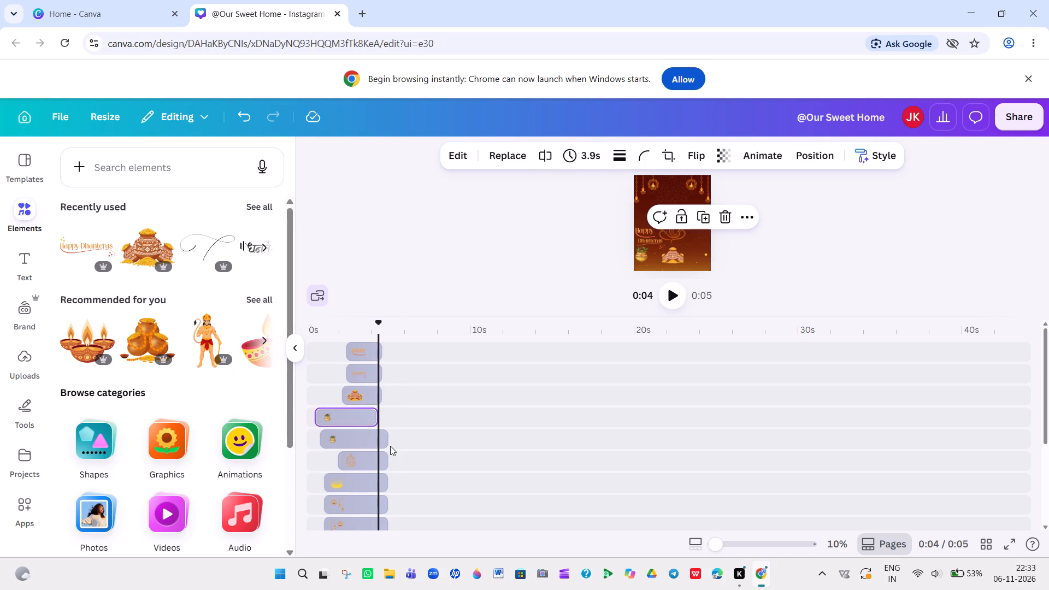
pyautogui.moveTo(384, 442); pyautogui.dragTo(381, 442)
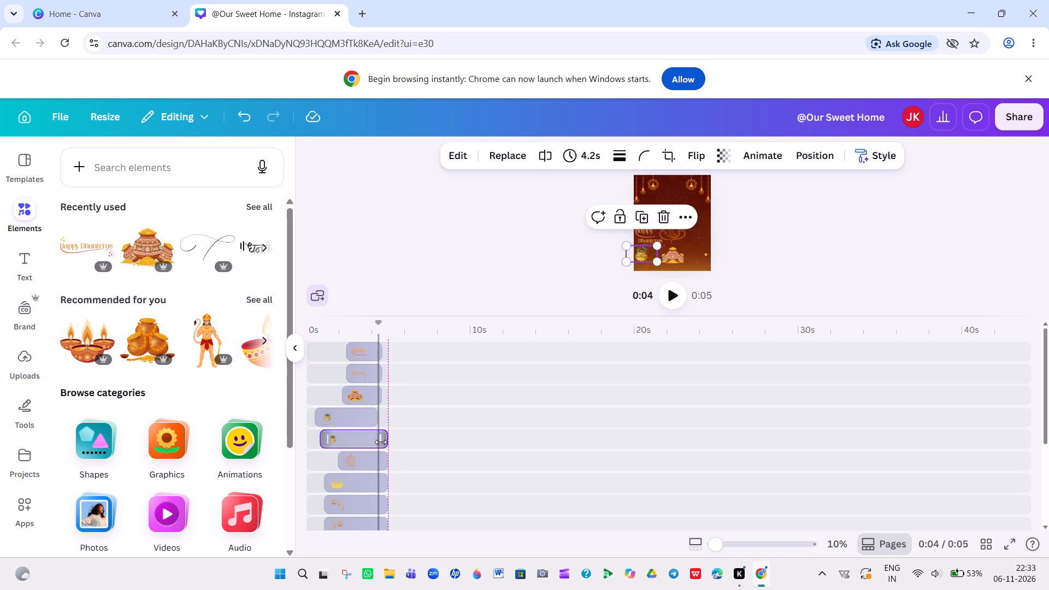
pyautogui.moveTo(381, 442); pyautogui.dragTo(376, 442)
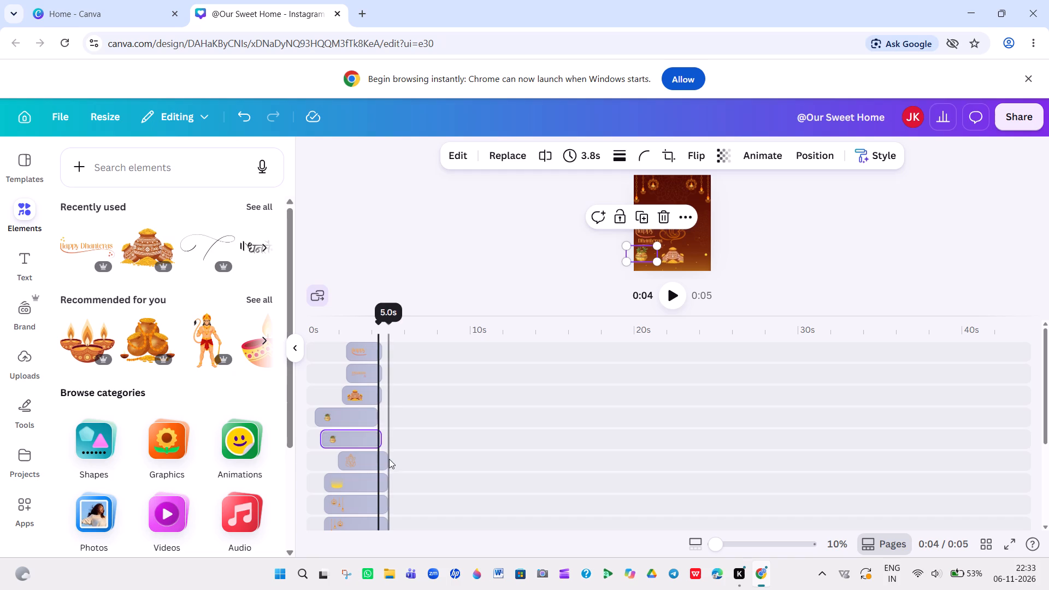
# Shift the right corner pot's layer later so it starts together with the left corner pot's layer.
pyautogui.click(375, 418)
pyautogui.click(375, 418)
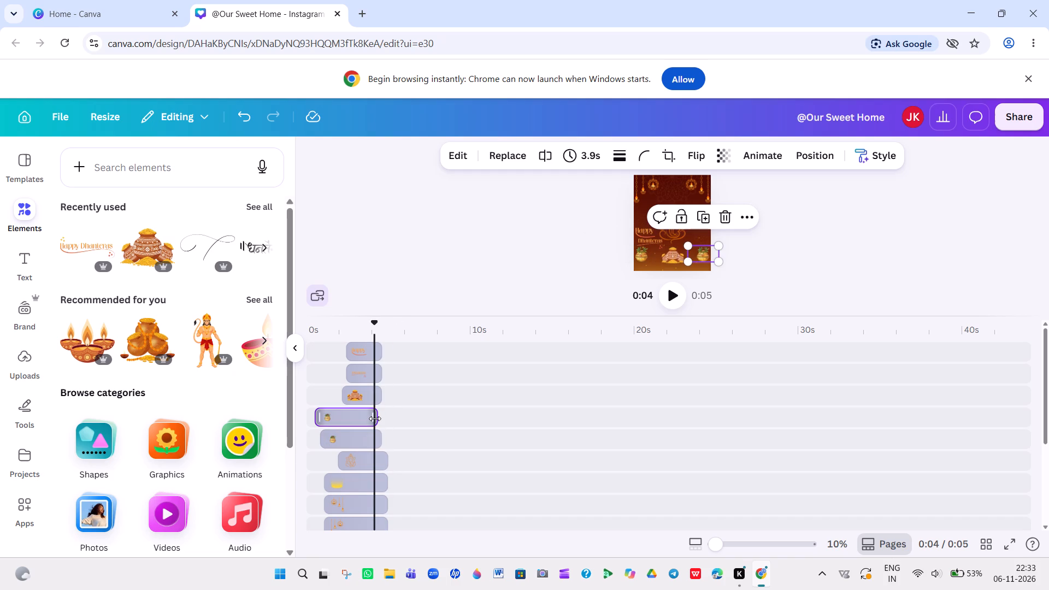
pyautogui.click(353, 418)
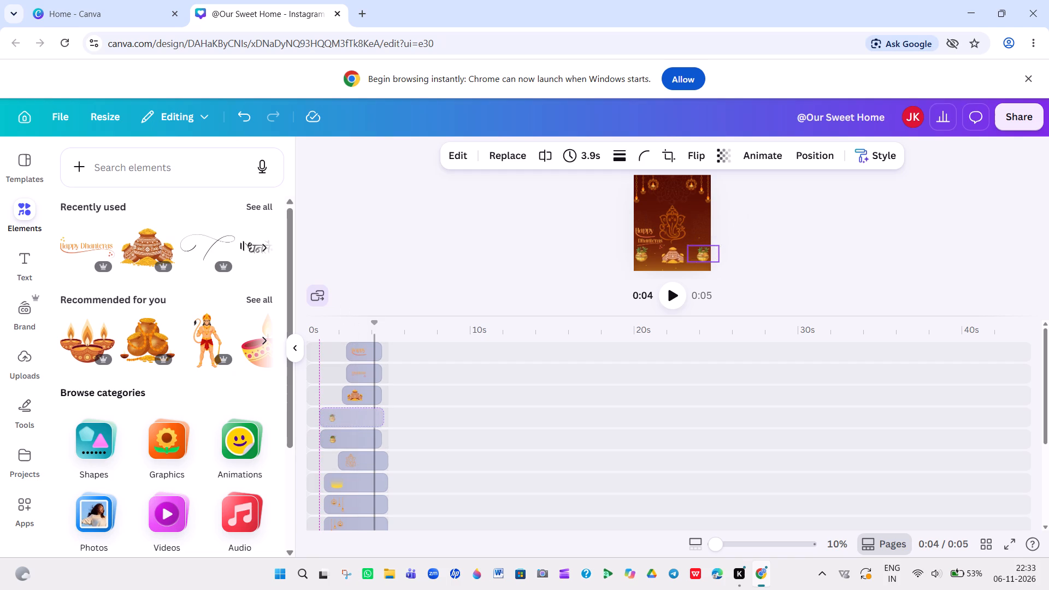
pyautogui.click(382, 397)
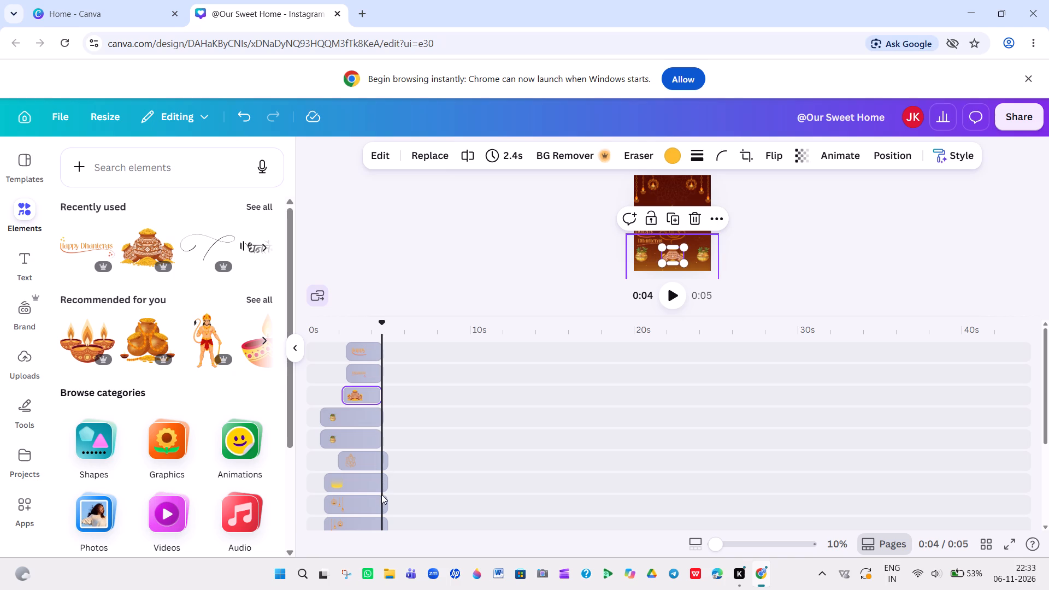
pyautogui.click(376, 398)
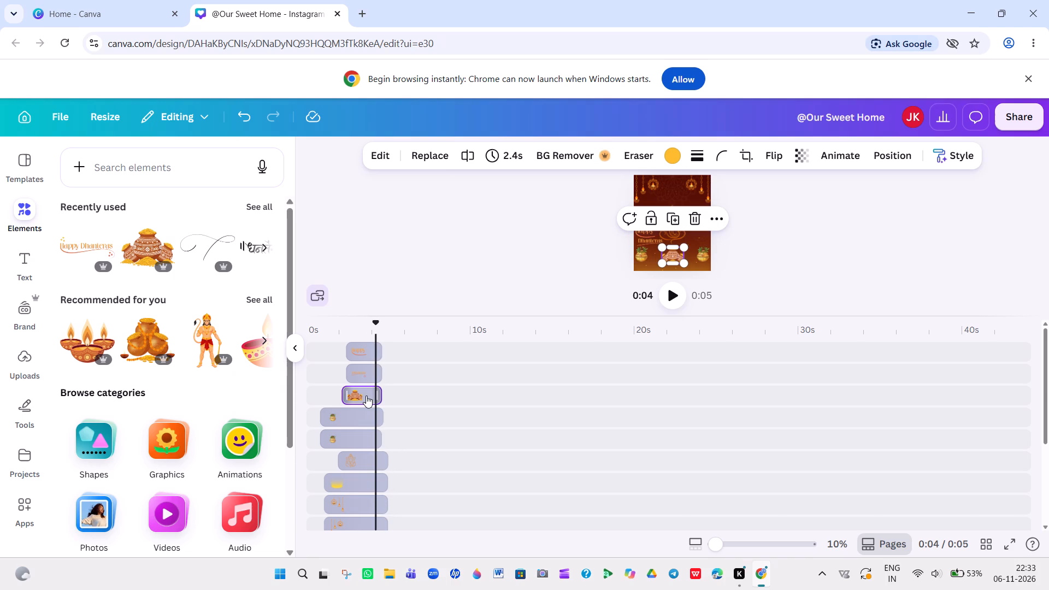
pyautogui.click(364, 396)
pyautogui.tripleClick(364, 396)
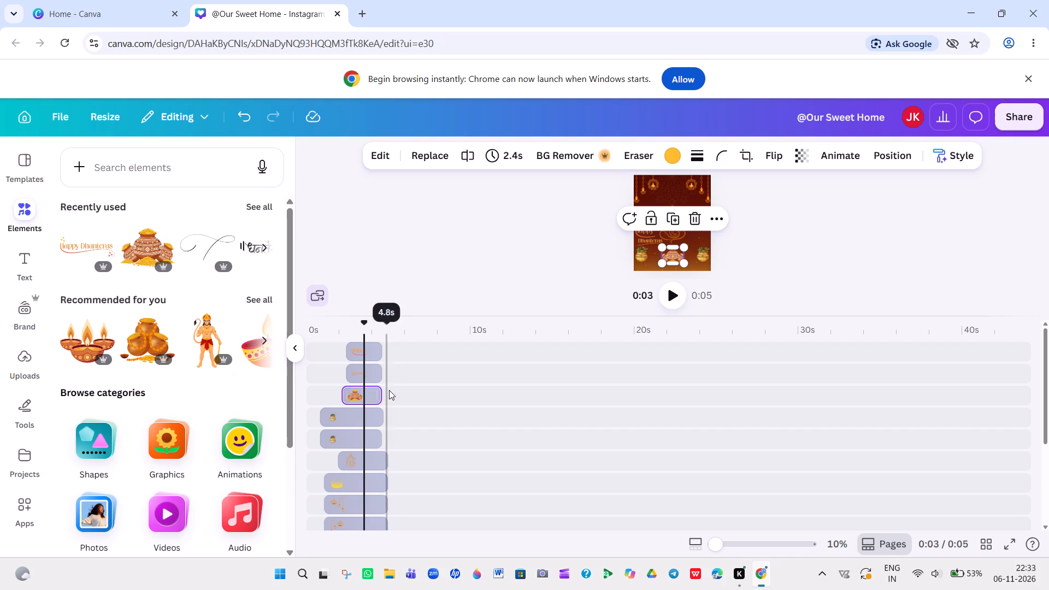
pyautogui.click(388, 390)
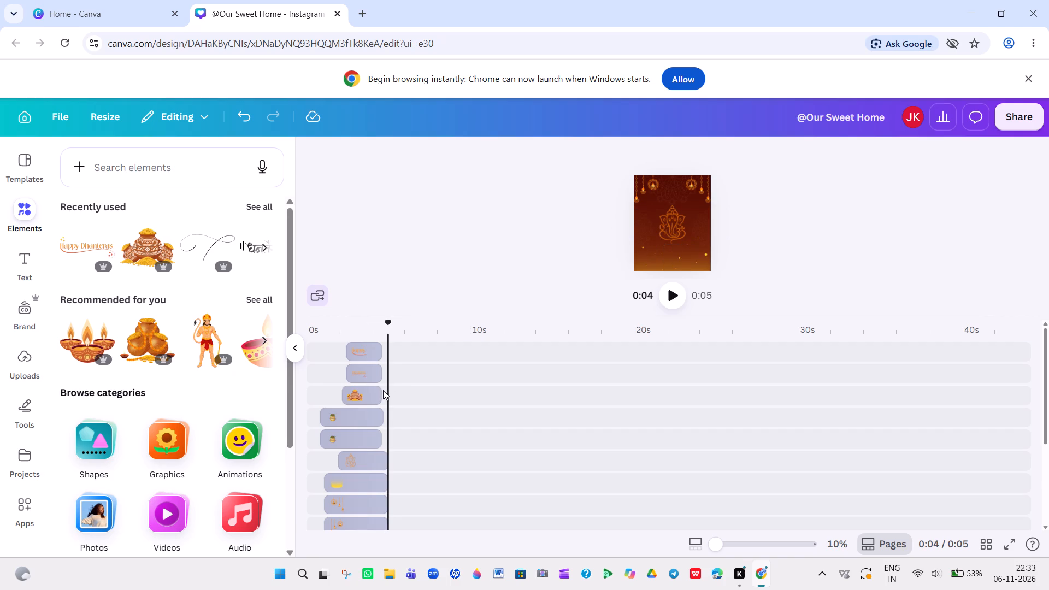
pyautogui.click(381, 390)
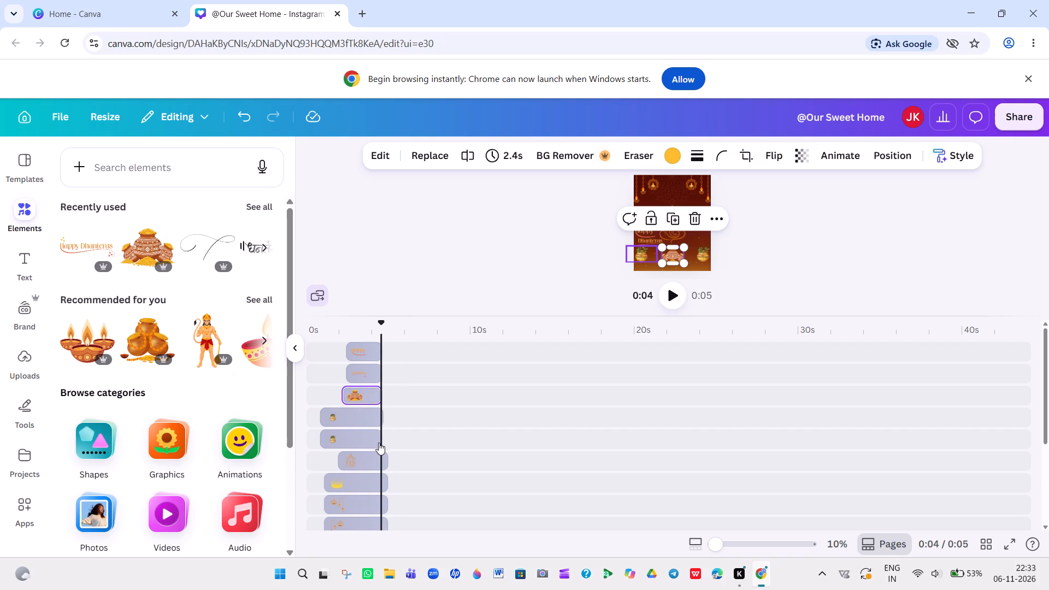
# Trim the end of the Ganesha's layer to a duration of 2.7 s, level with the pot layers' ends.
pyautogui.click(381, 464)
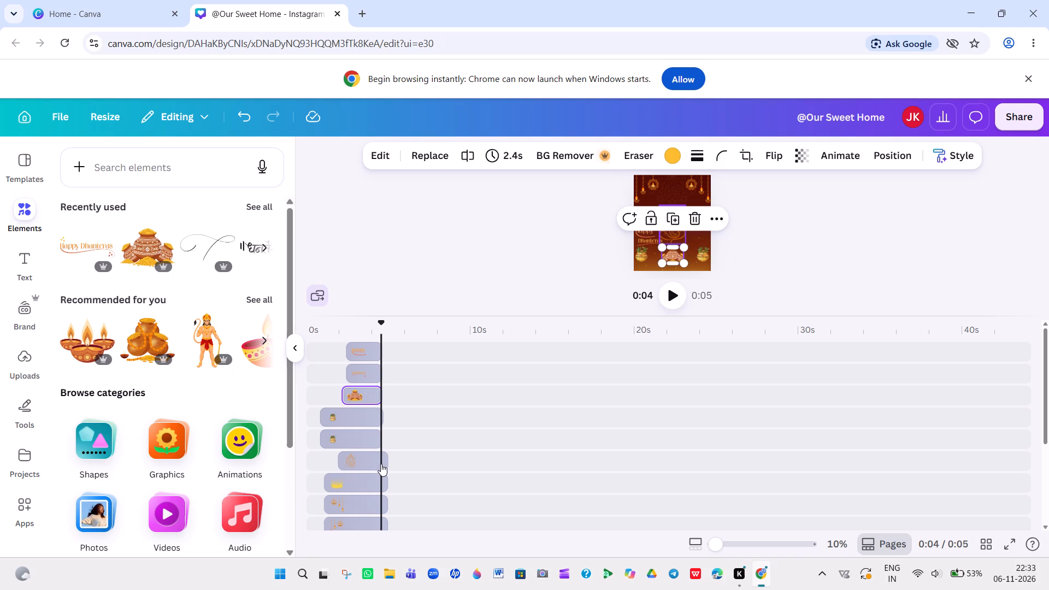
pyautogui.moveTo(386, 462); pyautogui.dragTo(379, 464)
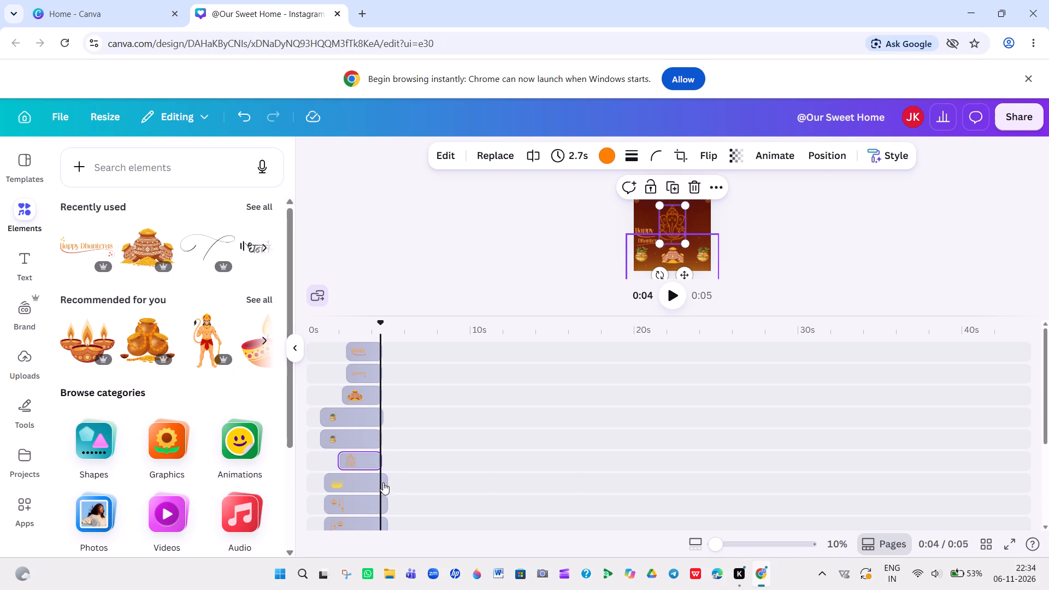
# Trim the end of the yellow decoration layer spanning the bottom of the design to a duration of 3.6 s.
pyautogui.click(383, 481)
pyautogui.click(383, 481)
pyautogui.moveTo(383, 481); pyautogui.dragTo(382, 481)
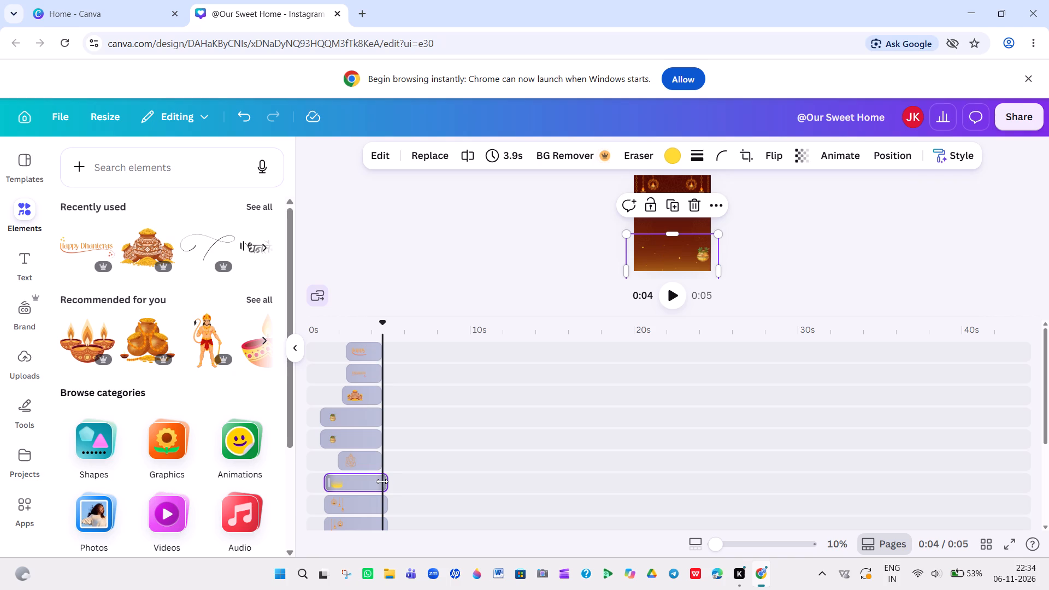
pyautogui.moveTo(382, 481); pyautogui.dragTo(378, 484)
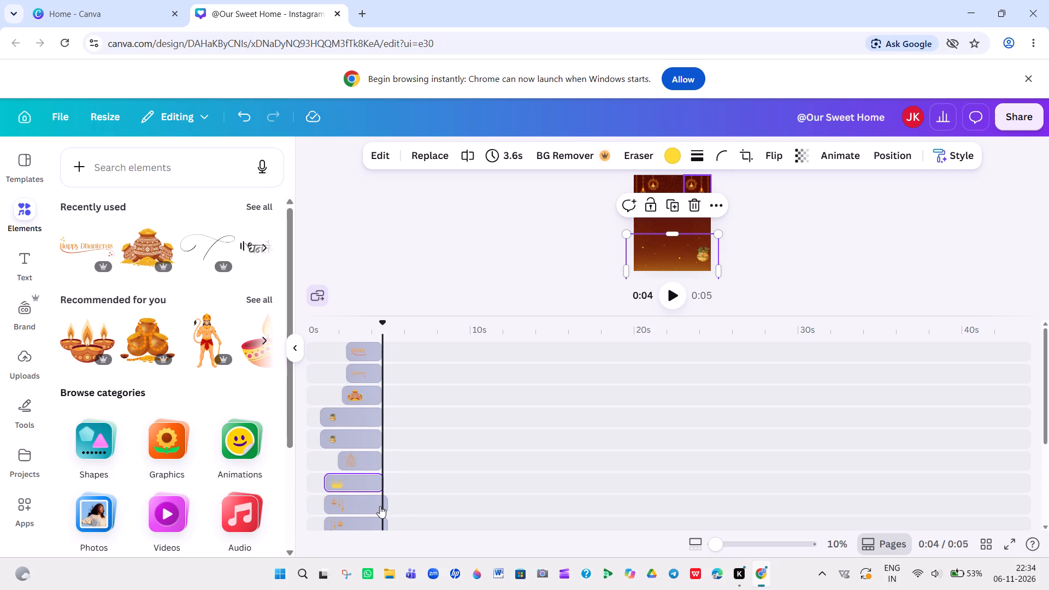
# Trim the end of the right hanging lamps' layer to a duration of 3.5 s.
pyautogui.click(380, 506)
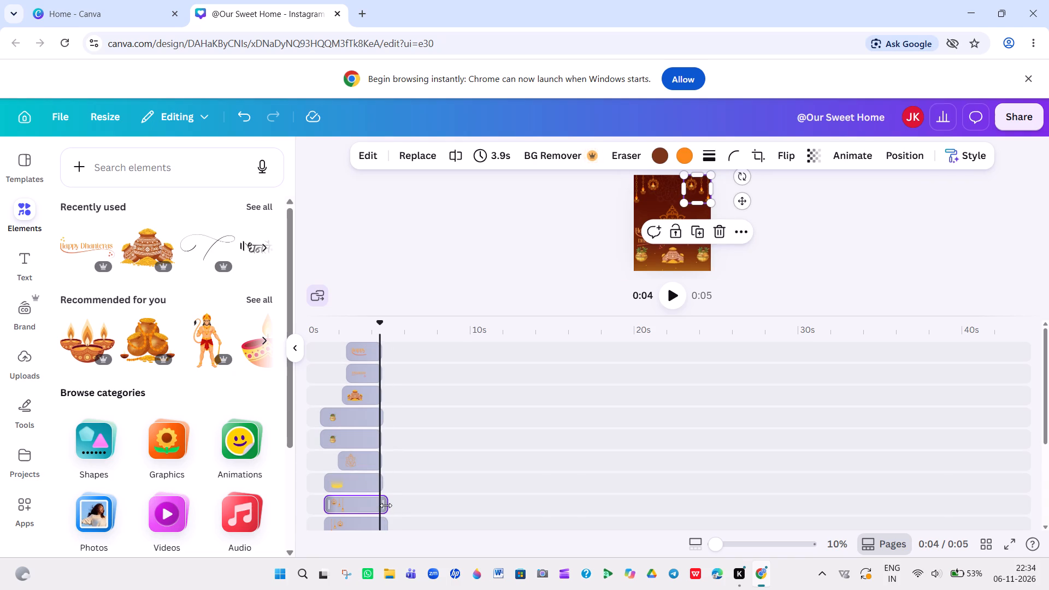
pyautogui.moveTo(386, 505); pyautogui.dragTo(379, 508)
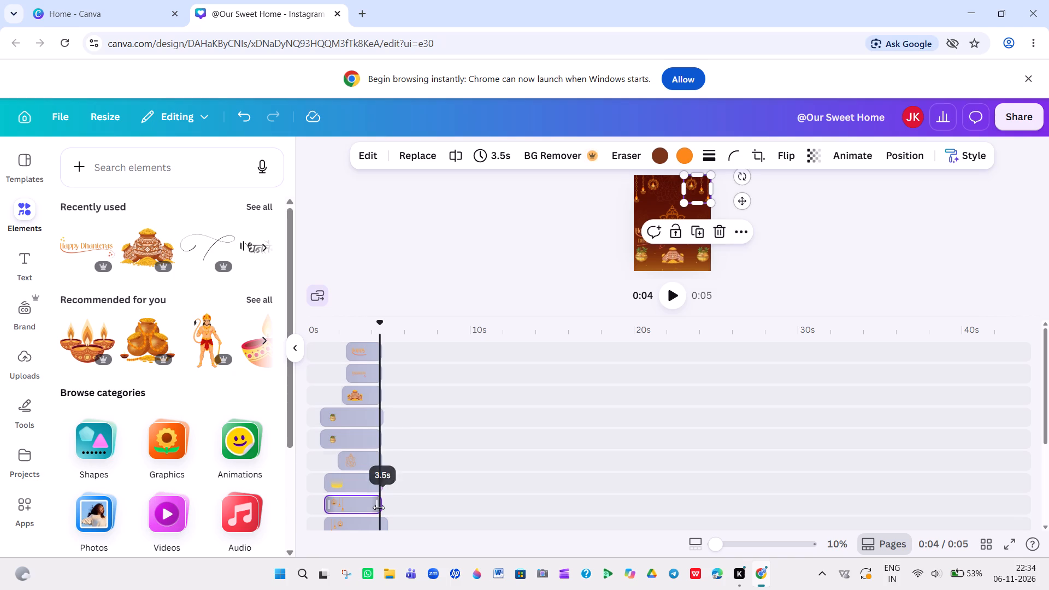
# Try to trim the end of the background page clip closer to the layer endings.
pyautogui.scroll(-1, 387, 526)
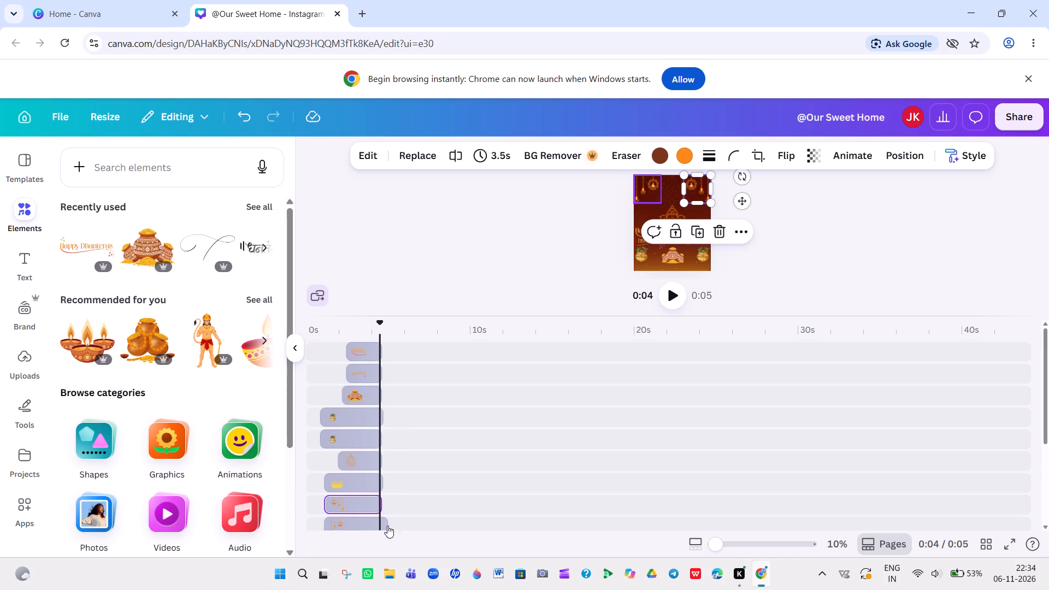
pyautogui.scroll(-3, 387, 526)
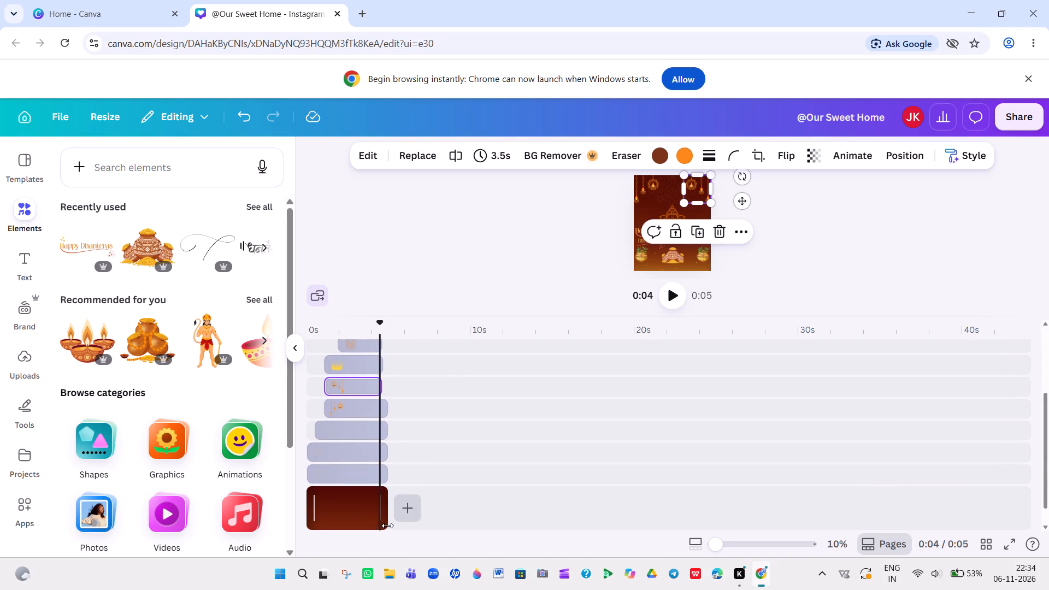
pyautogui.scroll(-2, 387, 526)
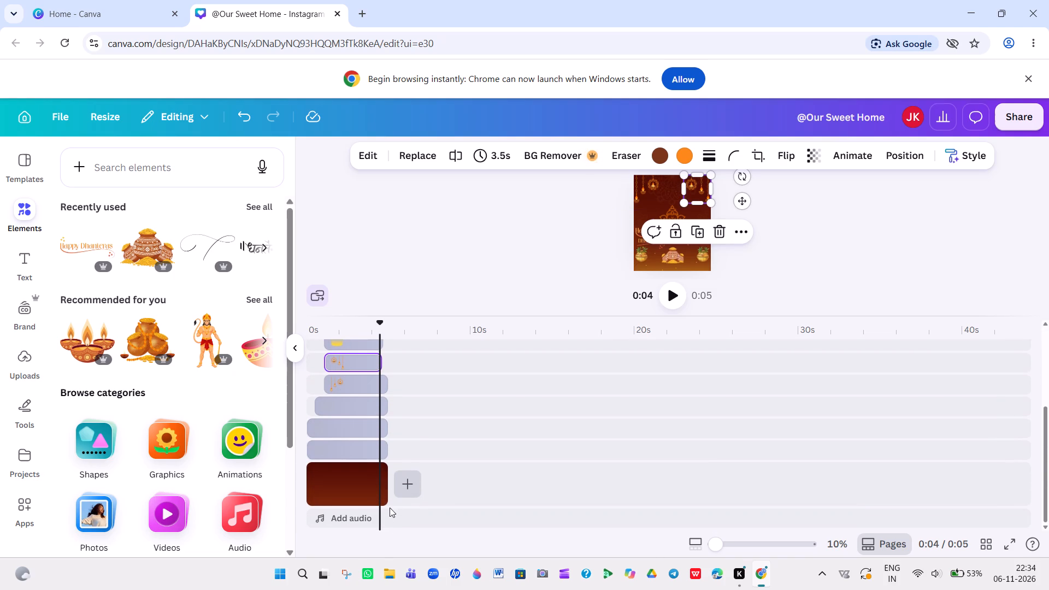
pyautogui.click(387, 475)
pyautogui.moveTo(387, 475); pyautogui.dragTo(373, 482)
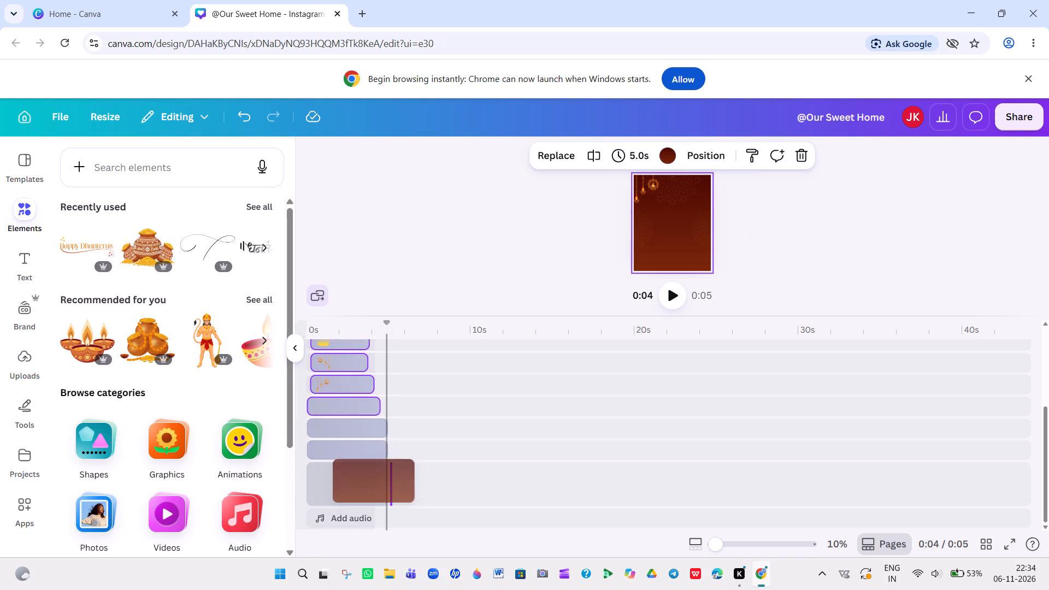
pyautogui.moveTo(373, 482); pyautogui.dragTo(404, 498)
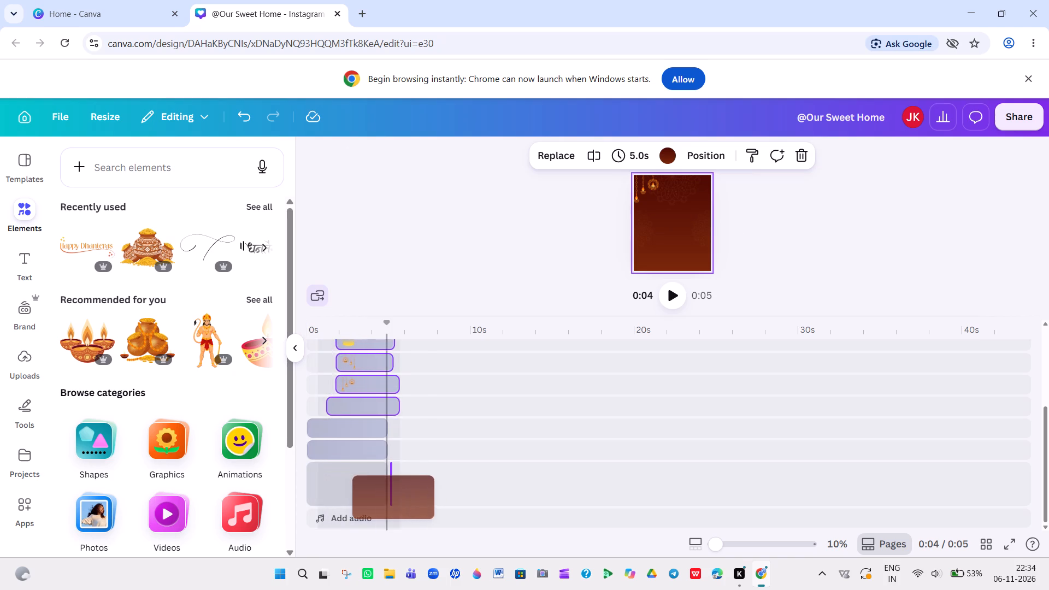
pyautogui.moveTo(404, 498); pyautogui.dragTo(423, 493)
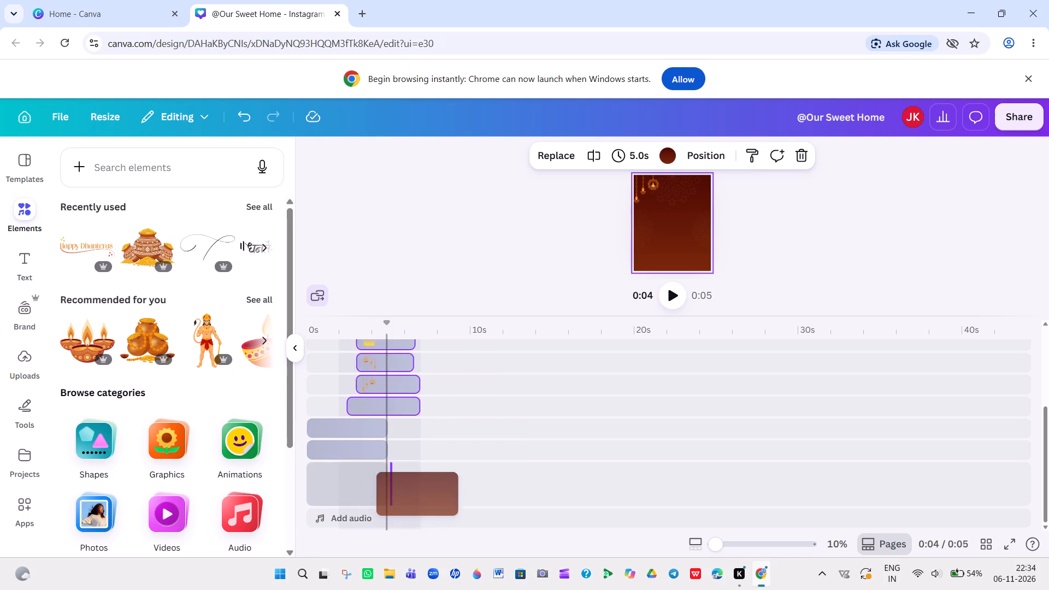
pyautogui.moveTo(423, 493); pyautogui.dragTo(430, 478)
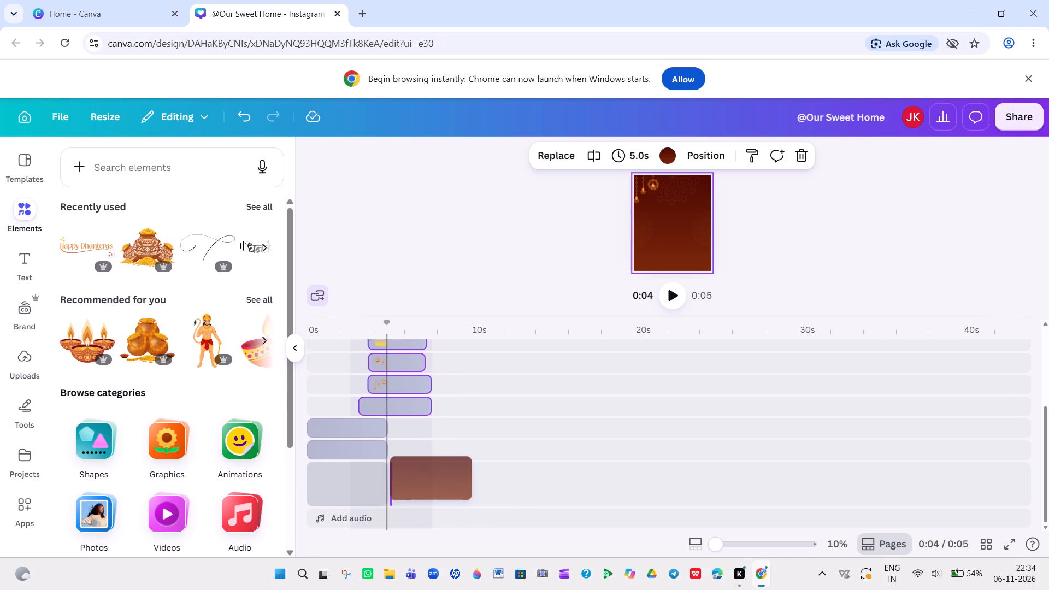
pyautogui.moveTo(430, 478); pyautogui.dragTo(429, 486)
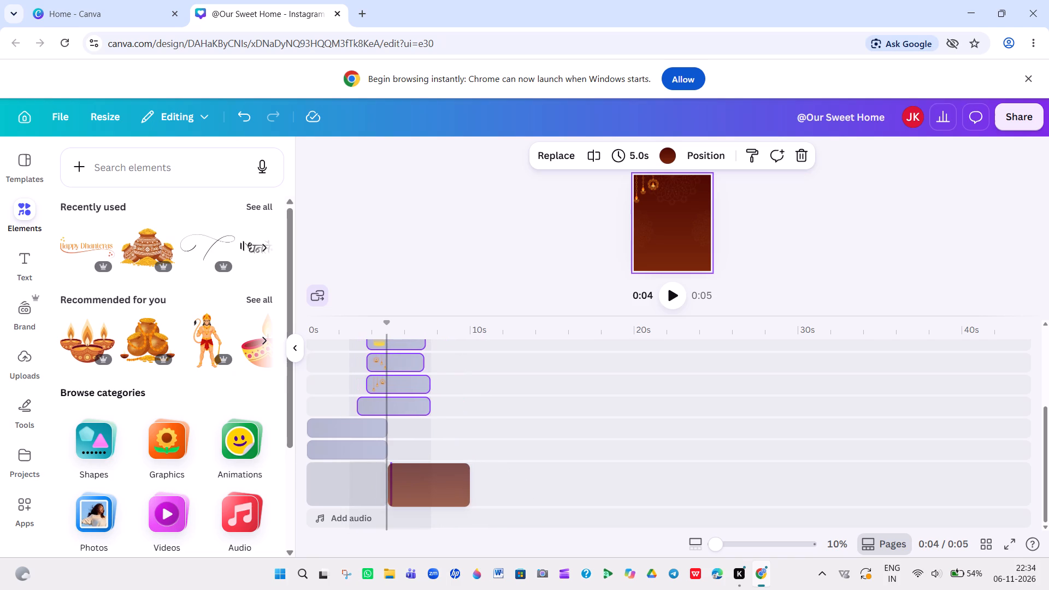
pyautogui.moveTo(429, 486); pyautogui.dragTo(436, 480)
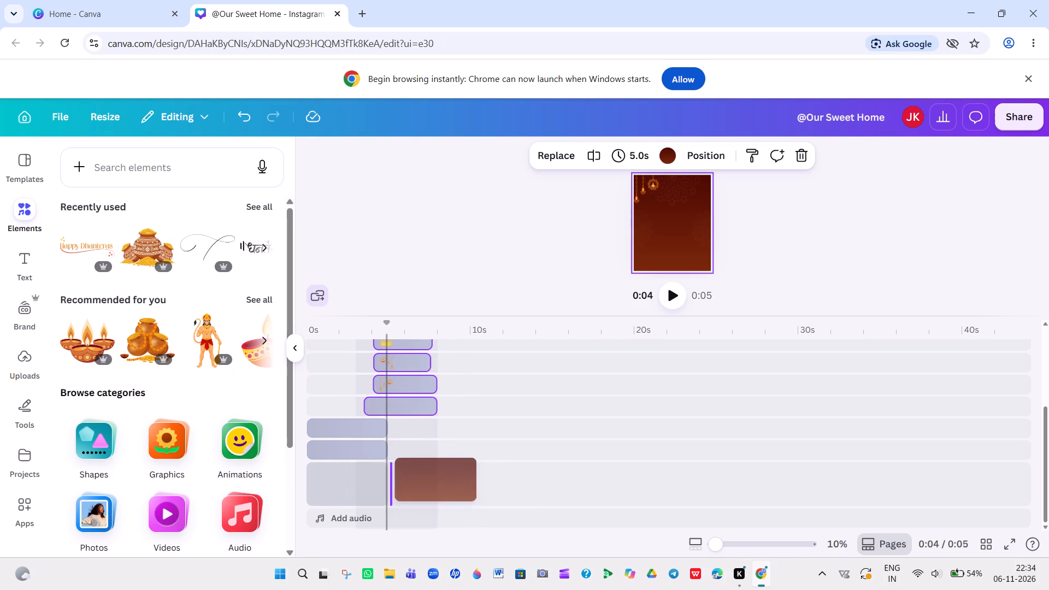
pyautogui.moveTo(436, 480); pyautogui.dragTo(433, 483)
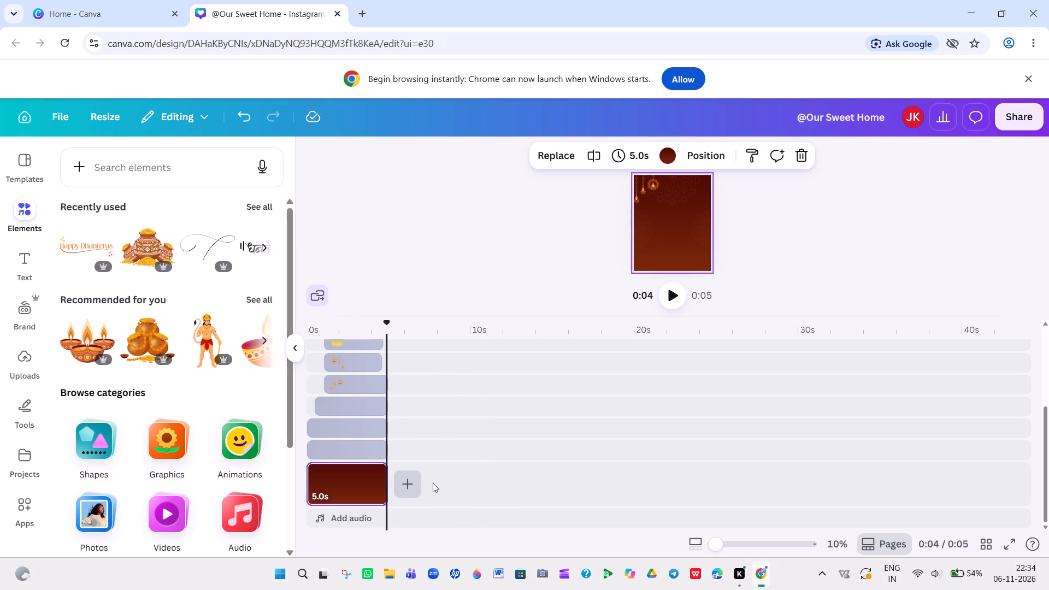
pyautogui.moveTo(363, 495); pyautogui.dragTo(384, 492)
# Play the video from its start to check how the layers enter and end.
pyautogui.scroll(1, 405, 491)
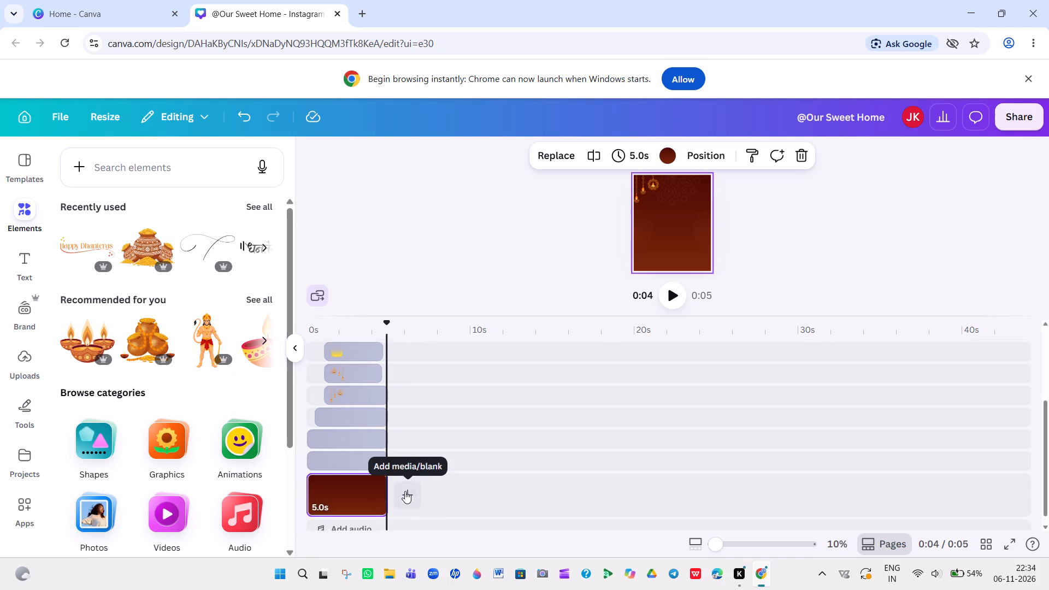
pyautogui.scroll(5, 405, 491)
pyautogui.scroll(-1, 405, 491)
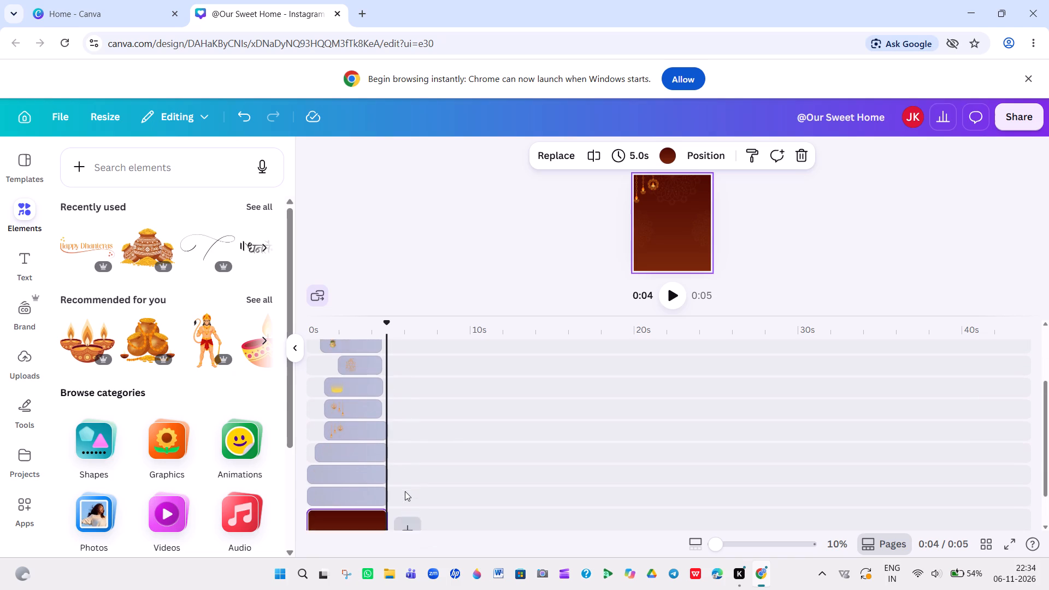
pyautogui.click(670, 300)
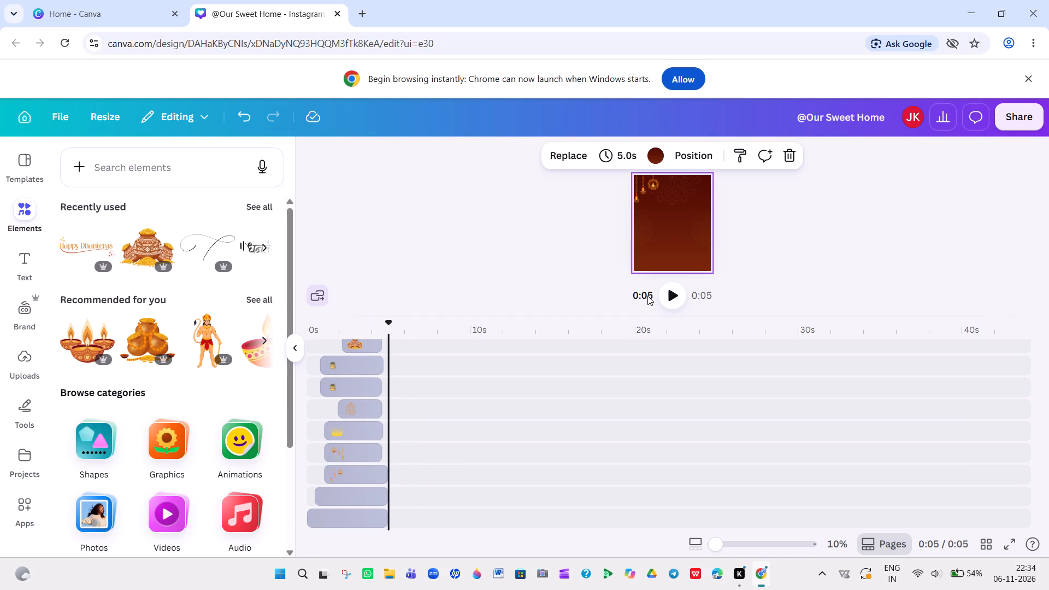
pyautogui.click(311, 339)
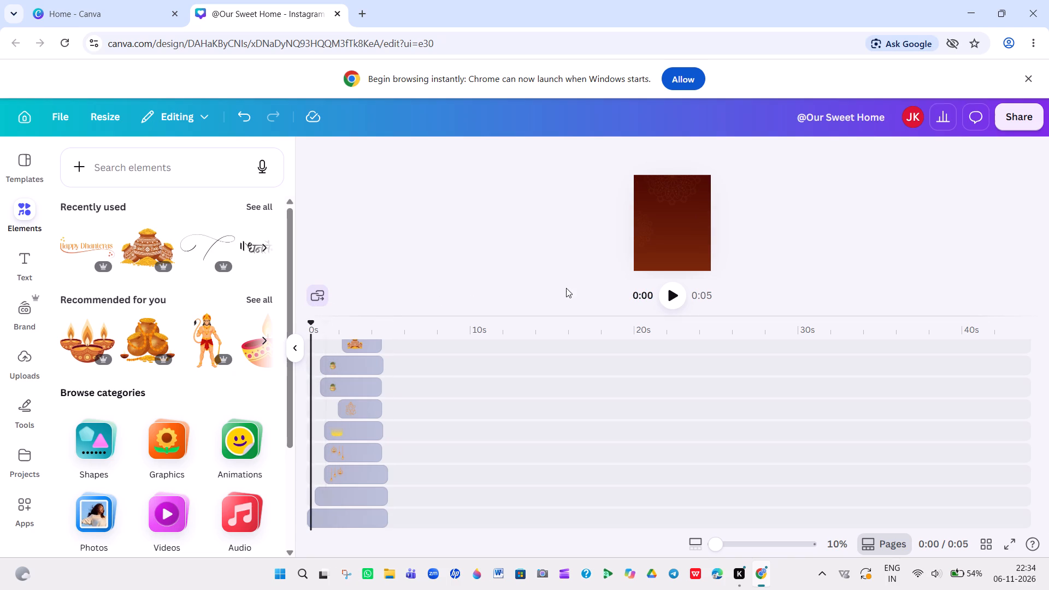
pyautogui.click(671, 298)
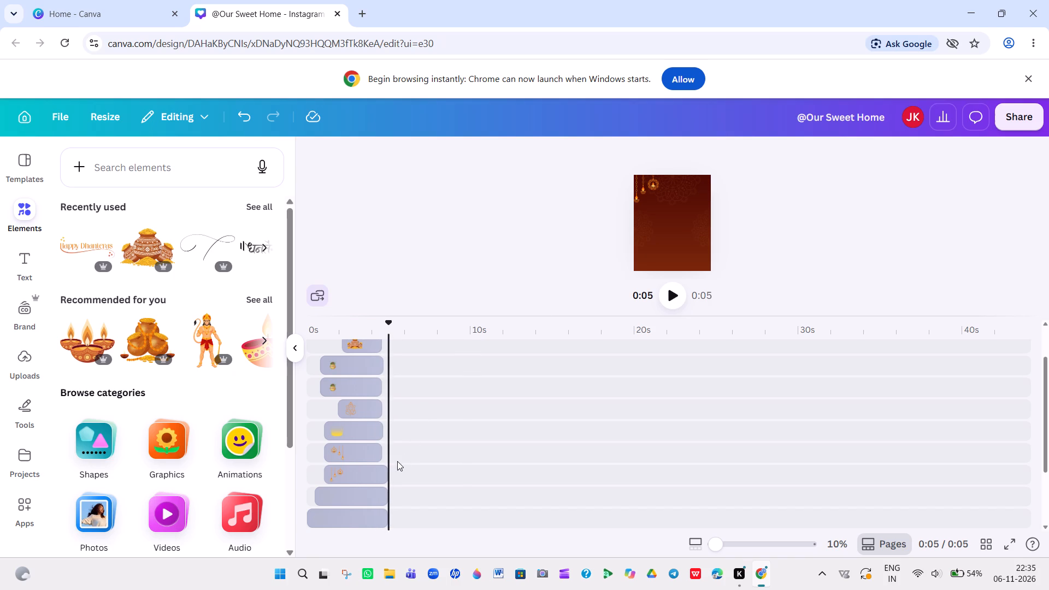
# Trim the end of the left hanging lamps' layer to a duration of 3.5 s, level with the right lamps' layer.
pyautogui.click(386, 474)
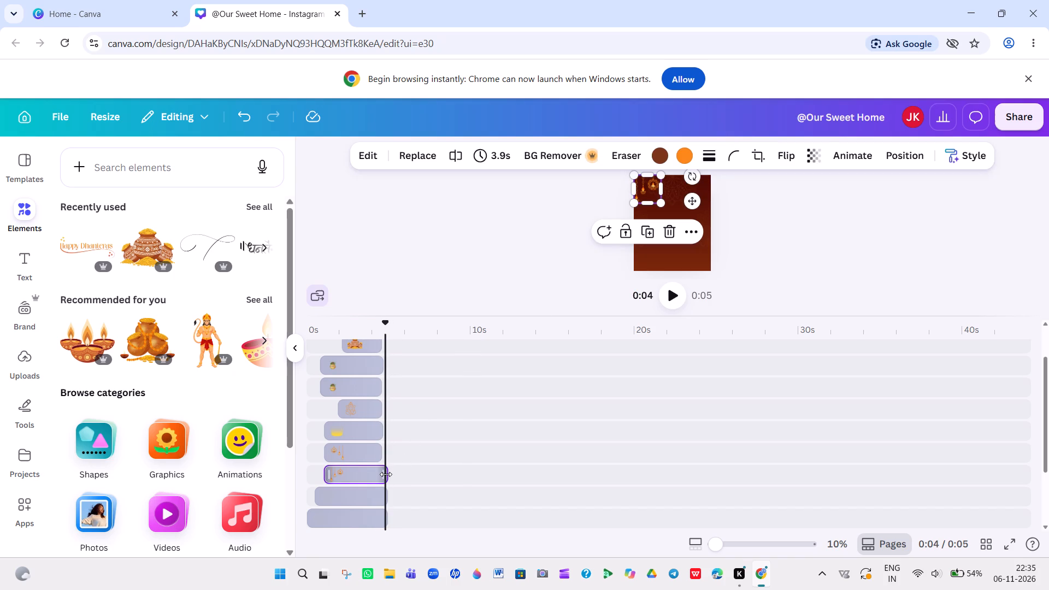
pyautogui.moveTo(386, 474); pyautogui.dragTo(381, 476)
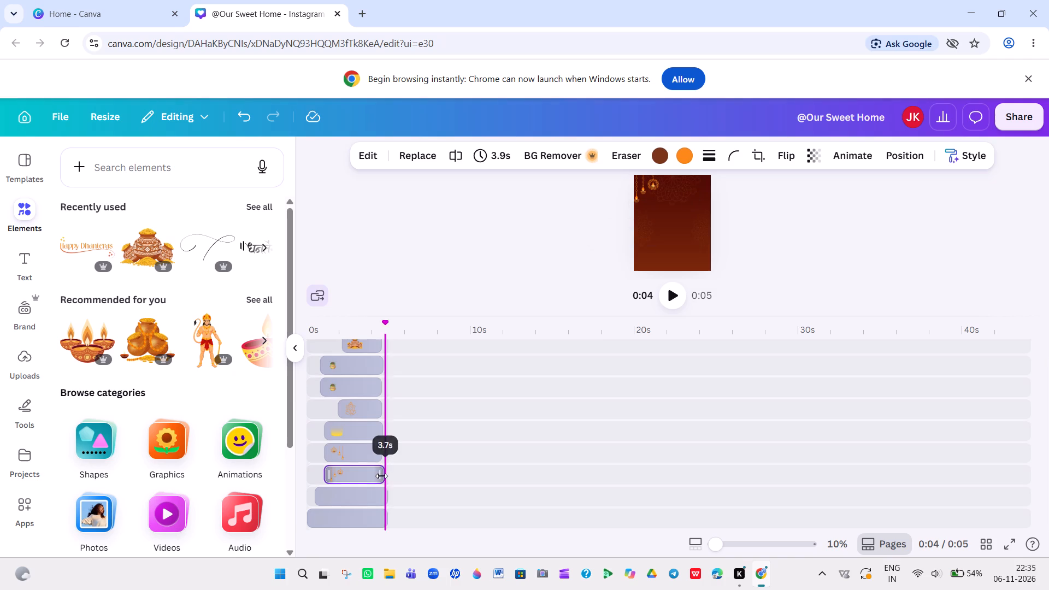
pyautogui.moveTo(381, 476); pyautogui.dragTo(379, 476)
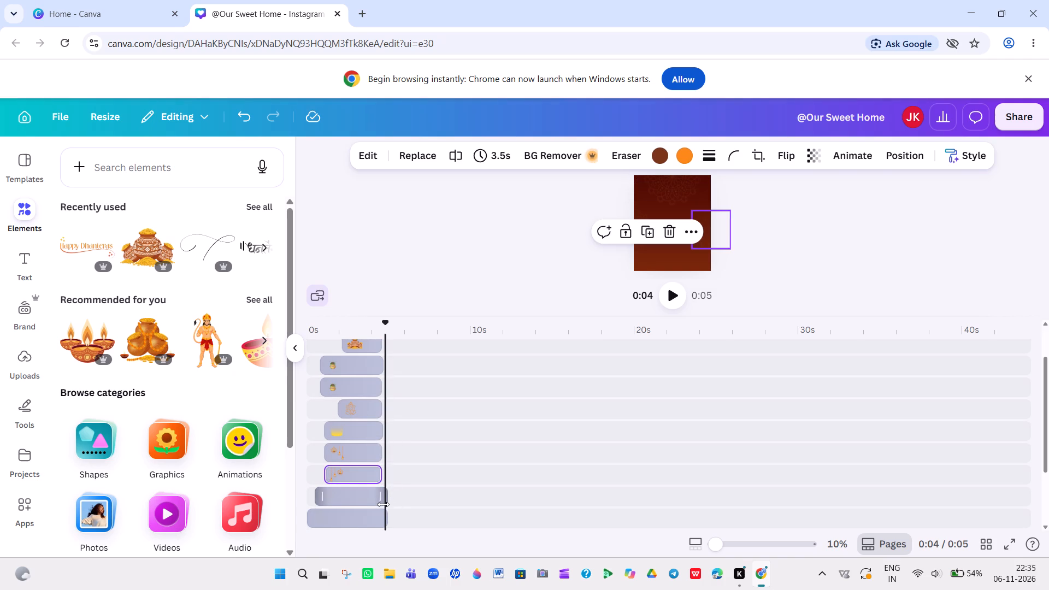
# Trim the end of the gold ornament layer at the design's right edge to a duration of 4.3 s.
pyautogui.click(382, 497)
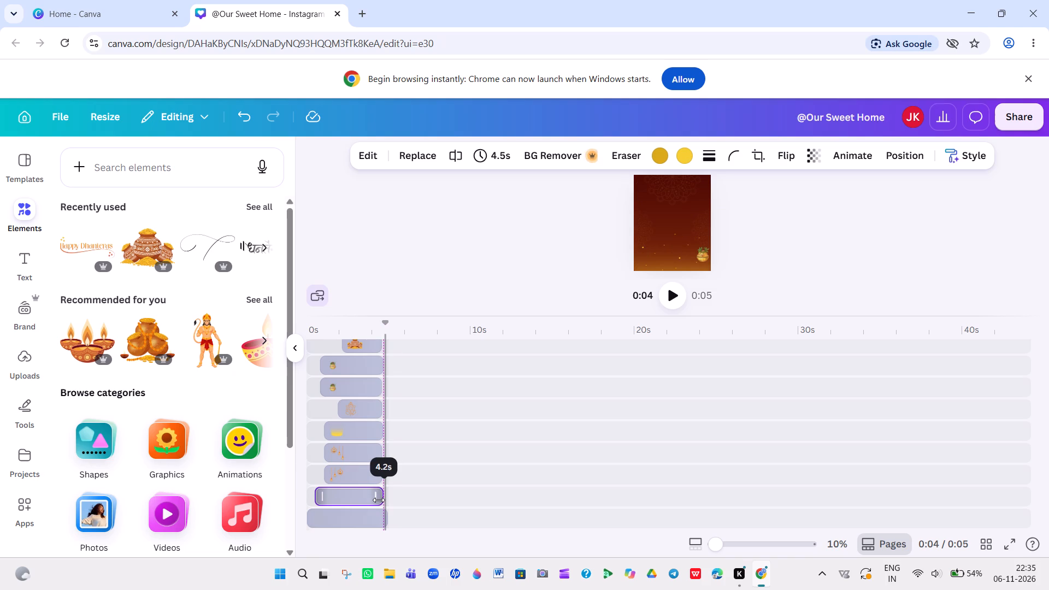
# Trim the end of the dark red background page to a duration of 4.6 s.
pyautogui.scroll(-1, 379, 500)
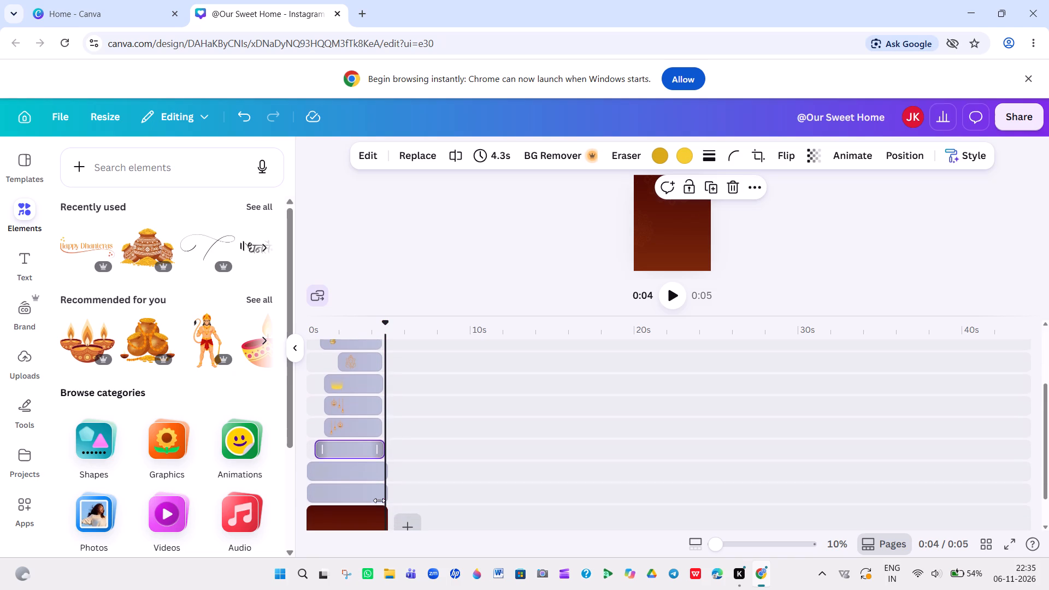
pyautogui.scroll(-1, 386, 491)
pyautogui.click(386, 491)
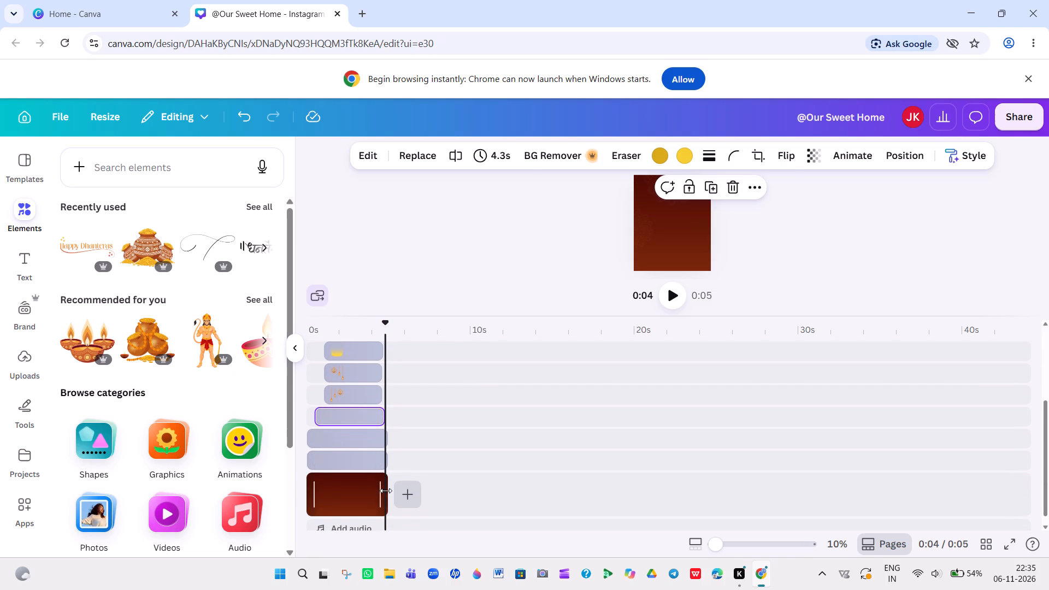
pyautogui.moveTo(386, 491); pyautogui.dragTo(351, 497)
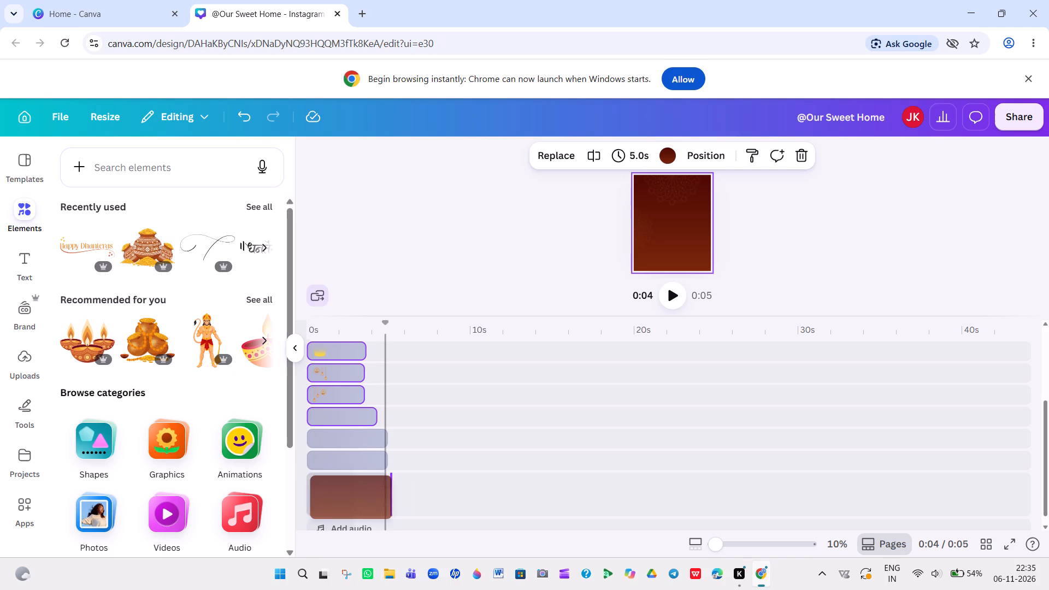
pyautogui.moveTo(351, 497); pyautogui.dragTo(337, 494)
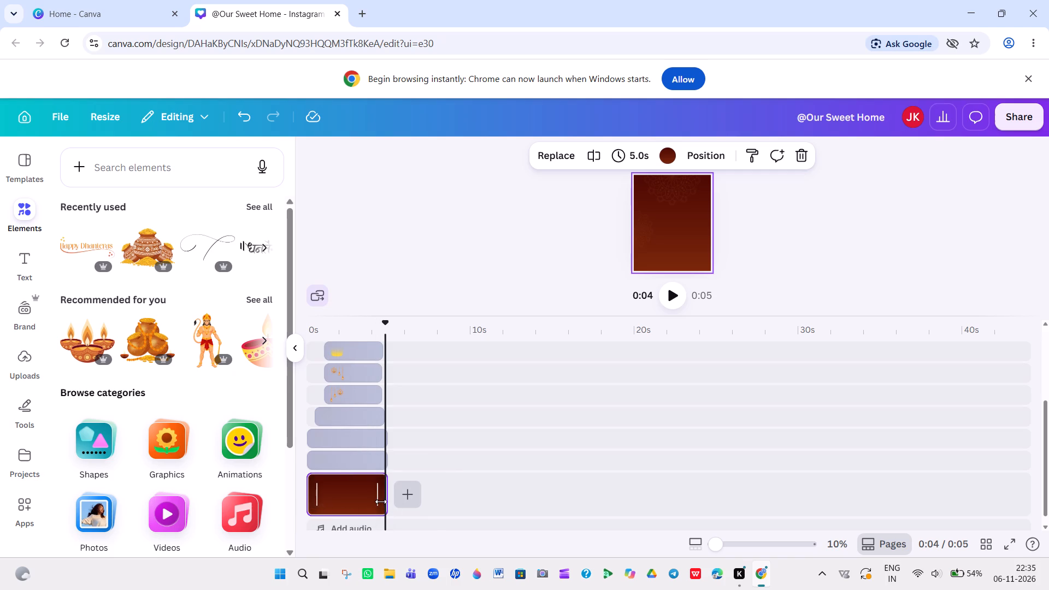
pyautogui.moveTo(381, 501); pyautogui.dragTo(369, 505)
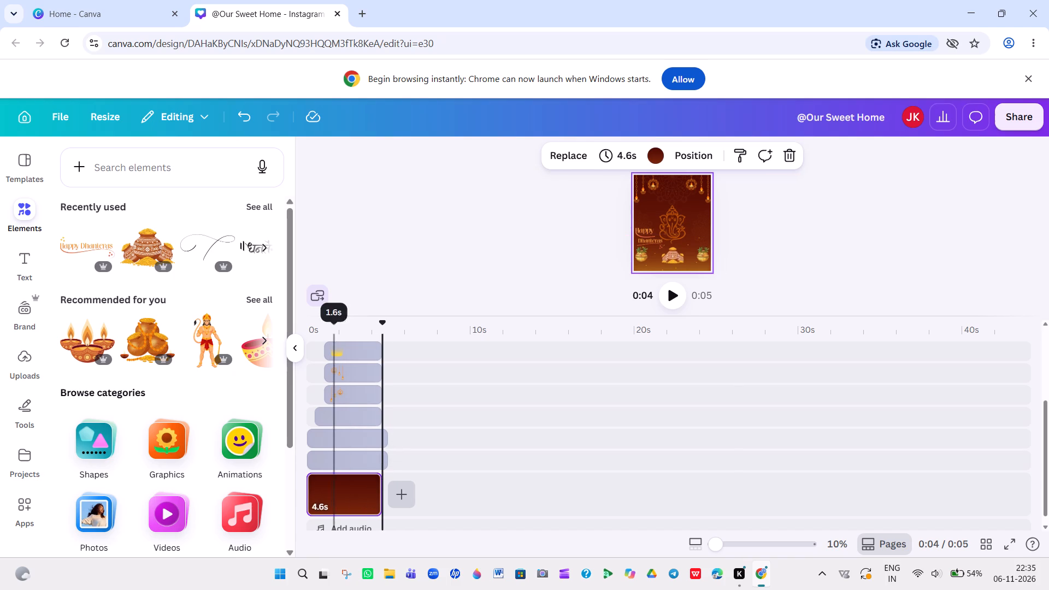
# Play the video from its start to check the ending with the shortened background page.
pyautogui.click(317, 366)
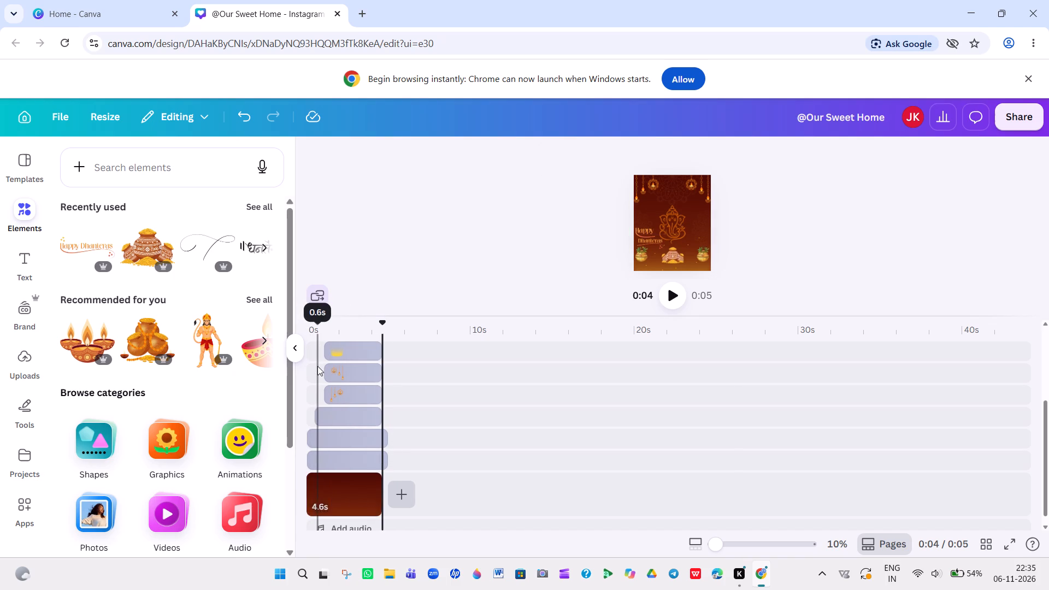
pyautogui.click(314, 367)
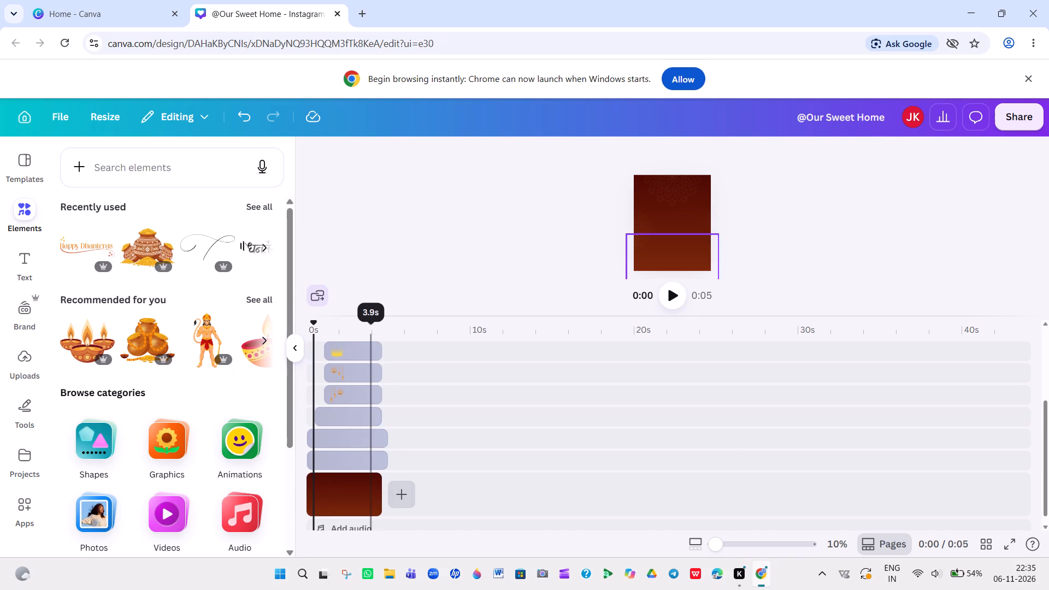
pyautogui.click(663, 294)
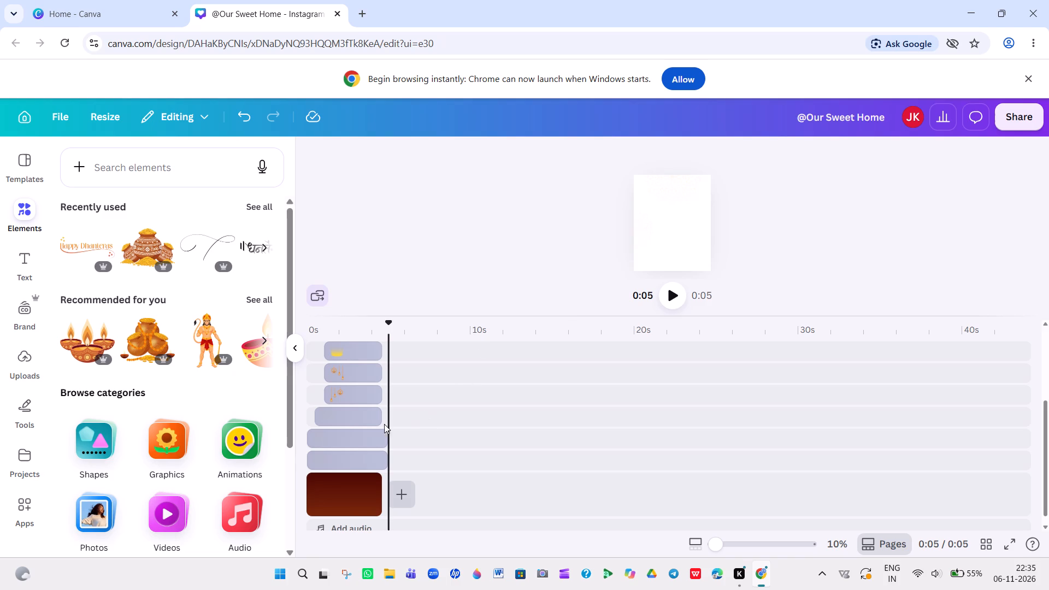
# Trim the end of the gold ornament layer at the design's left edge to a duration of 3.8 s.
pyautogui.moveTo(382, 431); pyautogui.dragTo(367, 429)
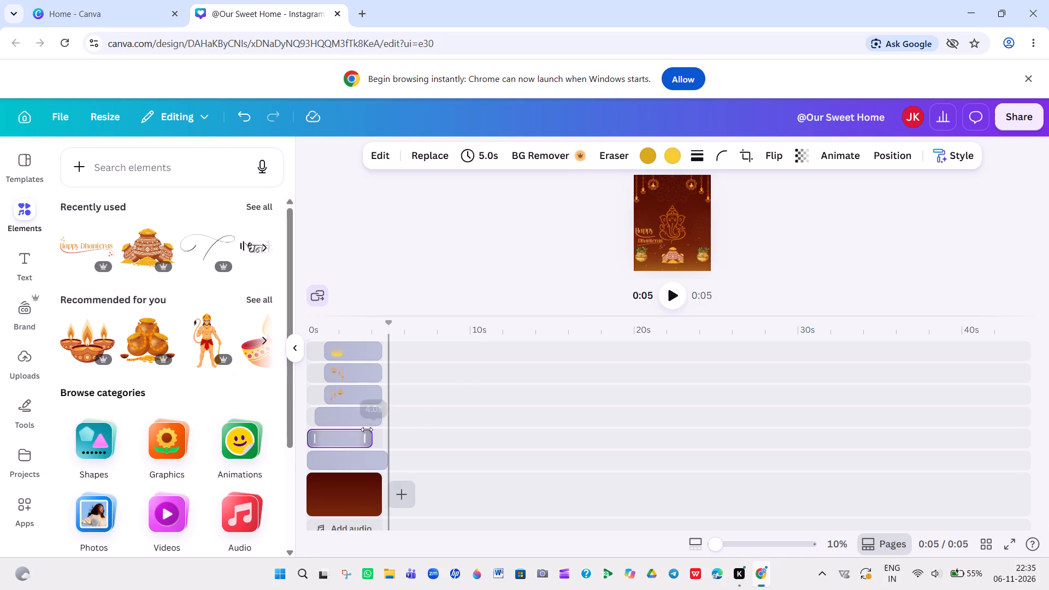
pyautogui.moveTo(367, 429); pyautogui.dragTo(364, 429)
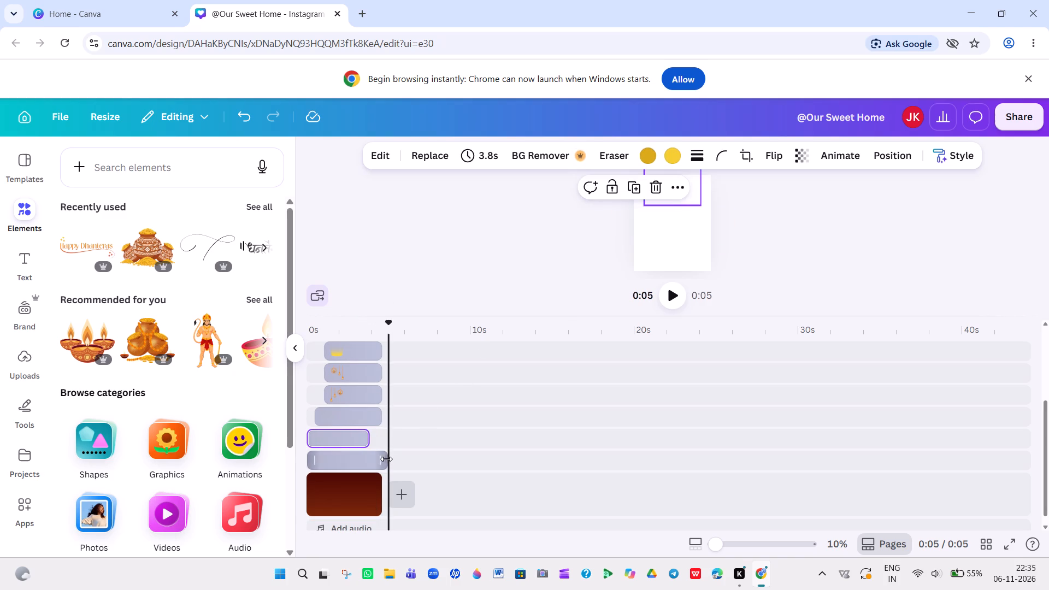
# Trim the end of the top centre ornament's layer to a duration of 4.6 s, level with the background page's end.
pyautogui.moveTo(385, 459); pyautogui.dragTo(373, 459)
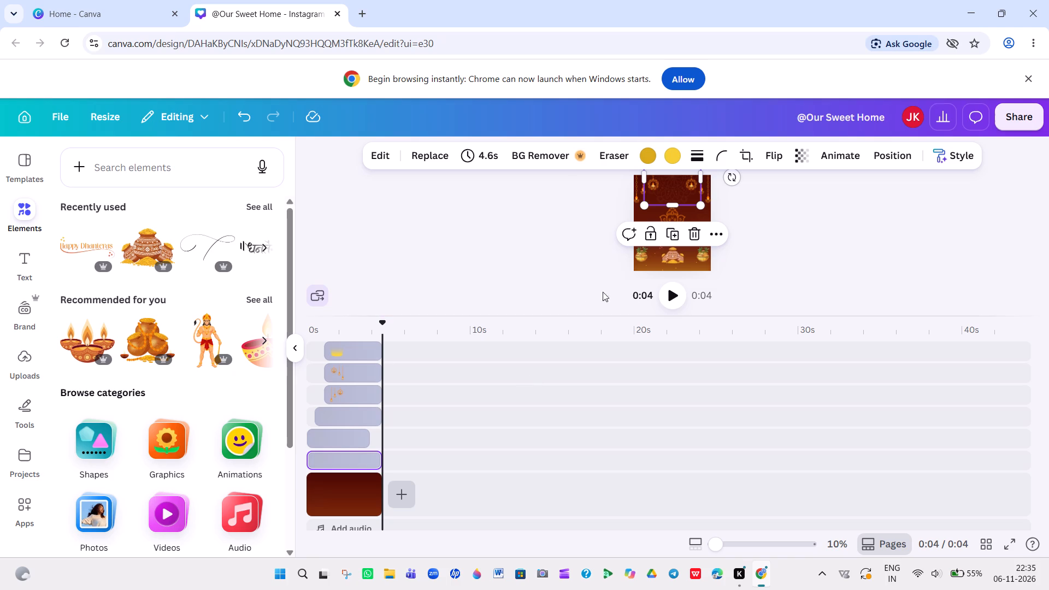
# Play the video to check the trimmed layer endings.
pyautogui.click(676, 291)
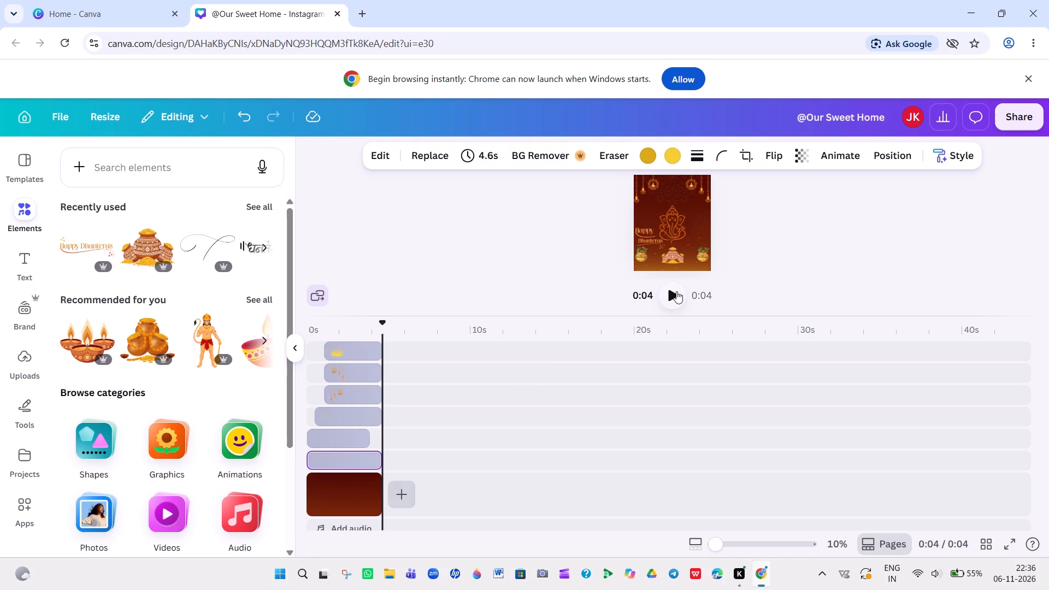
# Open the voiceover recorder for the video's audio track.
pyautogui.scroll(-4, 676, 291)
pyautogui.scroll(-2, 469, 419)
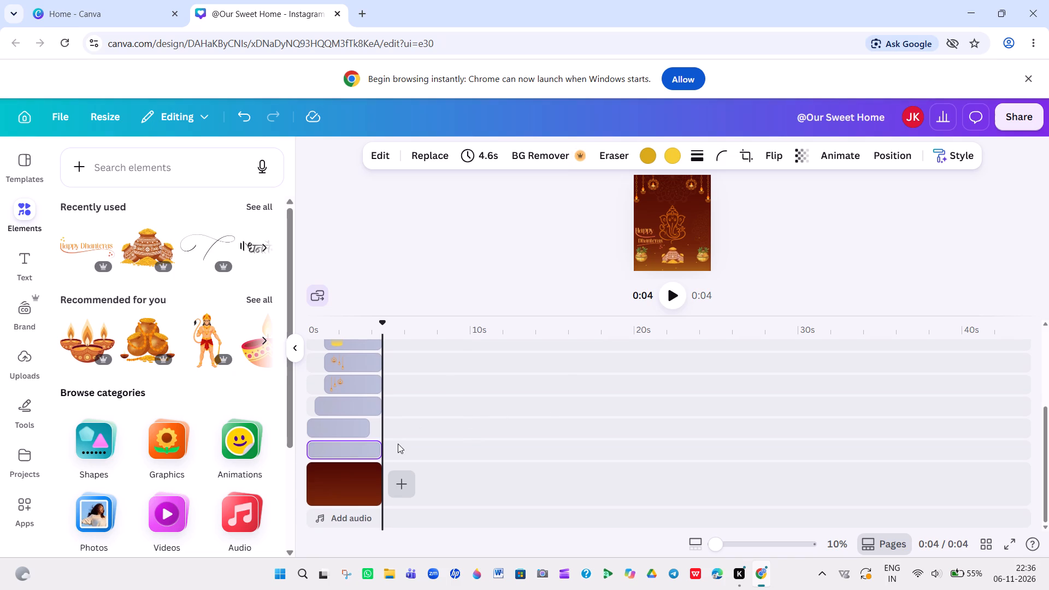
pyautogui.click(333, 517)
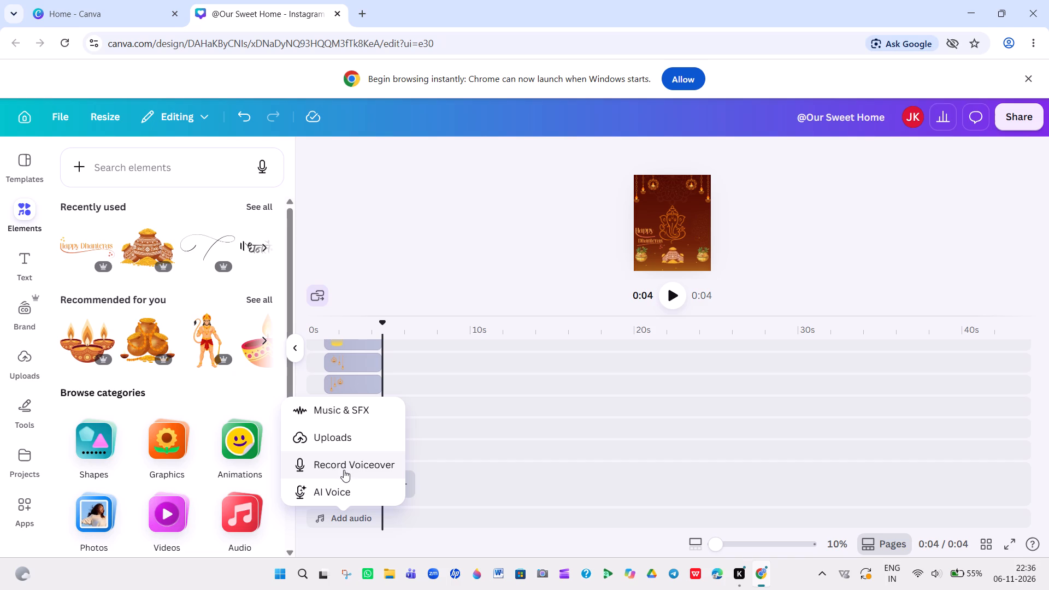
pyautogui.click(344, 470)
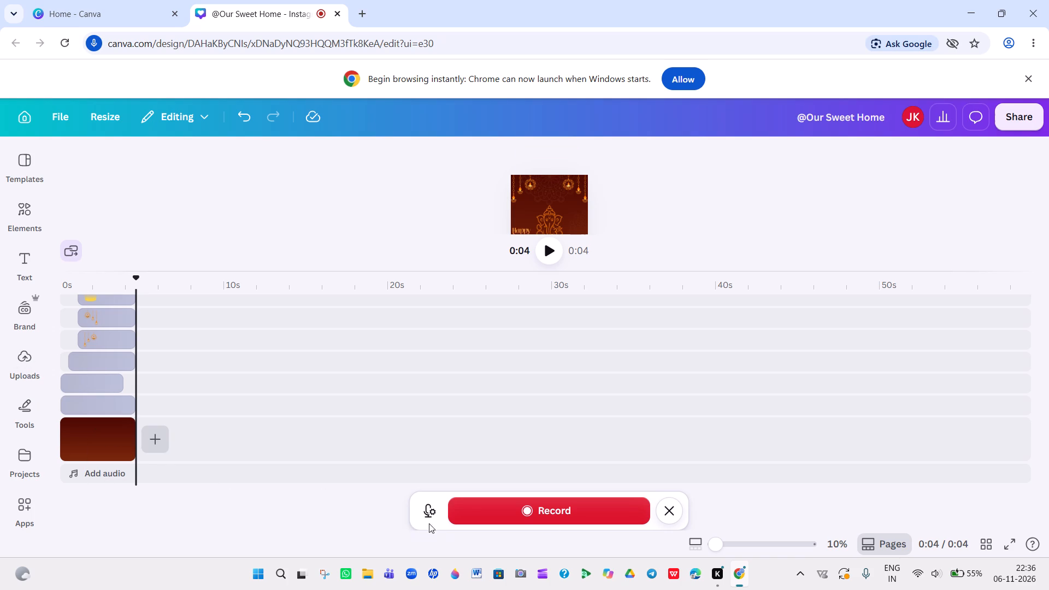
# Close the voiceover recorder and open the Music & SFX library for the audio track instead.
pyautogui.click(682, 512)
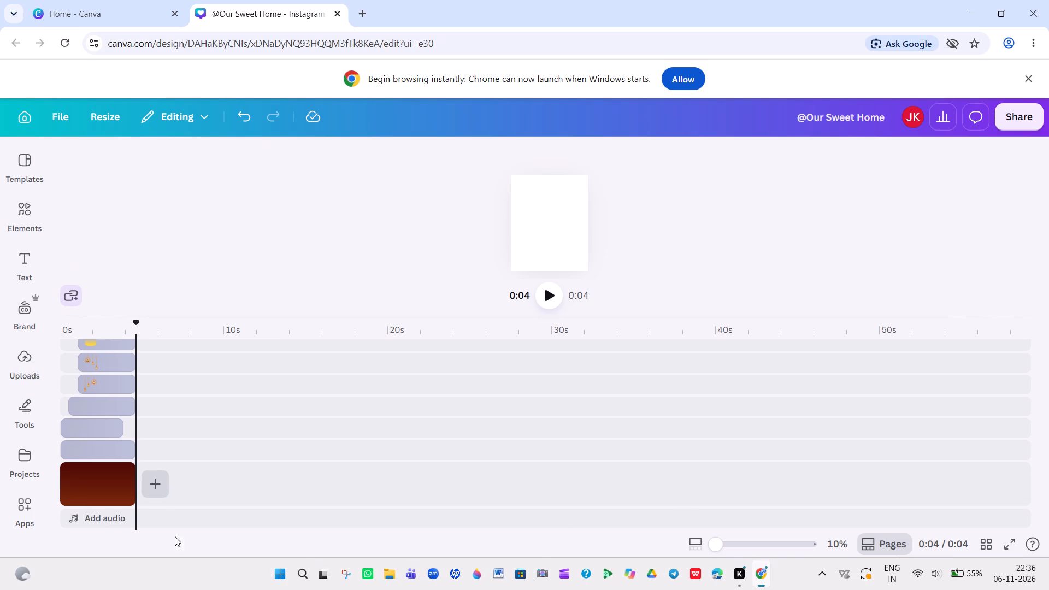
pyautogui.click(97, 517)
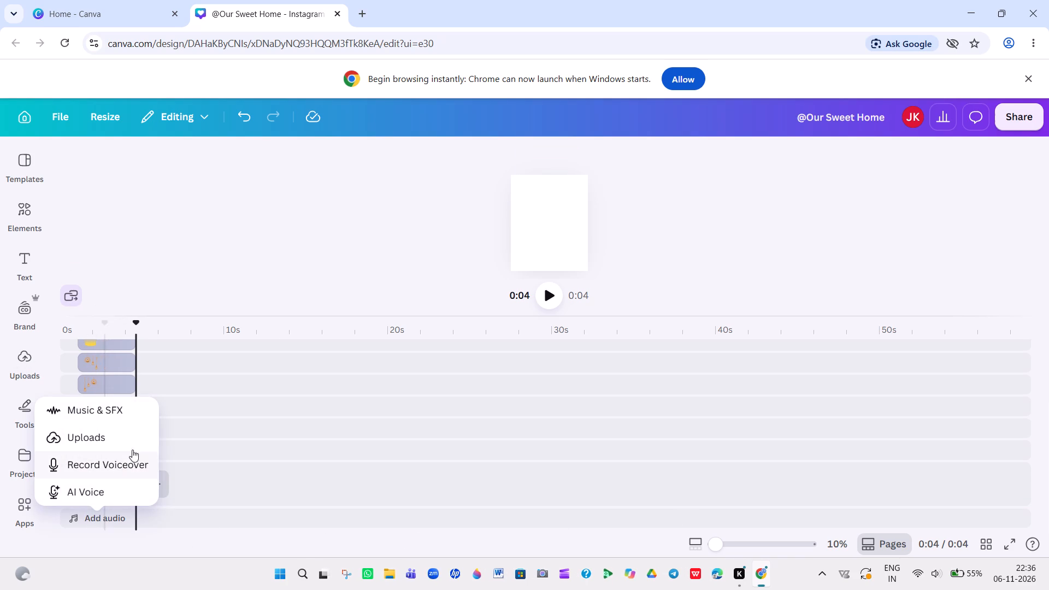
pyautogui.click(132, 404)
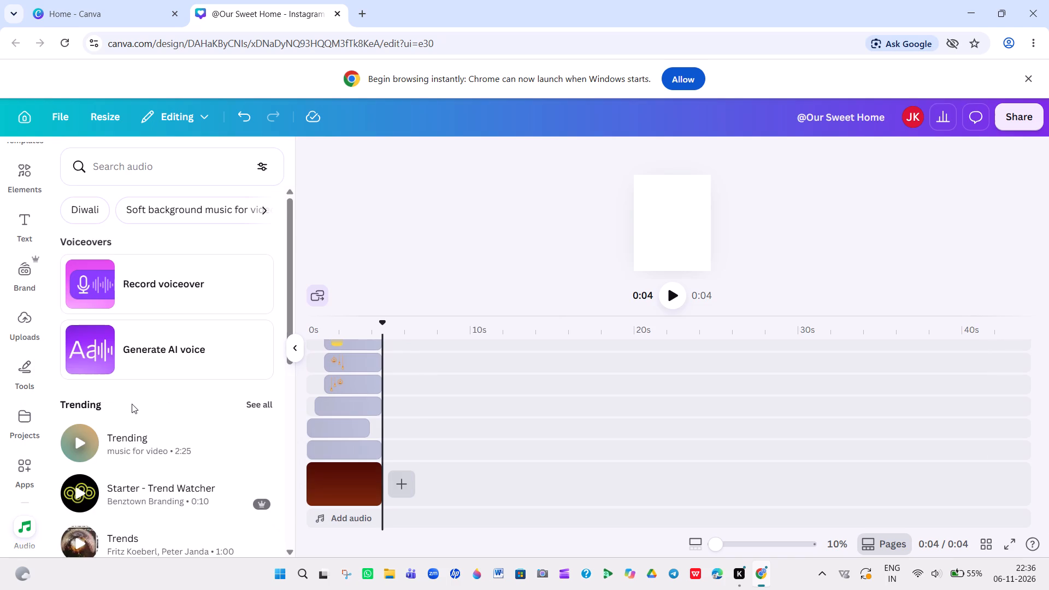
# Preview the Trending and Upbeat tracks in the audio library, including Starter - Trend Watcher, Trends and Upbeat Kids.
pyautogui.click(84, 434)
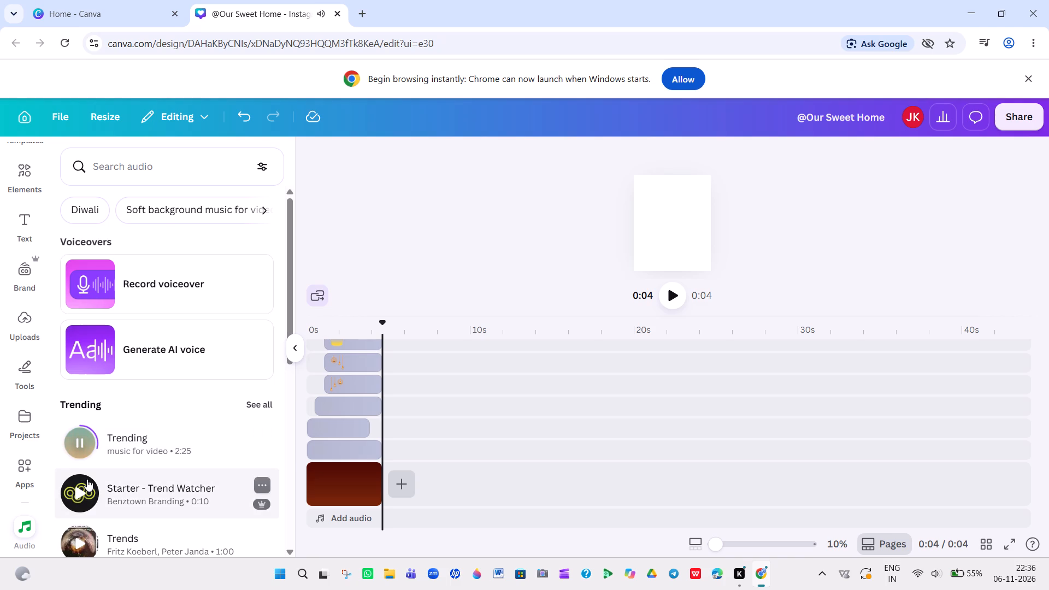
pyautogui.scroll(-1, 87, 479)
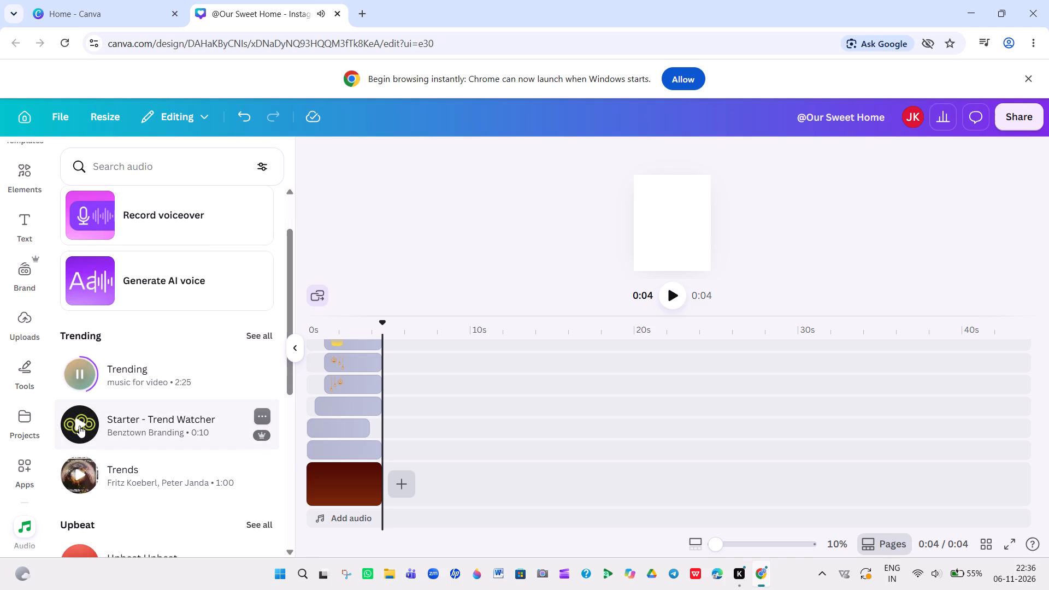
pyautogui.click(79, 426)
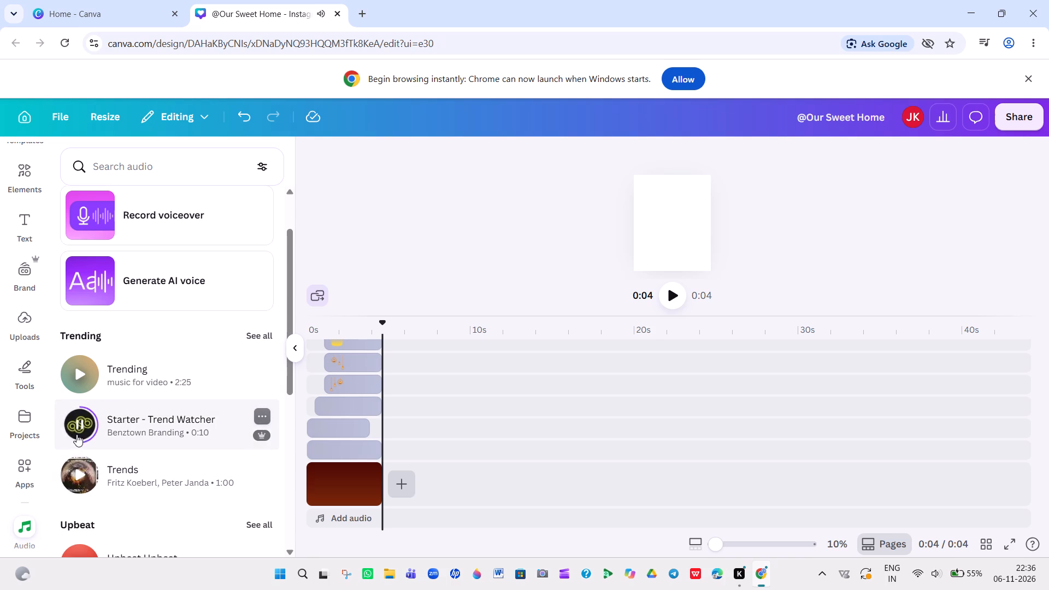
pyautogui.click(79, 470)
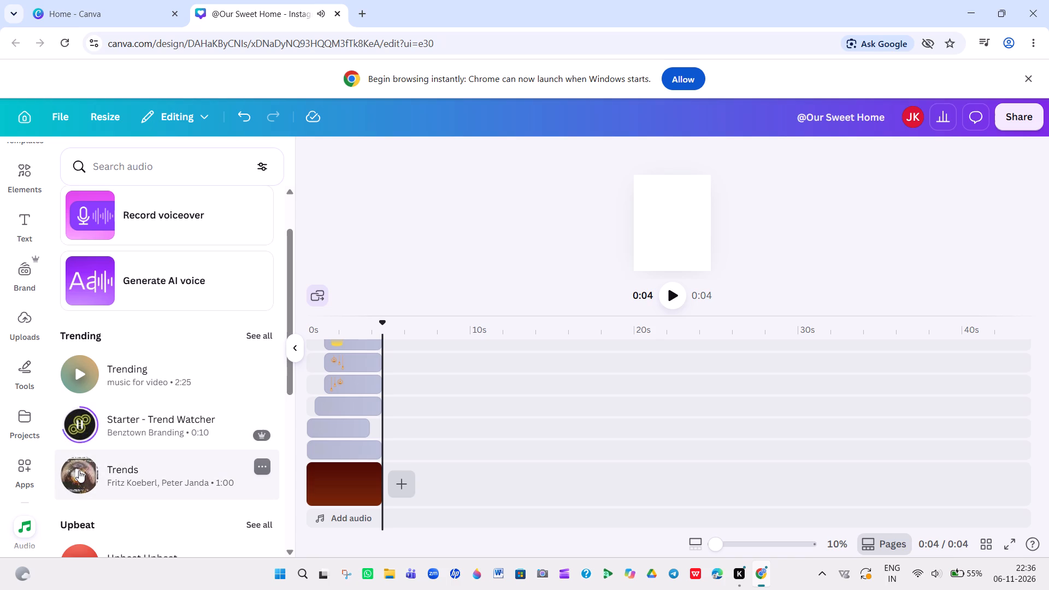
pyautogui.click(76, 421)
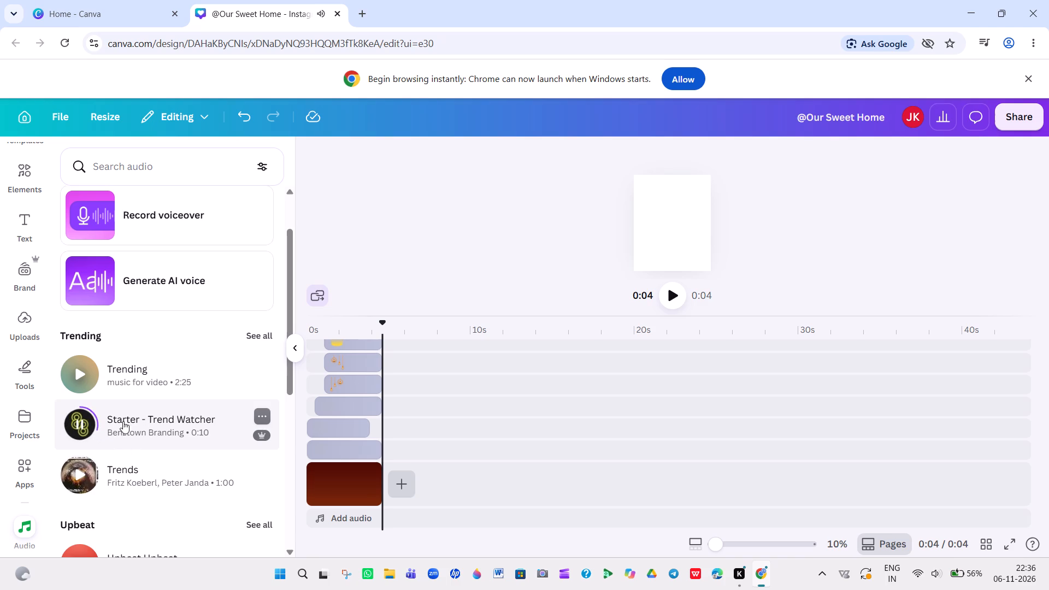
pyautogui.scroll(-3, 89, 421)
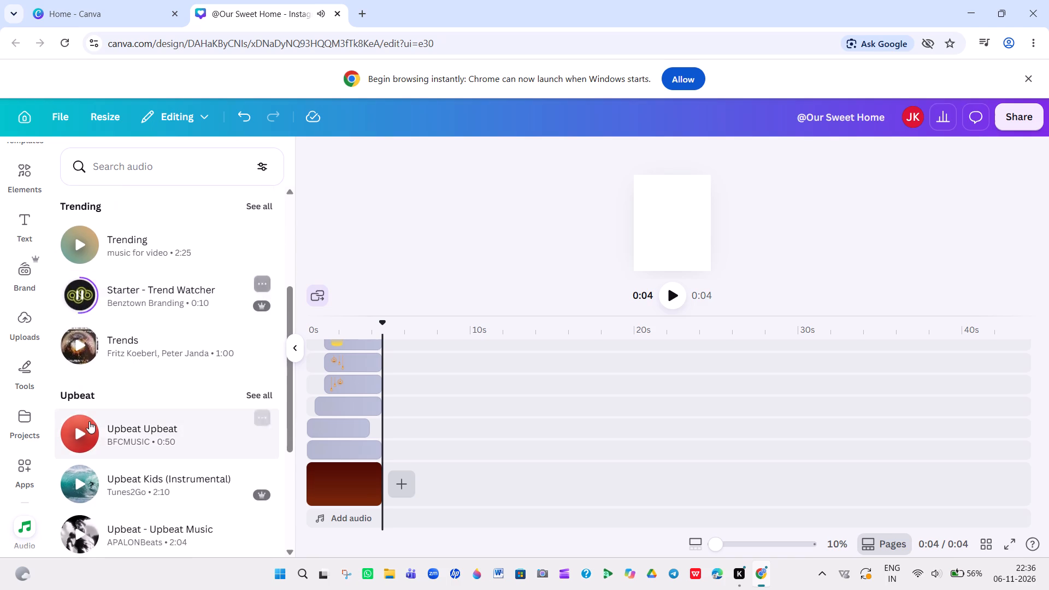
pyautogui.scroll(-1, 89, 421)
pyautogui.click(75, 375)
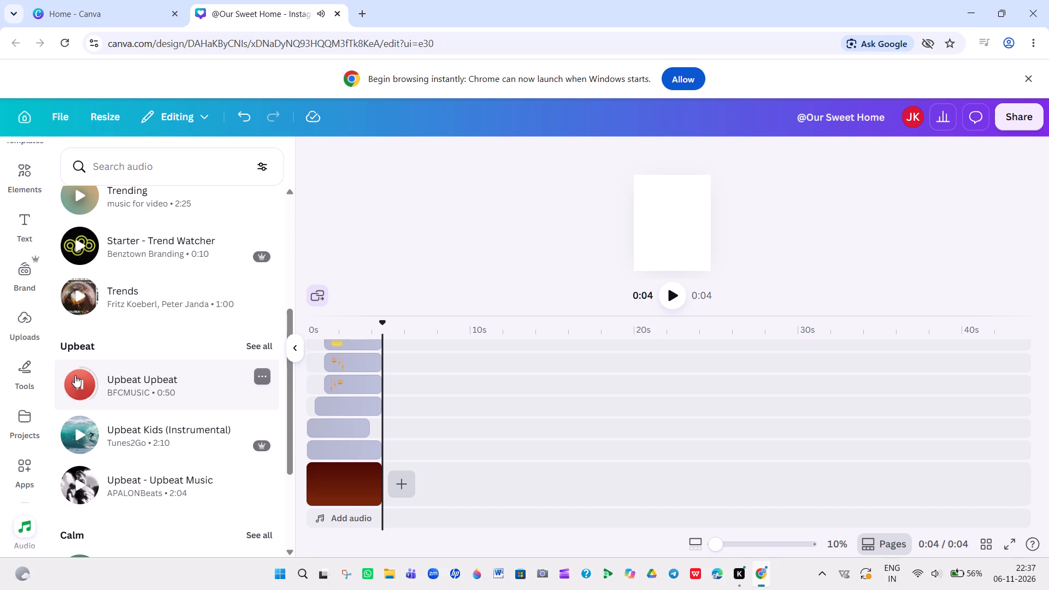
pyautogui.click(73, 432)
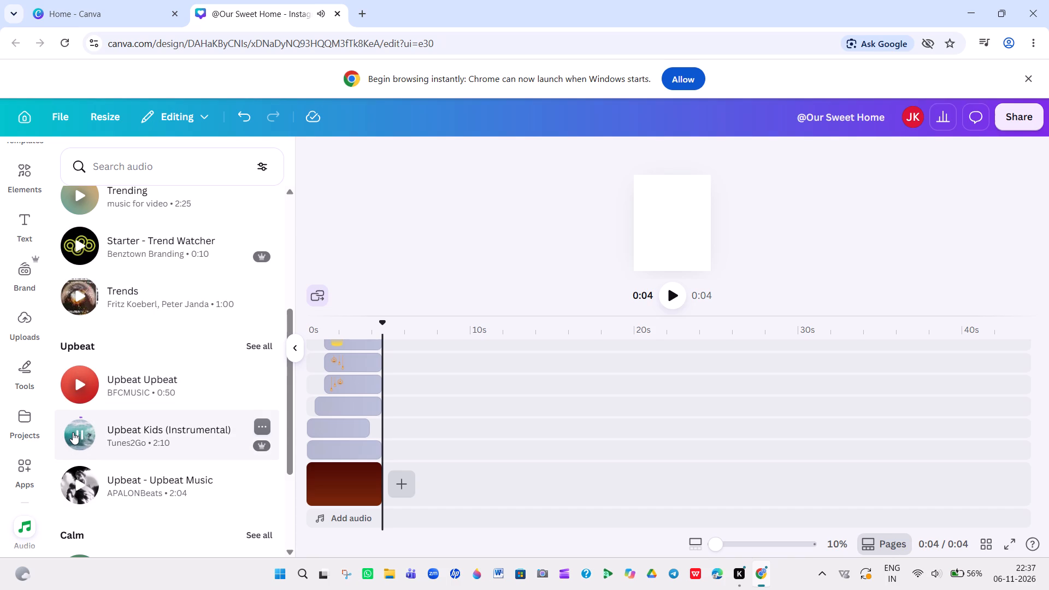
pyautogui.click(81, 480)
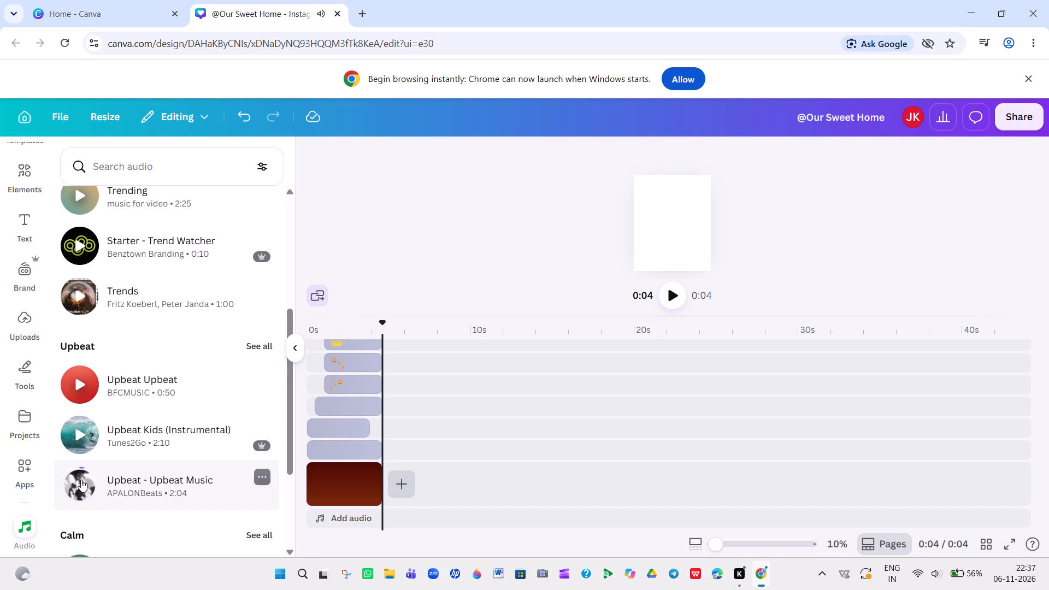
# Preview the Calm tracks: Calm Calm, Solitude Island and Calm.
pyautogui.scroll(-3, 81, 480)
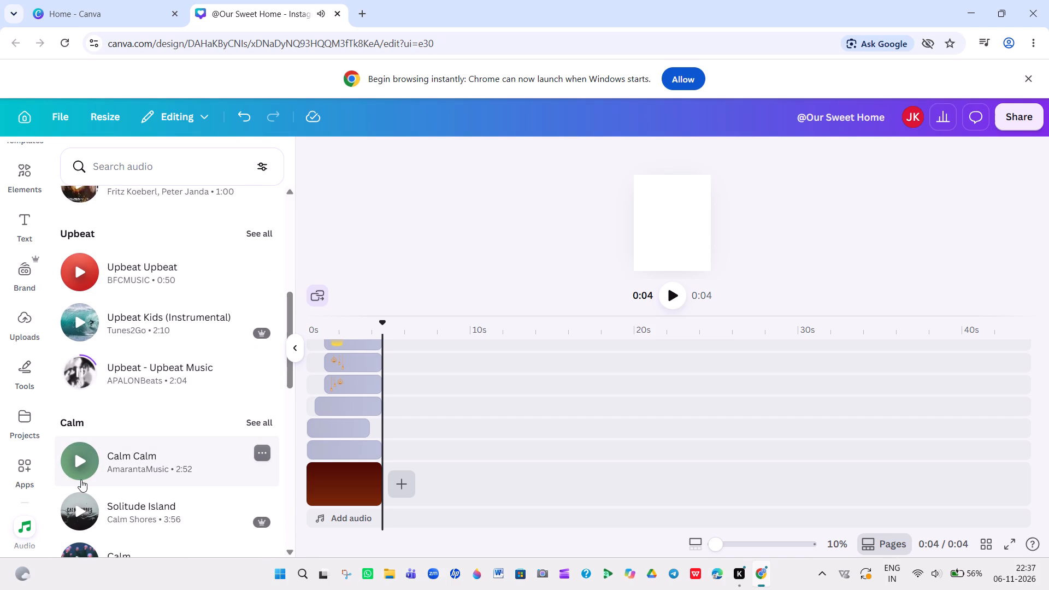
pyautogui.click(77, 457)
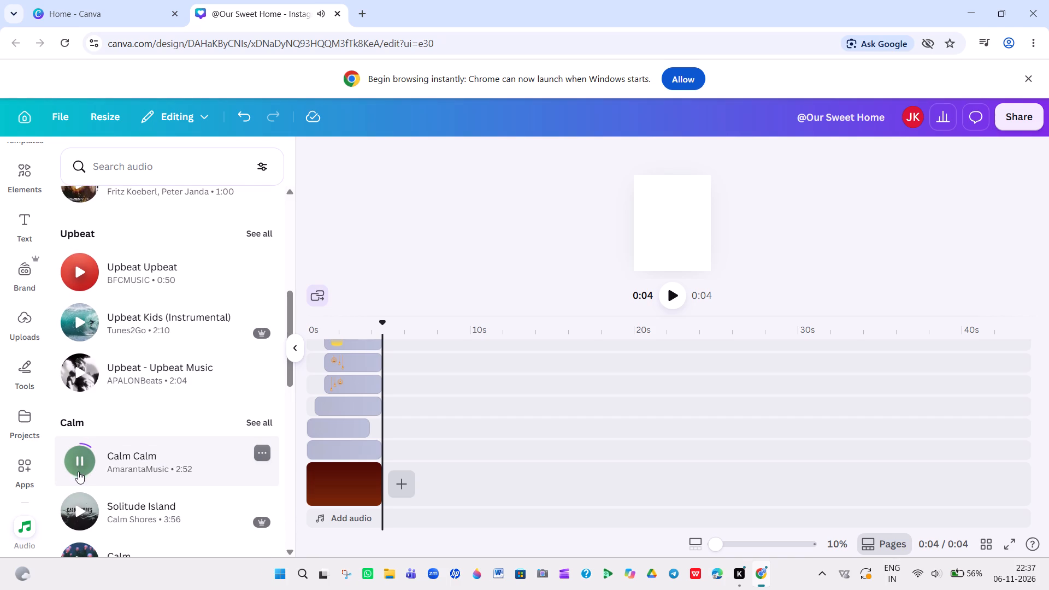
pyautogui.click(73, 504)
pyautogui.scroll(-1, 73, 504)
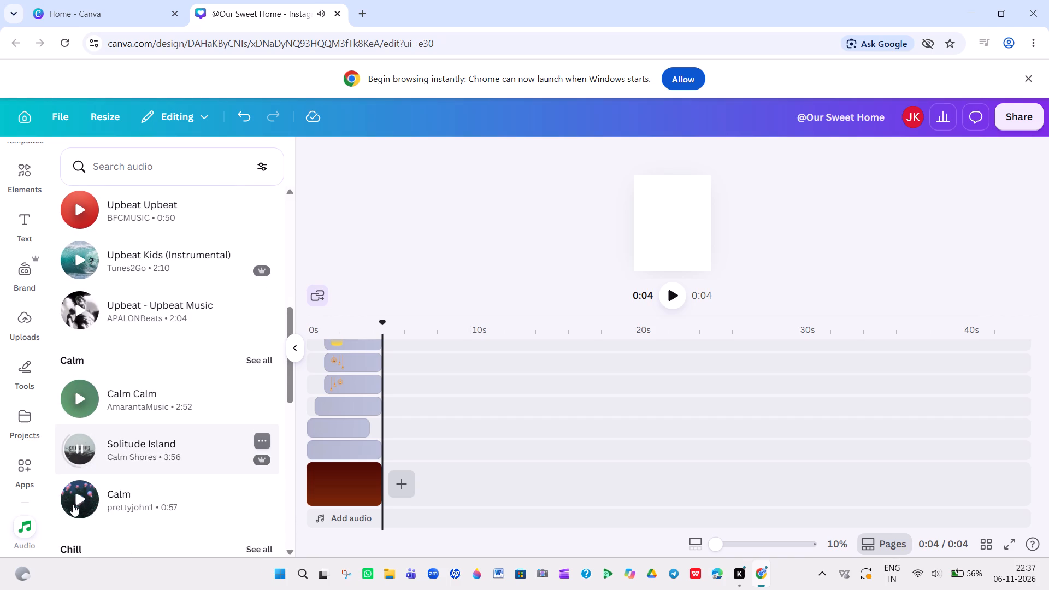
pyautogui.scroll(-2, 73, 504)
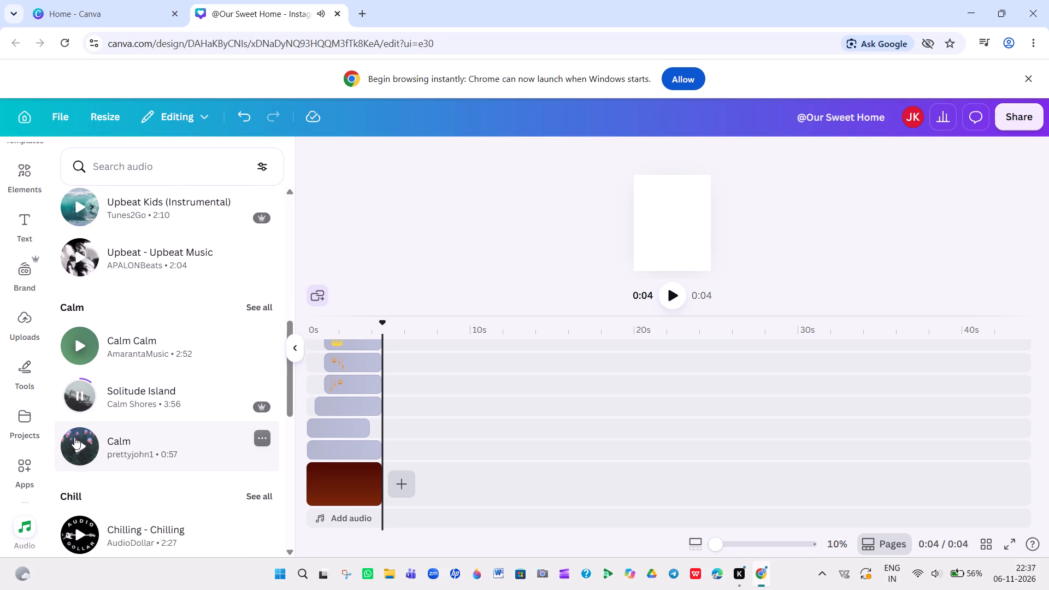
pyautogui.click(74, 439)
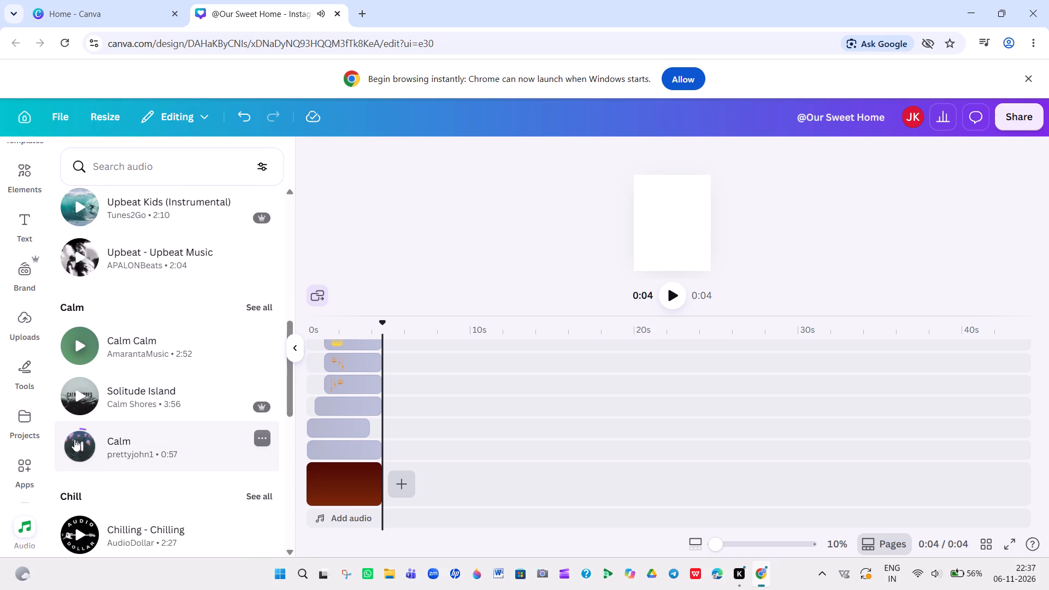
# Preview the three Chill tracks, followed by Romantic Gallery and PaulYudin's Romantic Music.
pyautogui.scroll(-2, 74, 439)
pyautogui.click(74, 439)
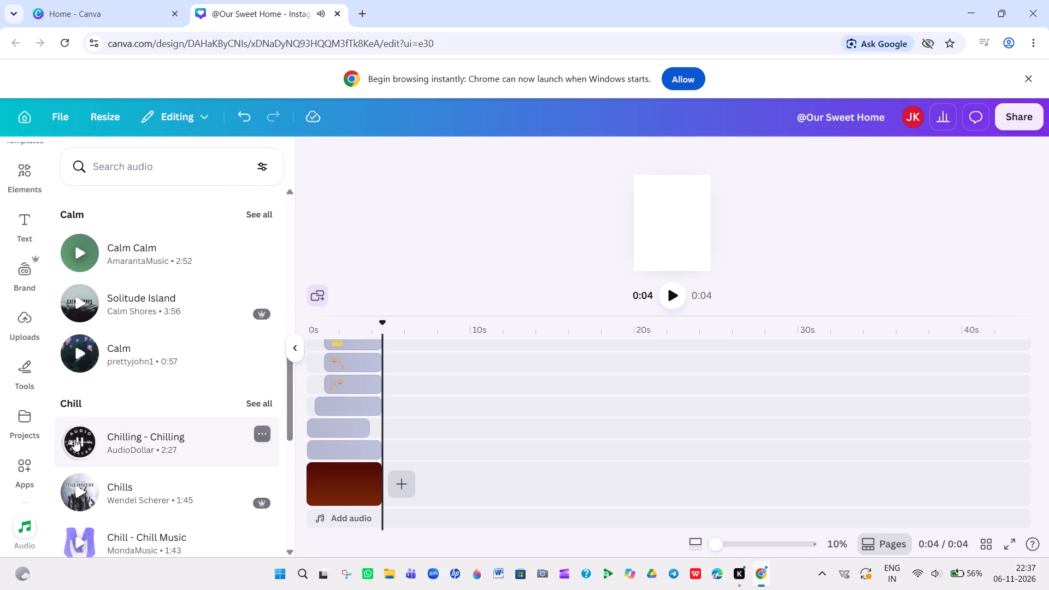
pyautogui.click(75, 487)
pyautogui.scroll(-1, 75, 487)
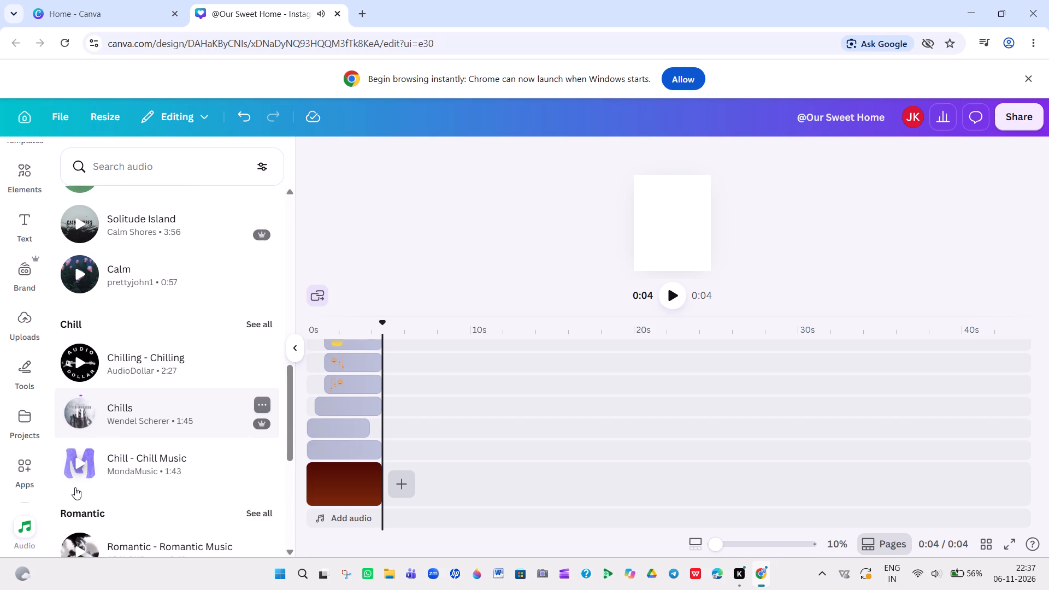
pyautogui.scroll(-1, 75, 487)
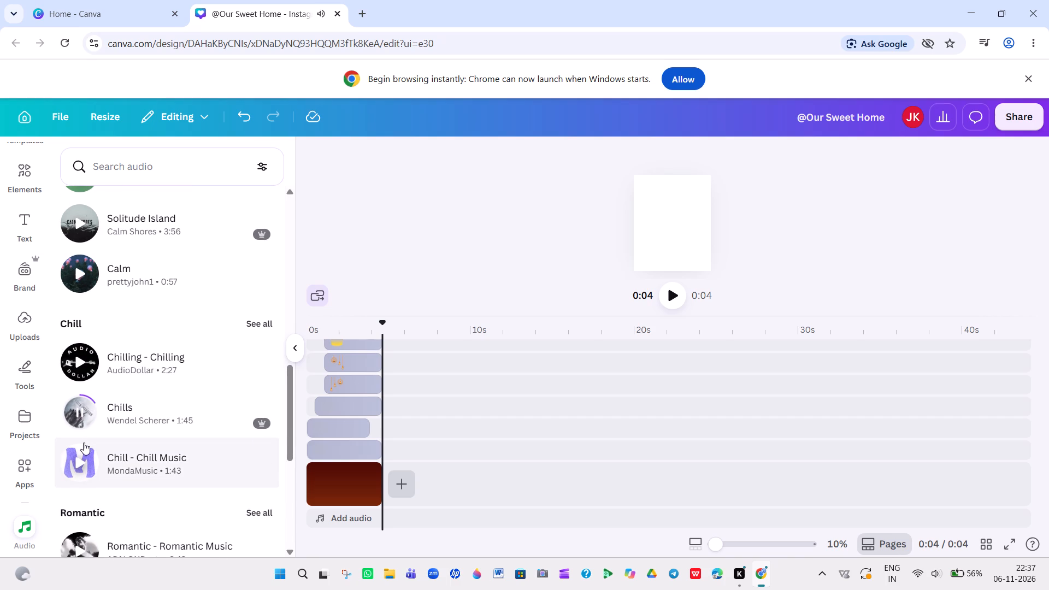
pyautogui.click(76, 457)
pyautogui.scroll(-2, 76, 457)
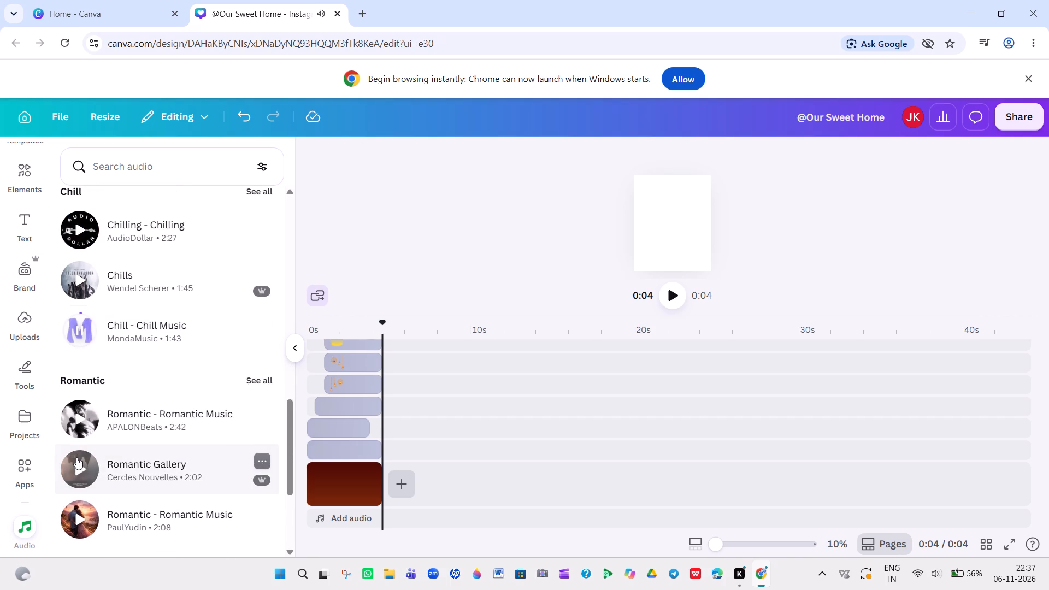
pyautogui.scroll(-1, 76, 457)
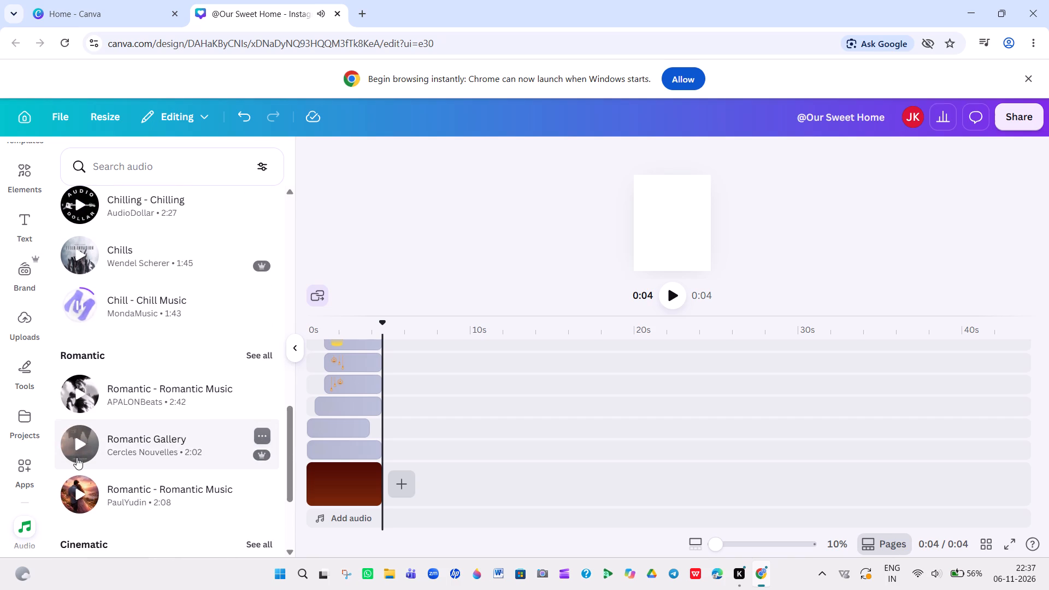
pyautogui.scroll(-1, 76, 457)
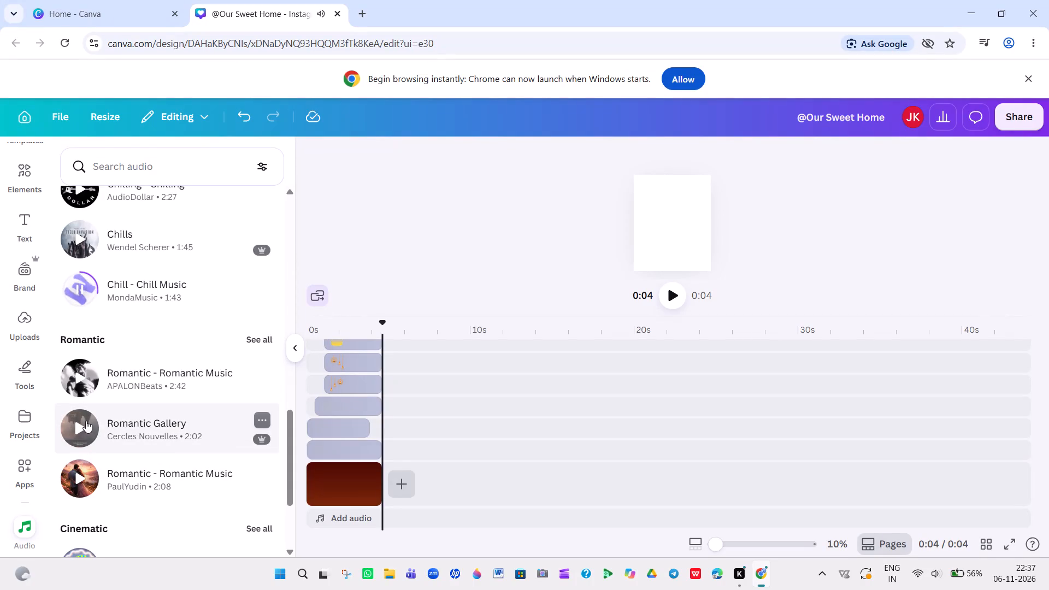
pyautogui.click(78, 428)
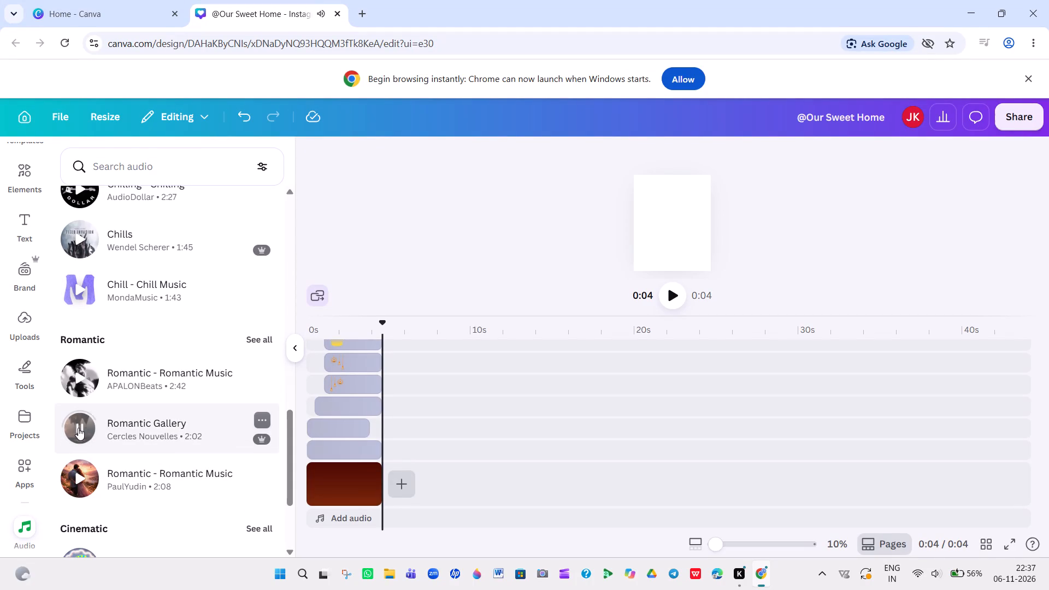
pyautogui.click(78, 478)
# Compare Trending and Starter - Trend Watcher again and add Starter - Trend Watcher to the video's audio track.
pyautogui.scroll(2, 78, 478)
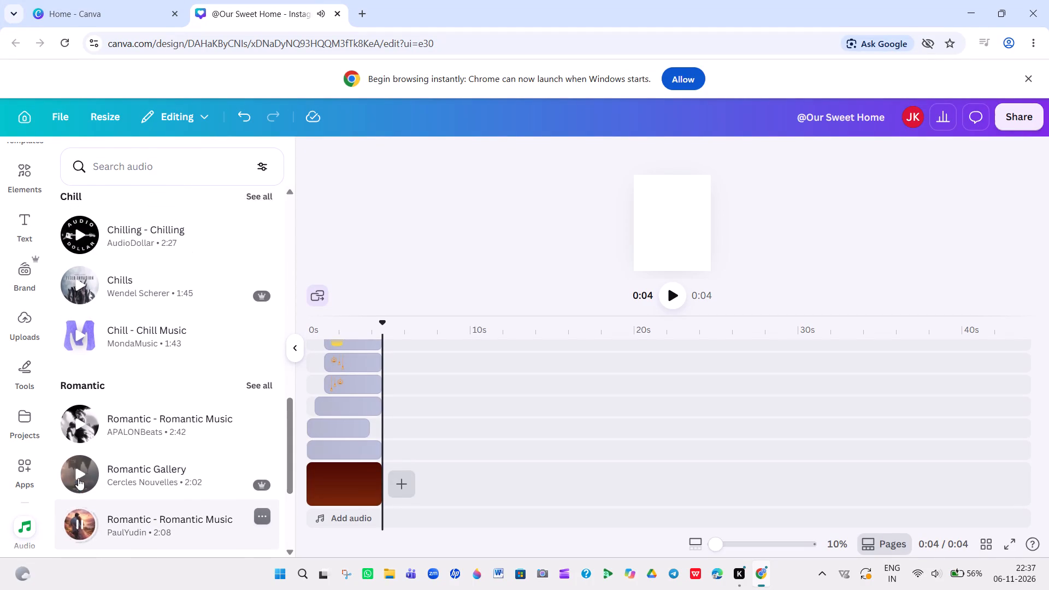
pyautogui.scroll(8, 78, 478)
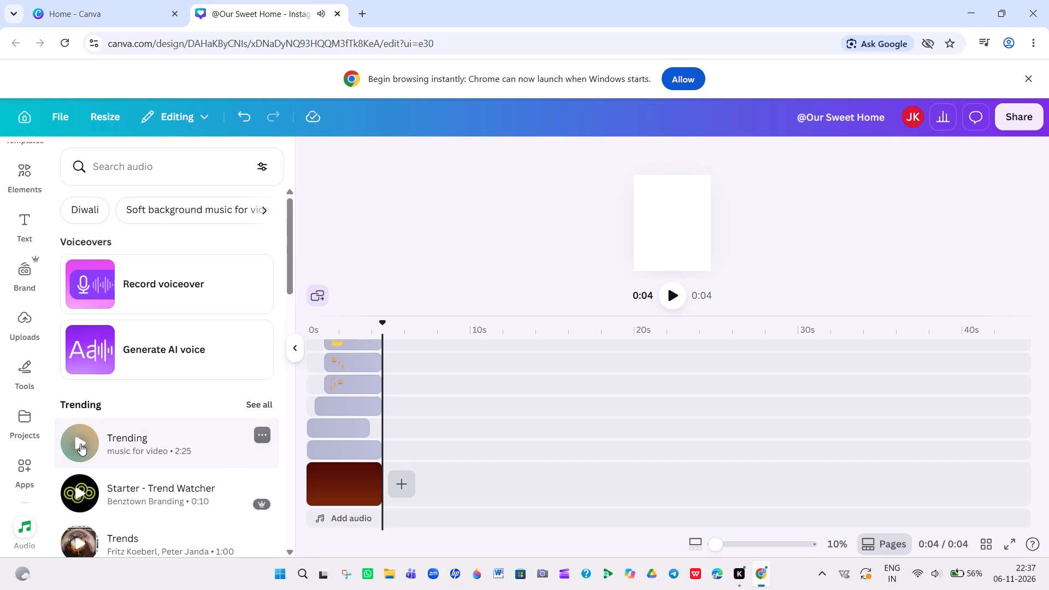
pyautogui.click(80, 442)
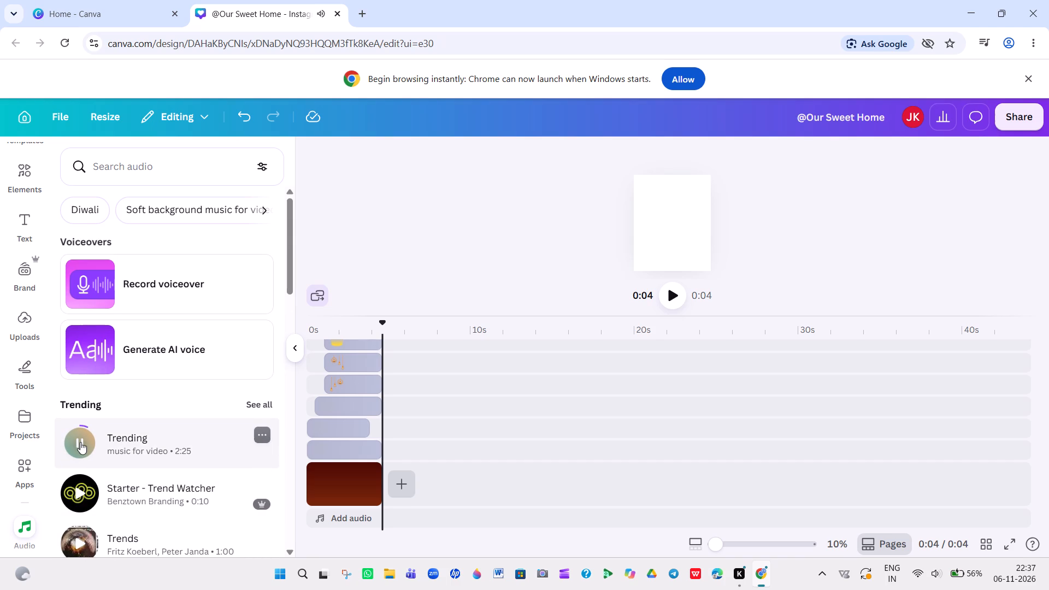
pyautogui.click(78, 490)
pyautogui.scroll(-2, 78, 490)
pyautogui.moveTo(144, 427); pyautogui.dragTo(142, 445)
pyautogui.click(142, 445)
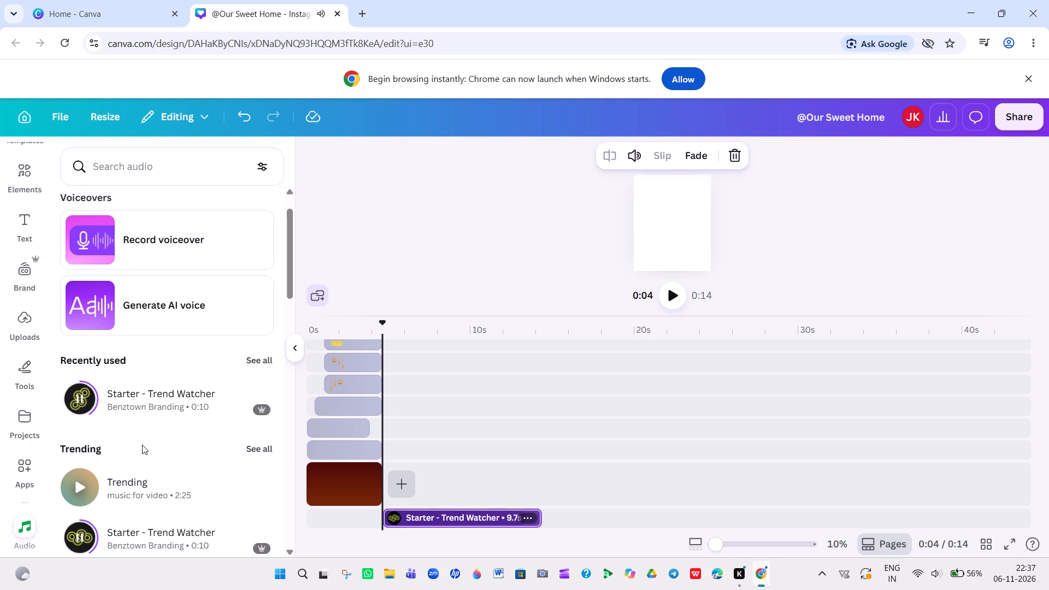
# Move the Starter - Trend Watcher clip to the start of the timeline at 0 s.
pyautogui.moveTo(428, 521); pyautogui.dragTo(408, 521)
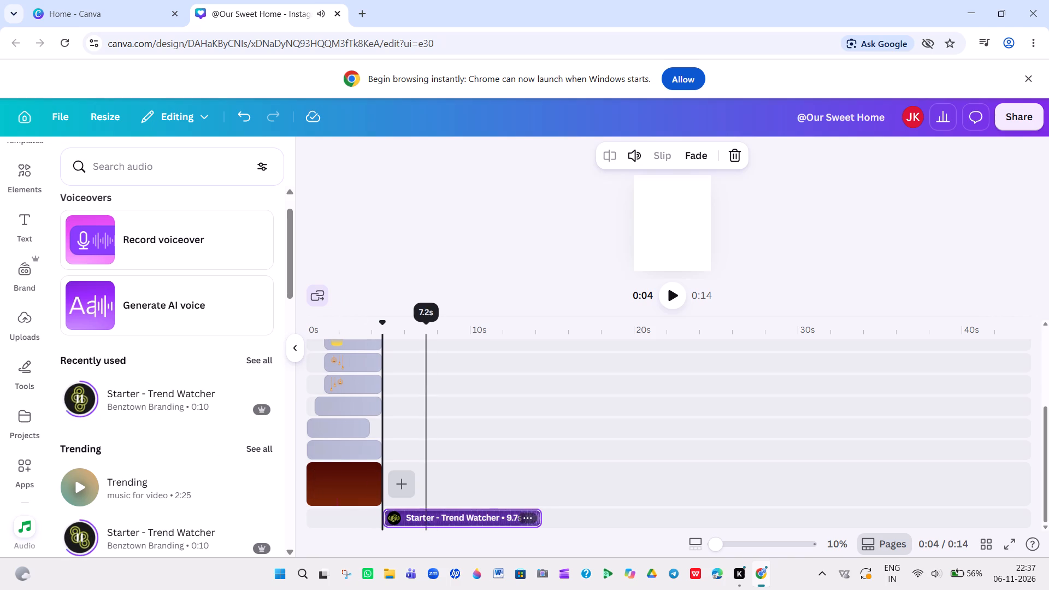
pyautogui.moveTo(408, 521); pyautogui.dragTo(339, 540)
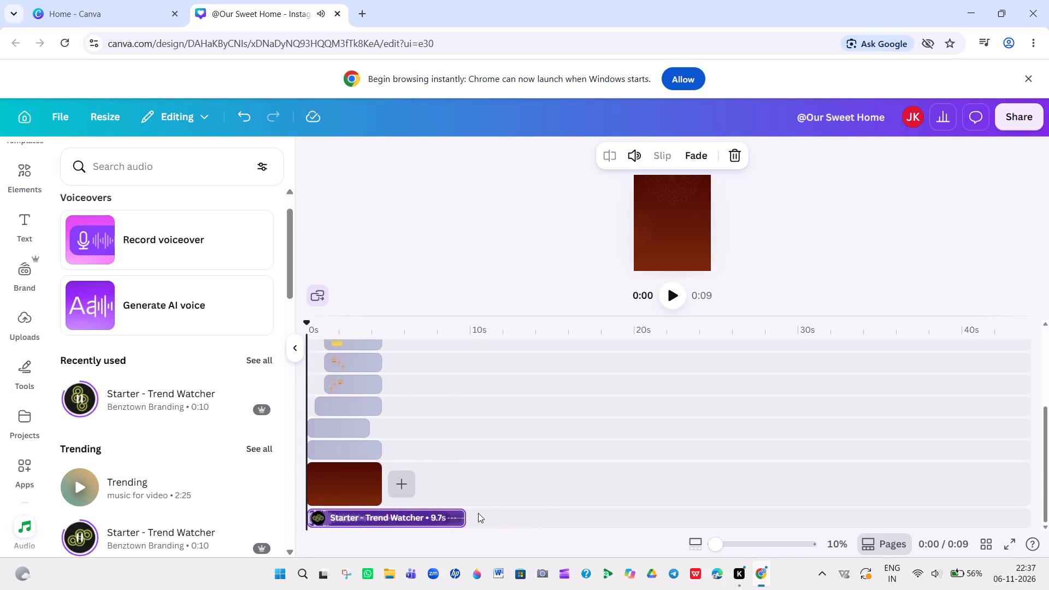
# Trim the end of the Starter - Trend Watcher clip level with the background page's end.
pyautogui.moveTo(462, 515); pyautogui.dragTo(390, 533)
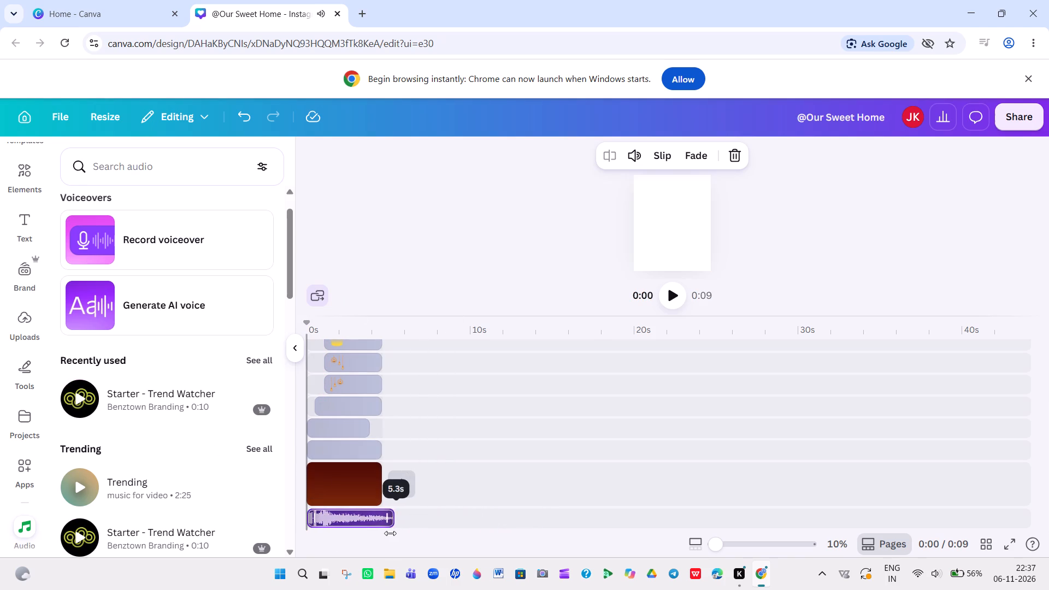
pyautogui.moveTo(390, 533); pyautogui.dragTo(382, 533)
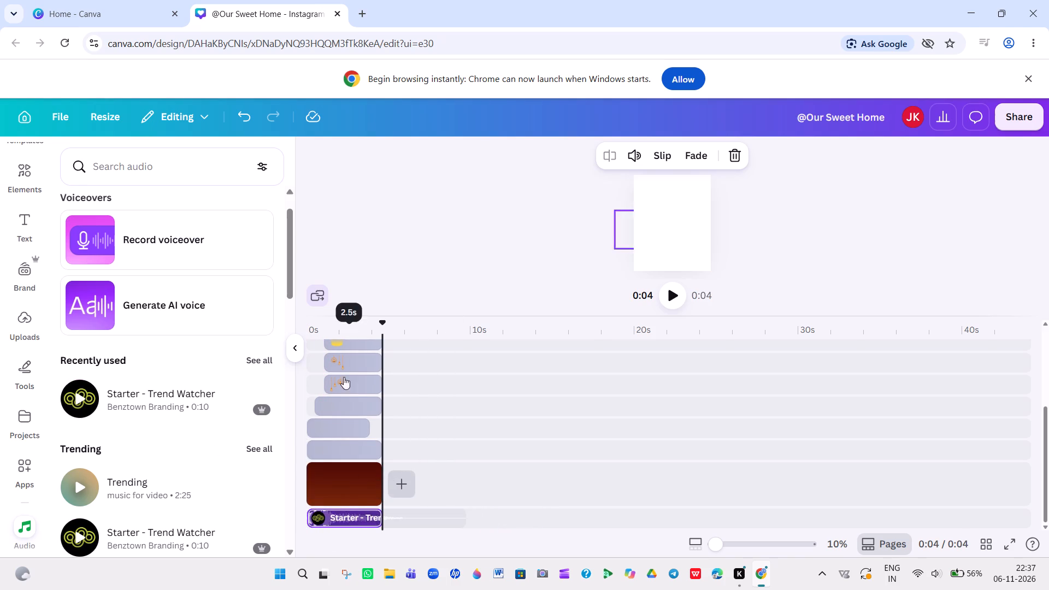
# Play the video to check the trimmed audio against the animation.
pyautogui.click(671, 293)
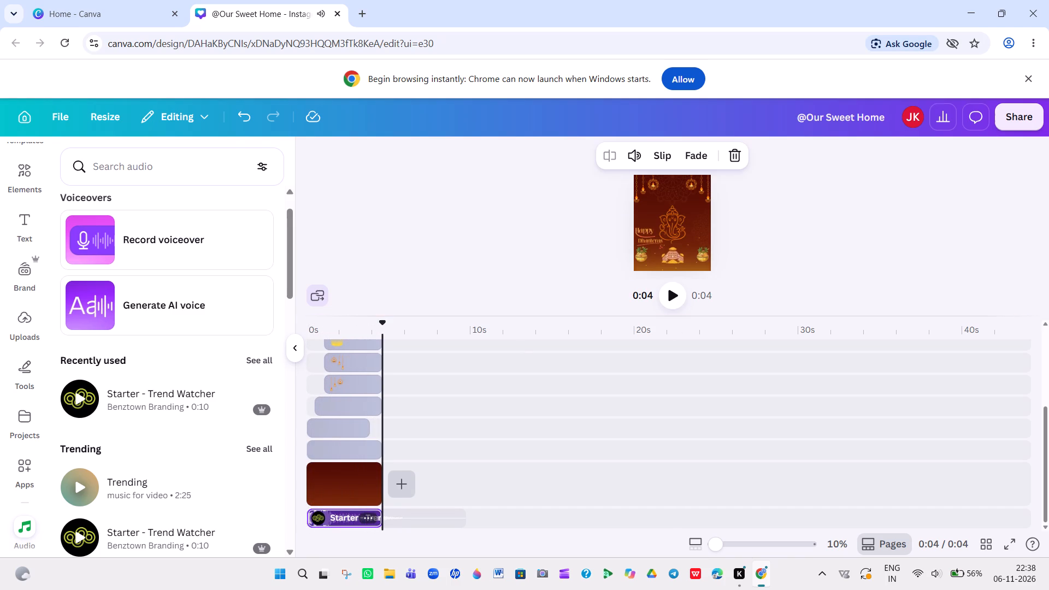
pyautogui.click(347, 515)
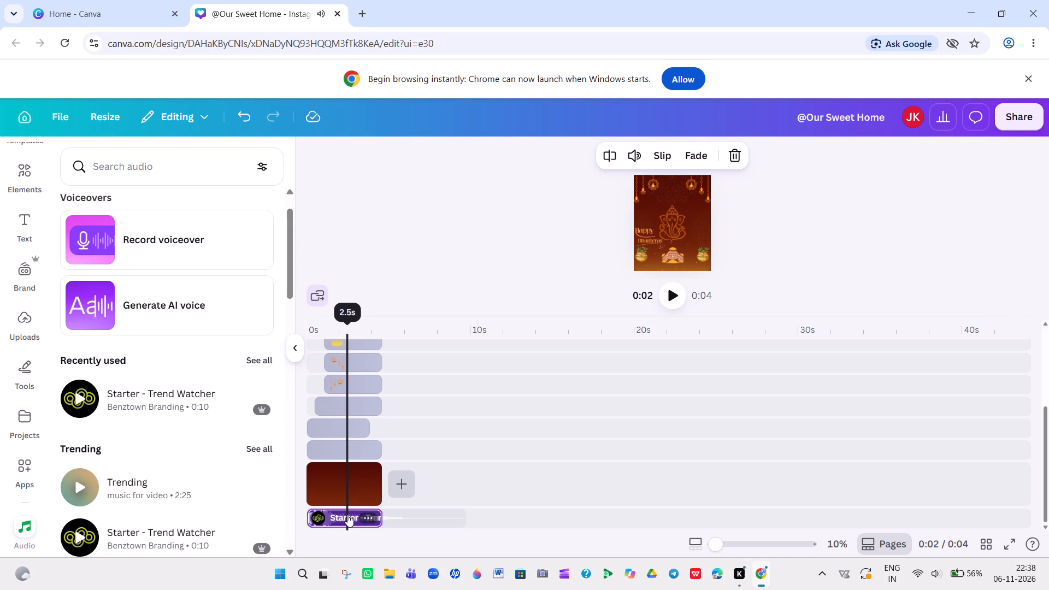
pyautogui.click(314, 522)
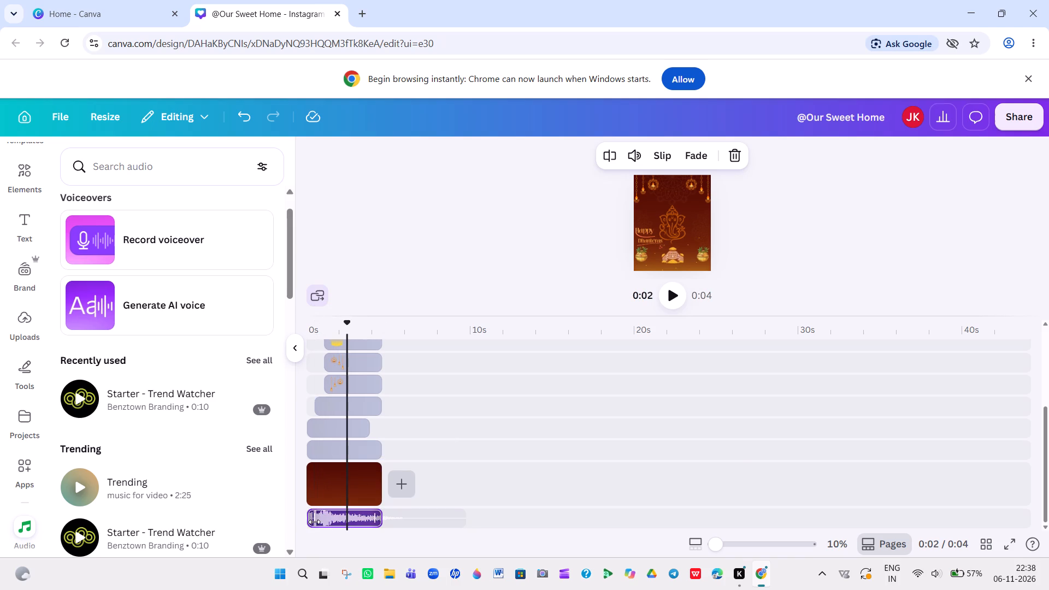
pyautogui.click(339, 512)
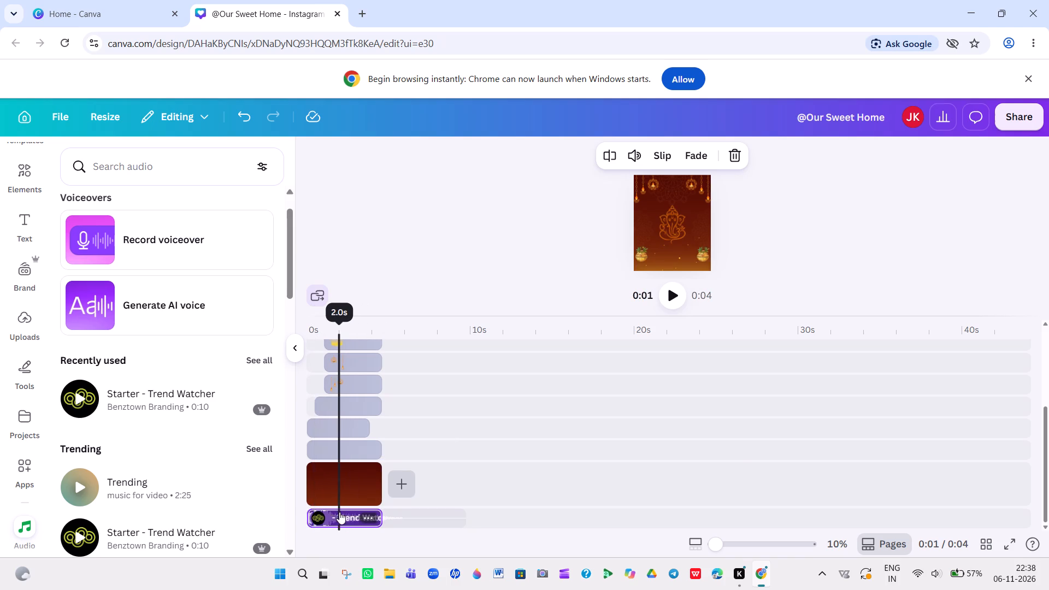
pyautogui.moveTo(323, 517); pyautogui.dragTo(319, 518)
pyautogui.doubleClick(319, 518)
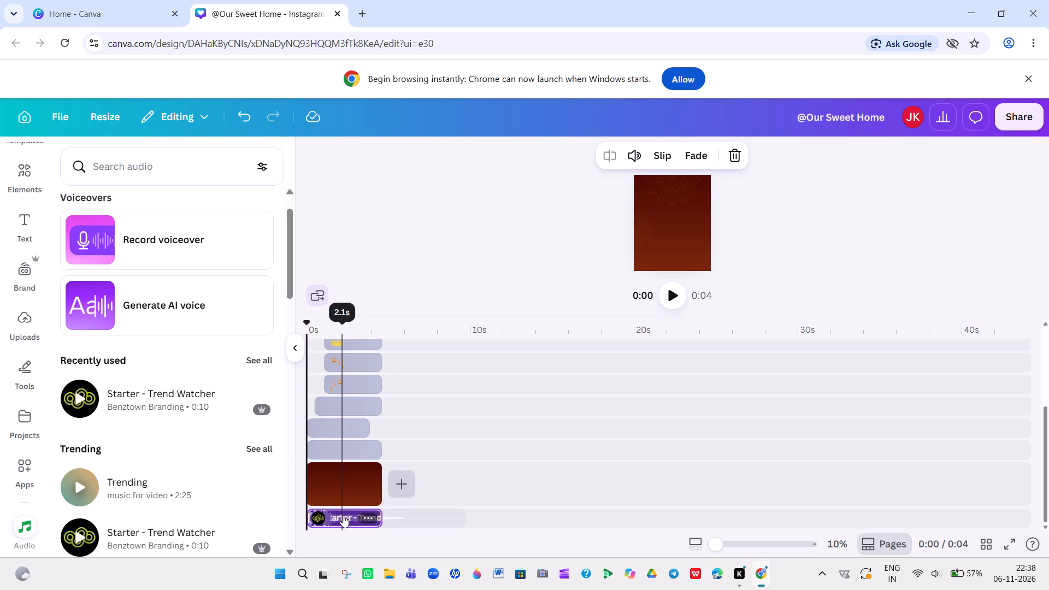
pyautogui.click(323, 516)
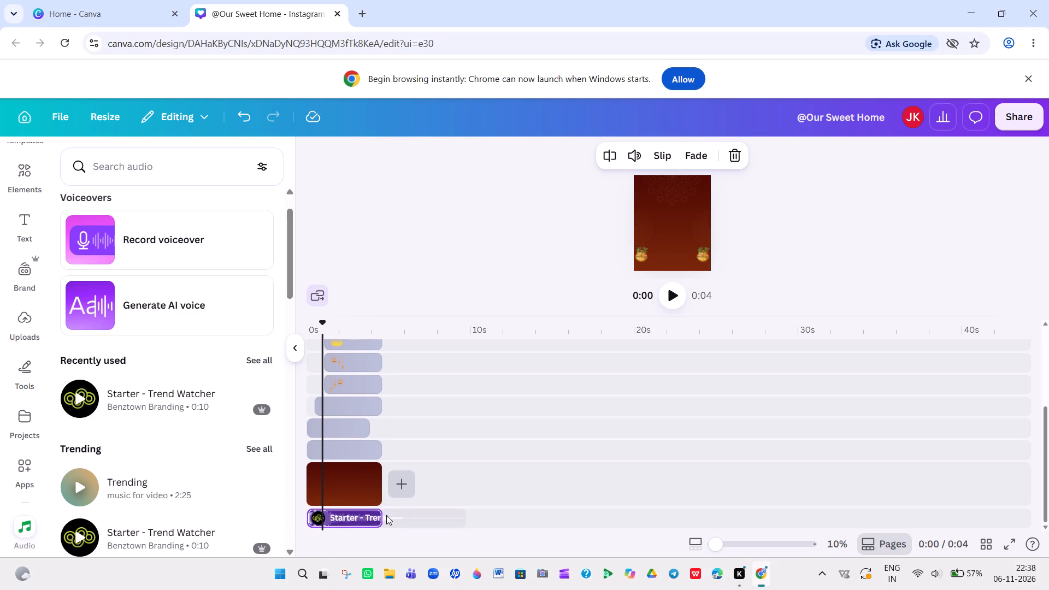
# Extend the end of the Starter - Trend Watcher clip past the background page's end, to about 5 s.
pyautogui.click(373, 516)
pyautogui.moveTo(373, 516); pyautogui.dragTo(362, 517)
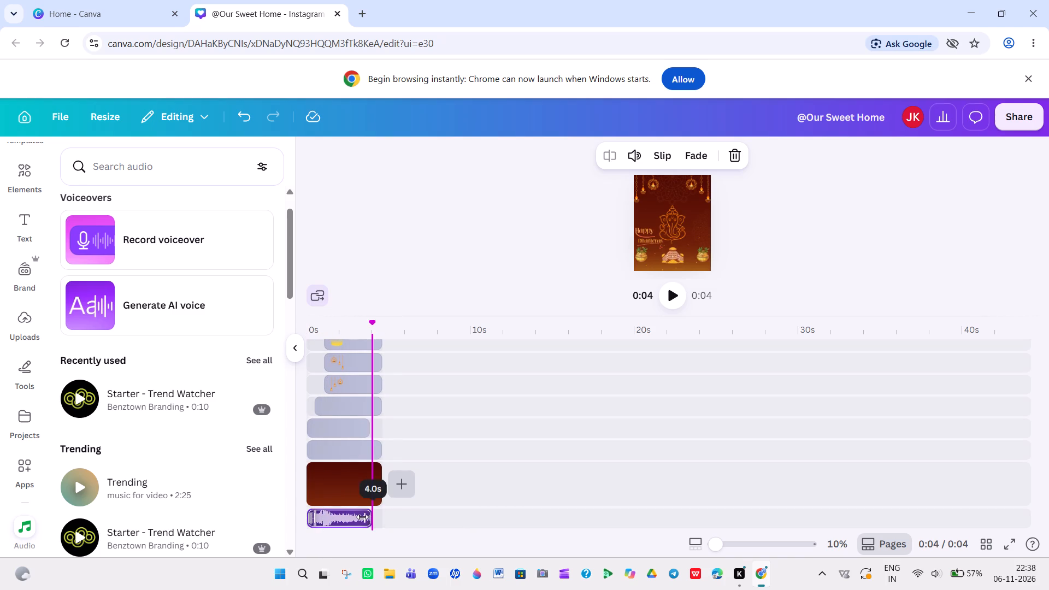
pyautogui.moveTo(362, 517); pyautogui.dragTo(387, 517)
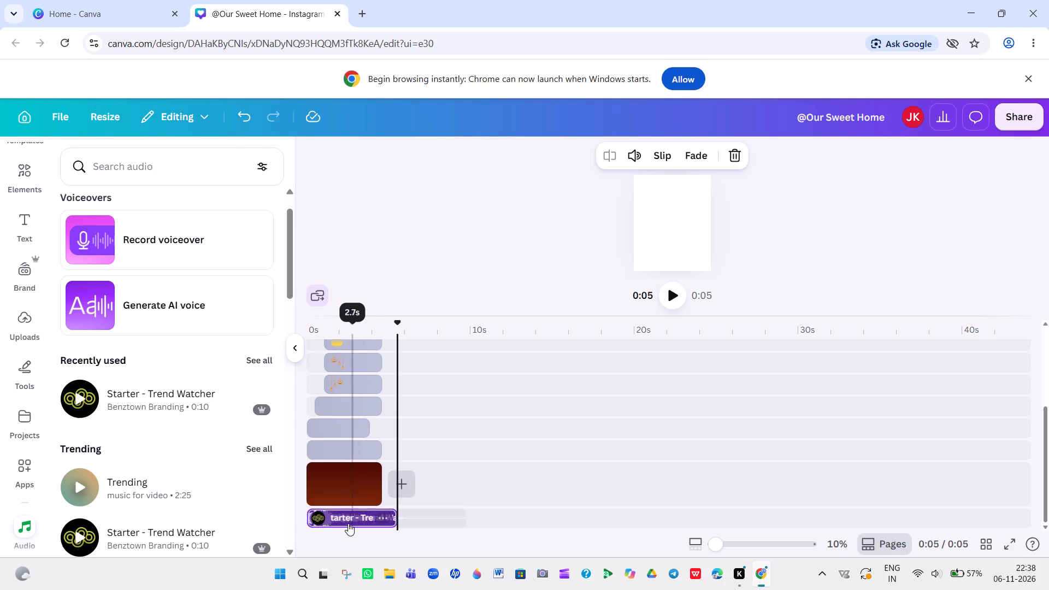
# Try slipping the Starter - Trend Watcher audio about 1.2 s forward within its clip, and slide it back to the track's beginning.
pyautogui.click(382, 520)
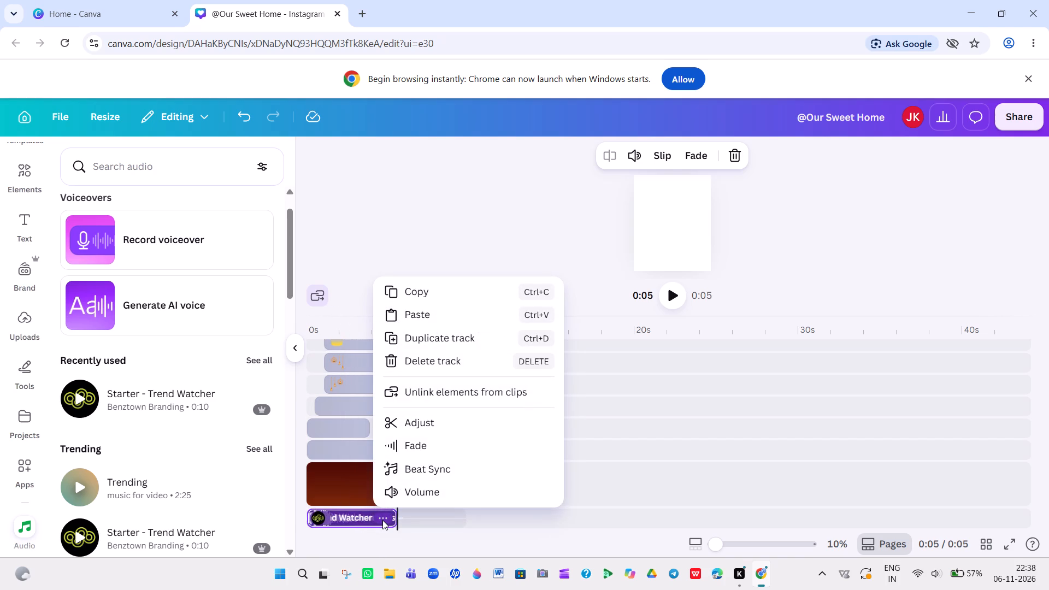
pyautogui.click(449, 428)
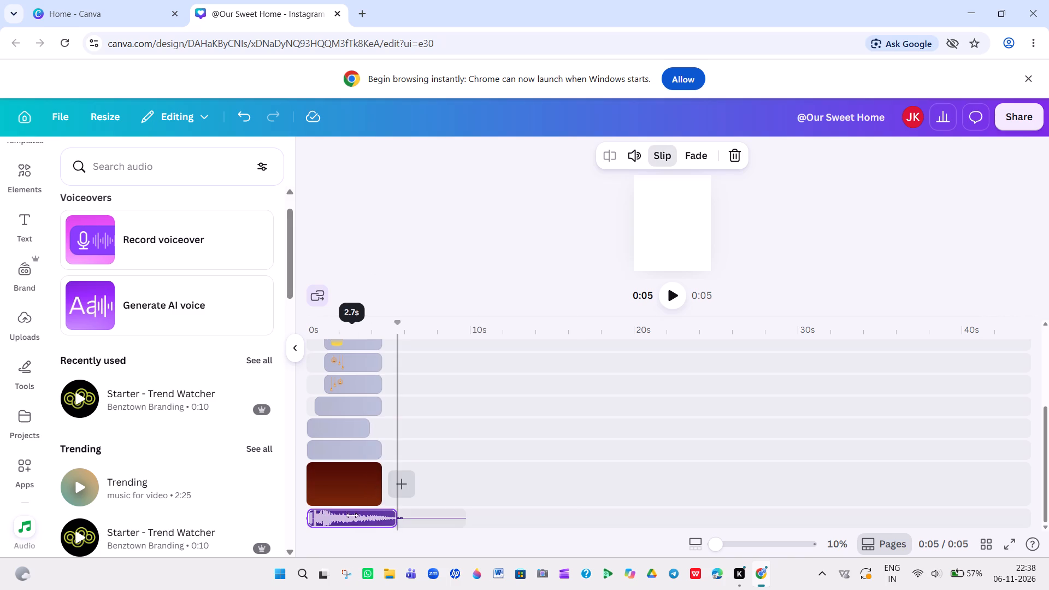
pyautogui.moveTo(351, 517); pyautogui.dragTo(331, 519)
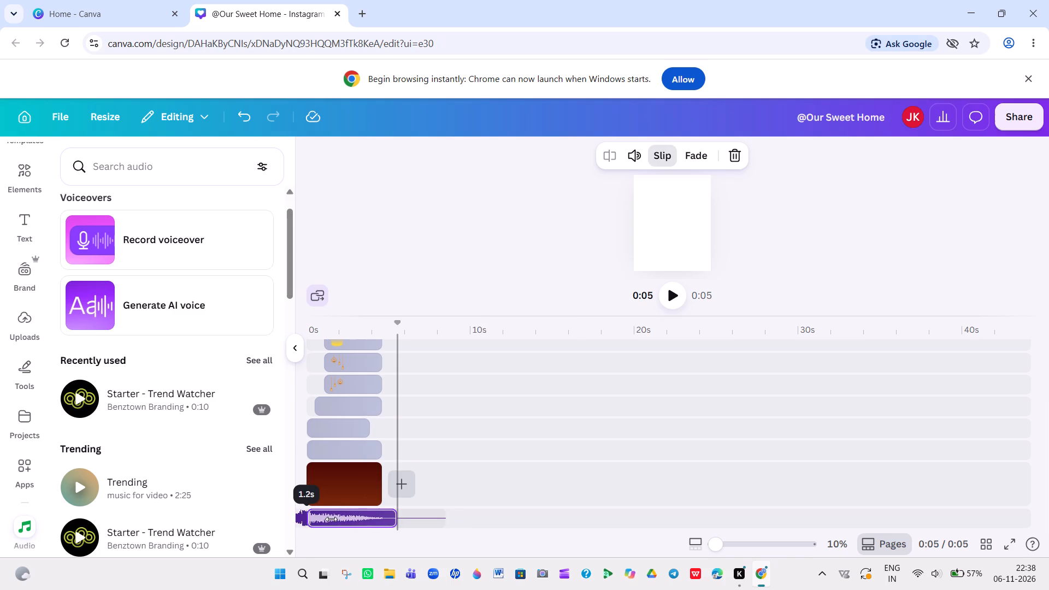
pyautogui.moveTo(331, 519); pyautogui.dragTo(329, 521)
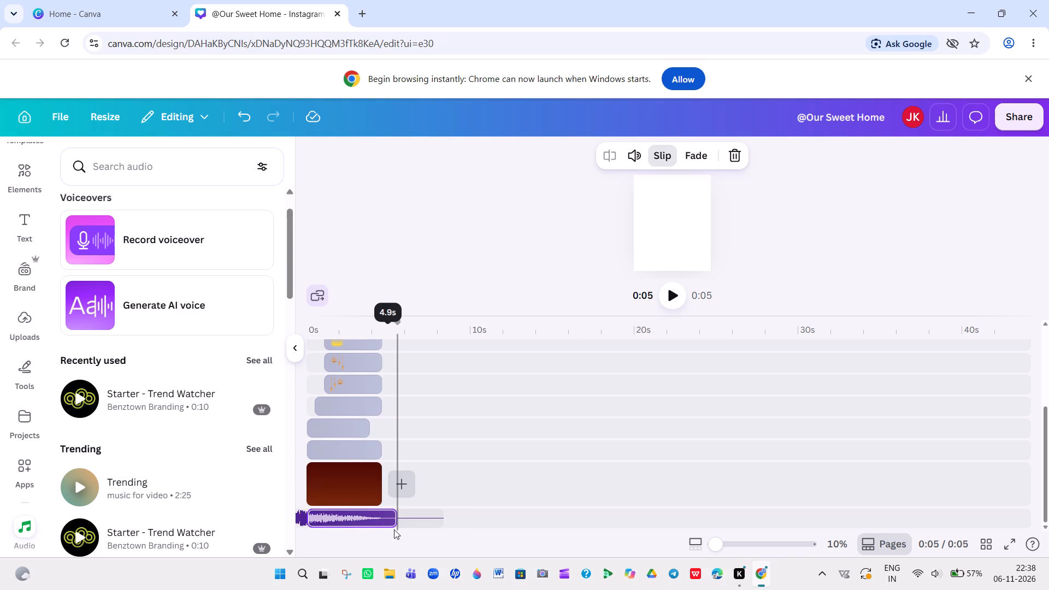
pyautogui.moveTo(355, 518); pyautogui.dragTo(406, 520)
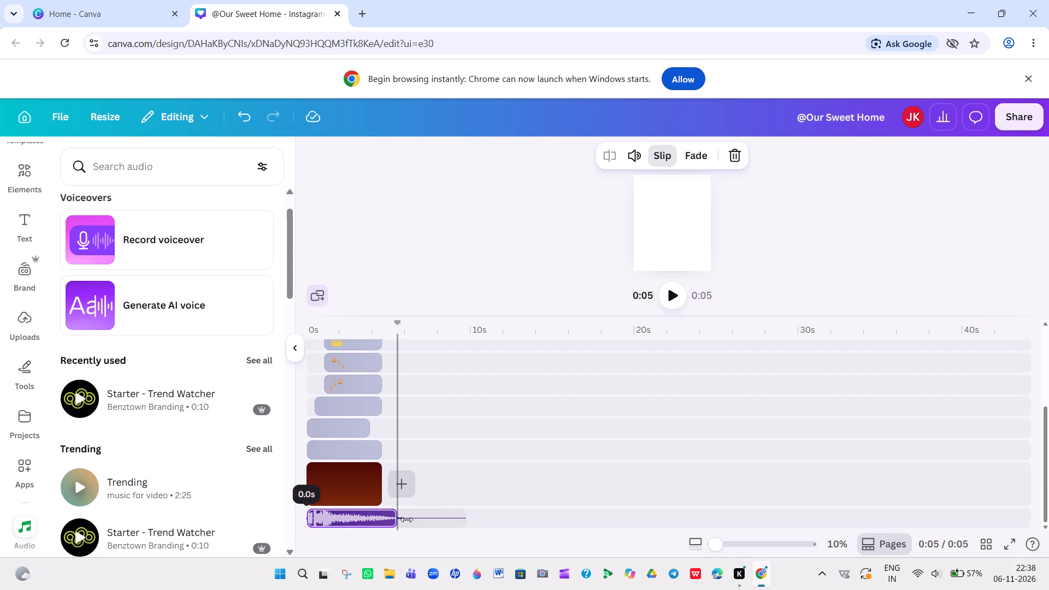
# Play the video to check the extended audio clip against the animation.
pyautogui.click(674, 302)
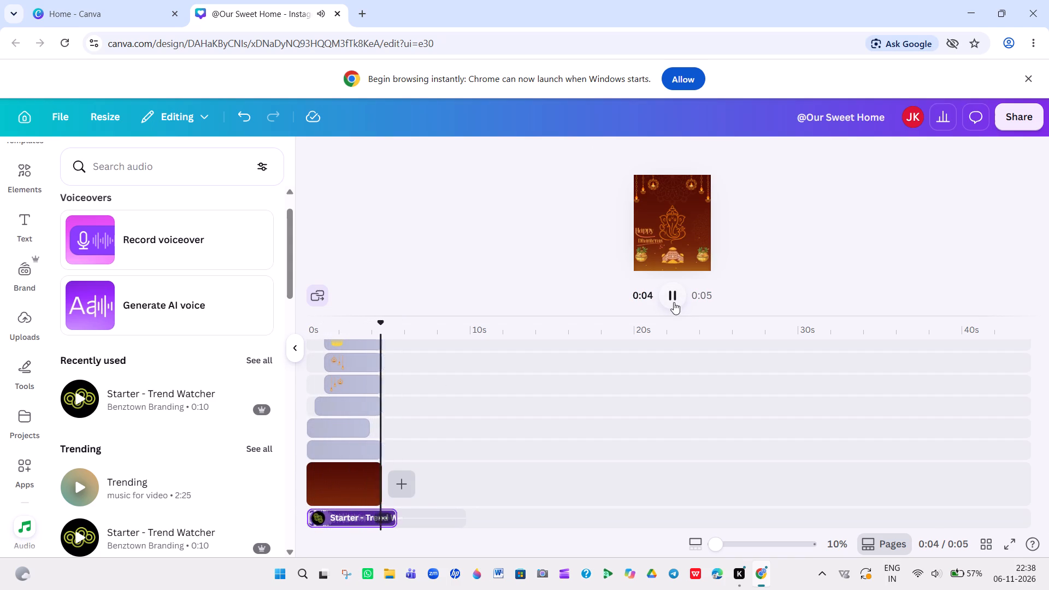
# Slip the Starter - Trend Watcher audio within its clip so that the clip uses the track's final section.
pyautogui.click(356, 515)
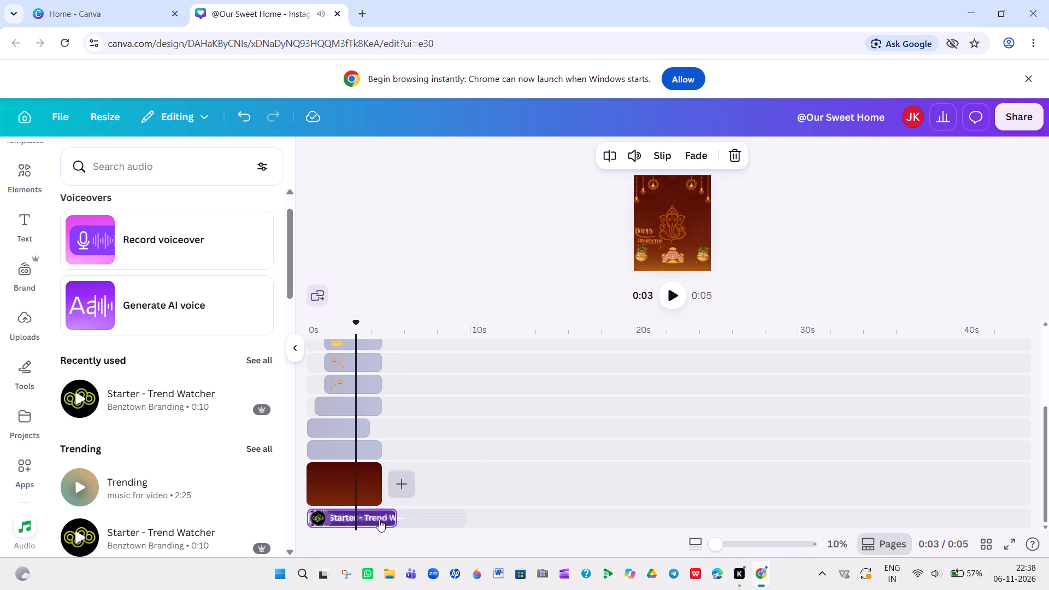
pyautogui.click(384, 518)
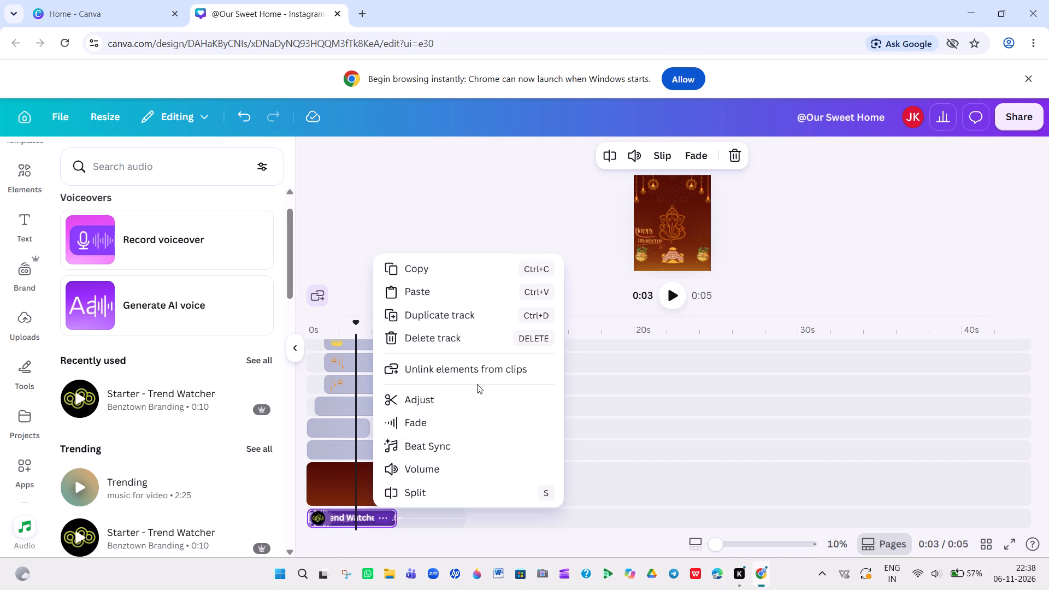
pyautogui.click(472, 394)
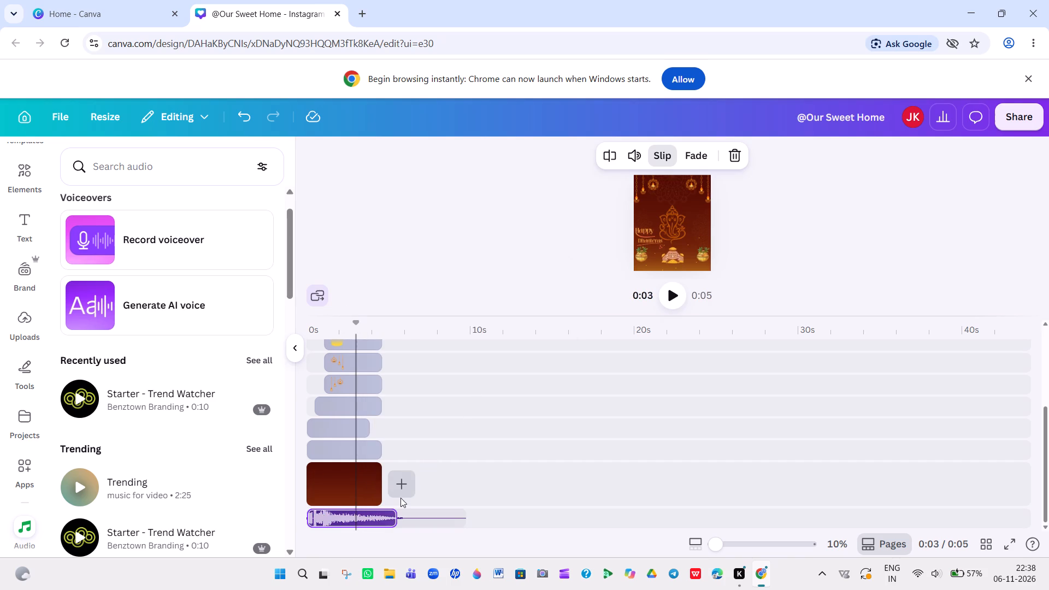
pyautogui.moveTo(370, 522); pyautogui.dragTo(311, 515)
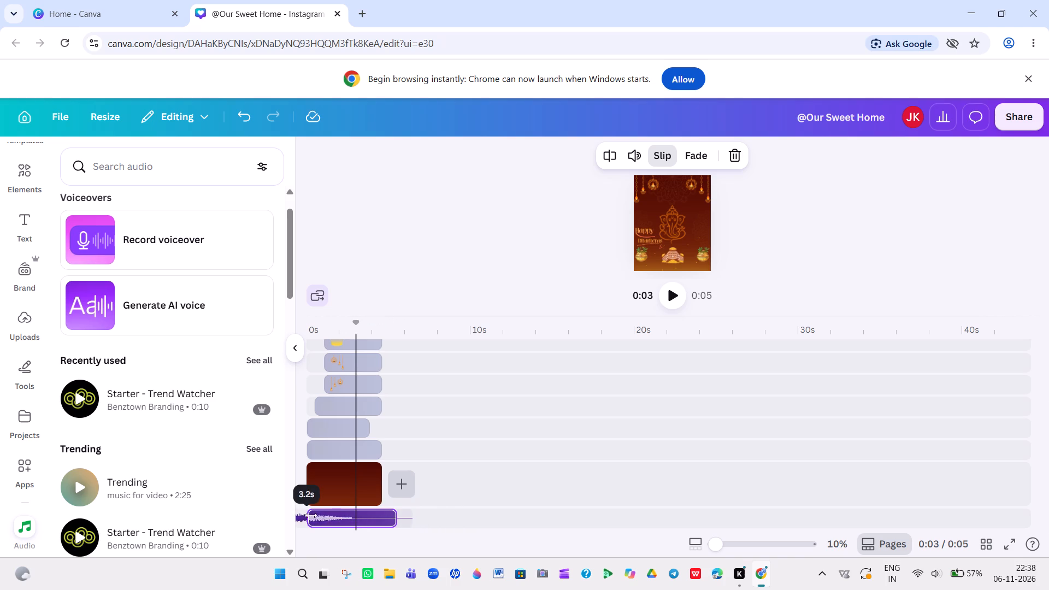
pyautogui.moveTo(311, 515); pyautogui.dragTo(223, 510)
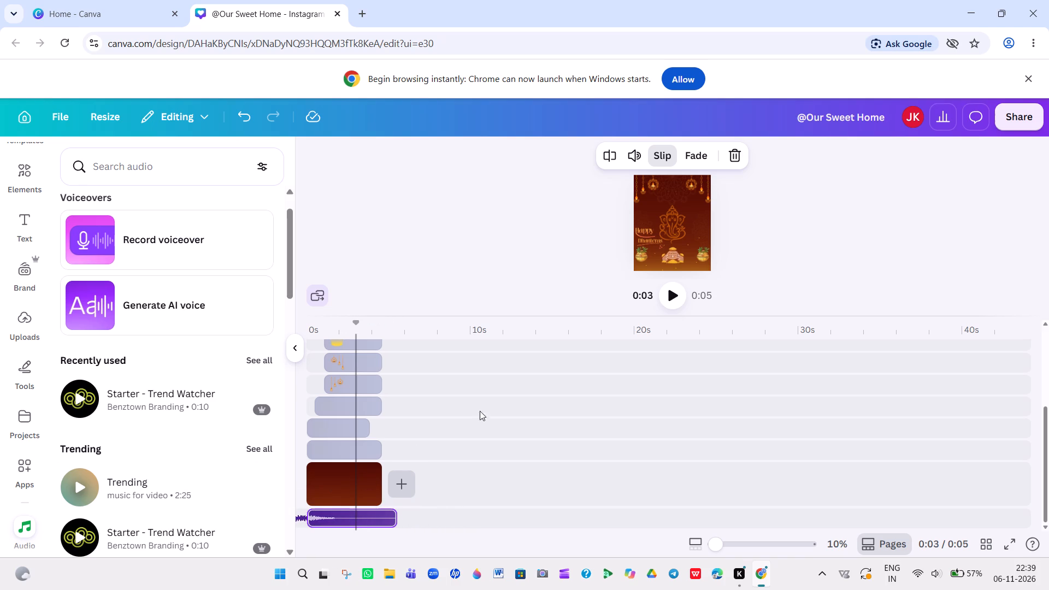
# Play the video from the start to check the slipped audio against the animation.
pyautogui.doubleClick(686, 295)
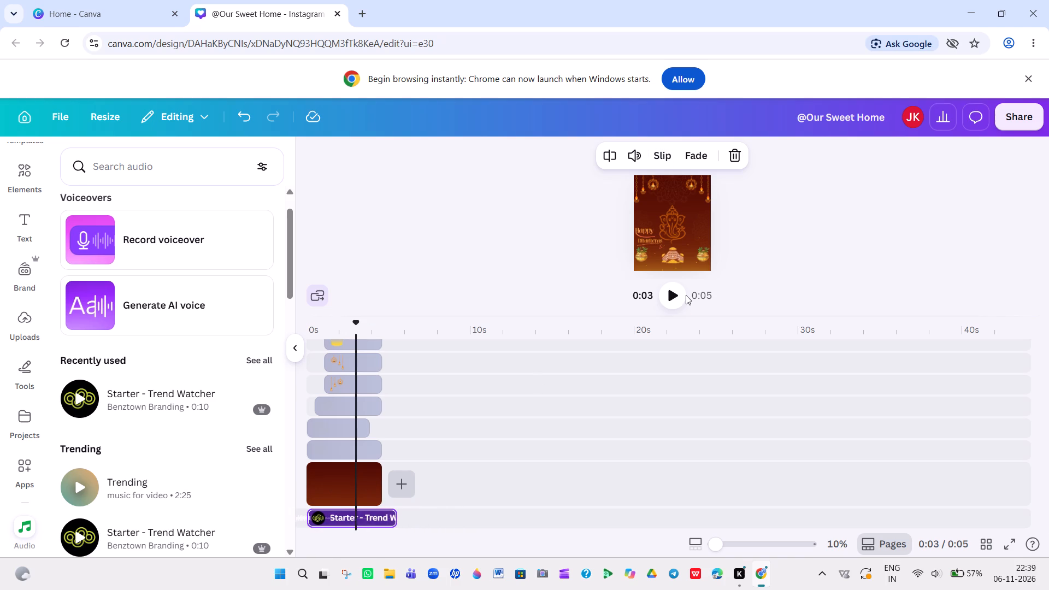
pyautogui.click(686, 295)
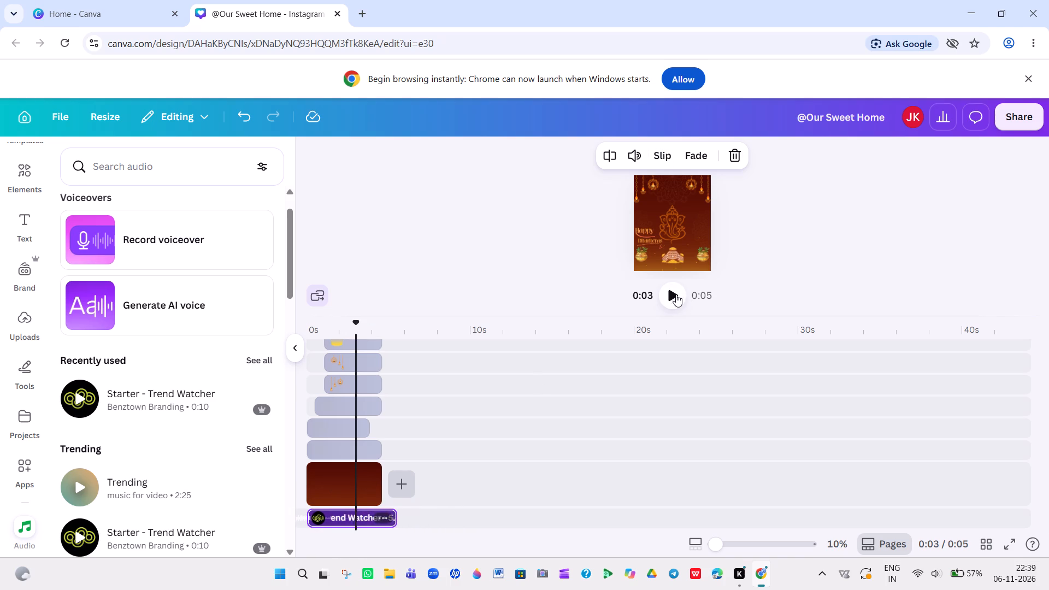
pyautogui.click(671, 294)
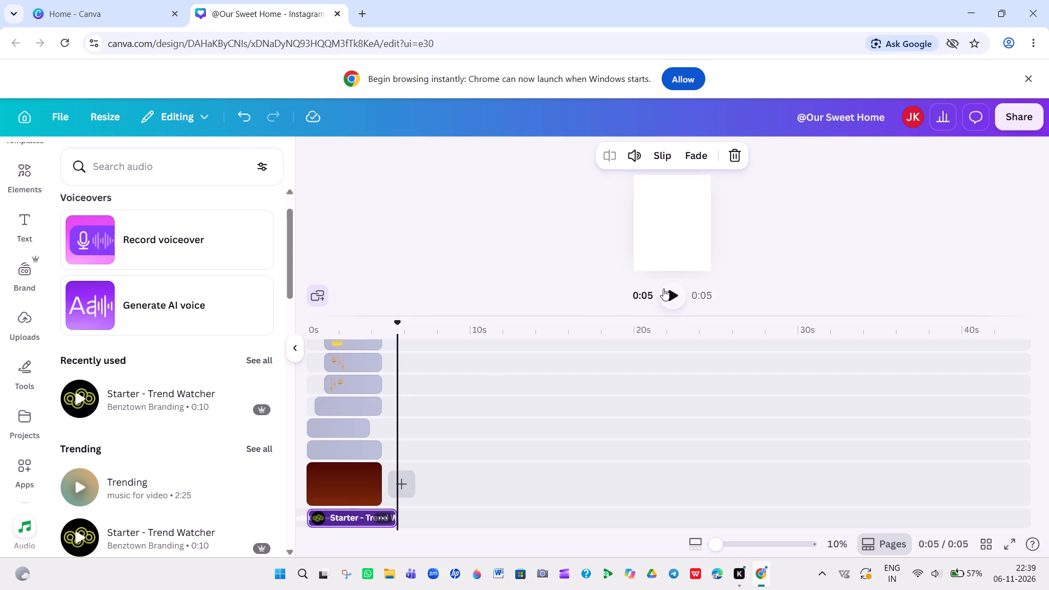
pyautogui.click(675, 294)
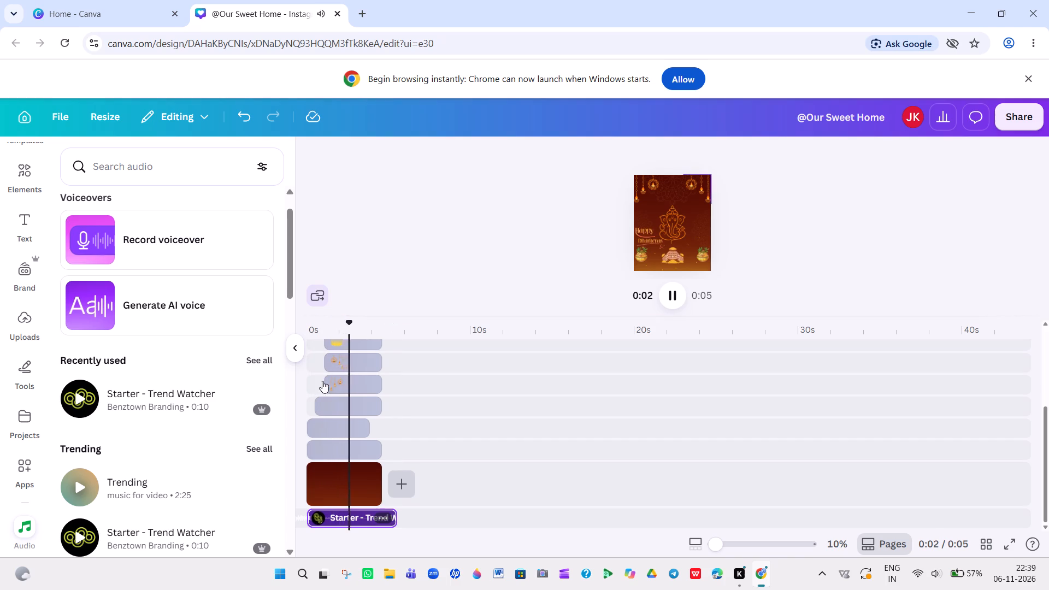
# Preview Upbeat Upbeat, Upbeat Kids (Instrumental), Calm Calm and Chills from the audio library as alternative background music.
pyautogui.scroll(-1, 196, 458)
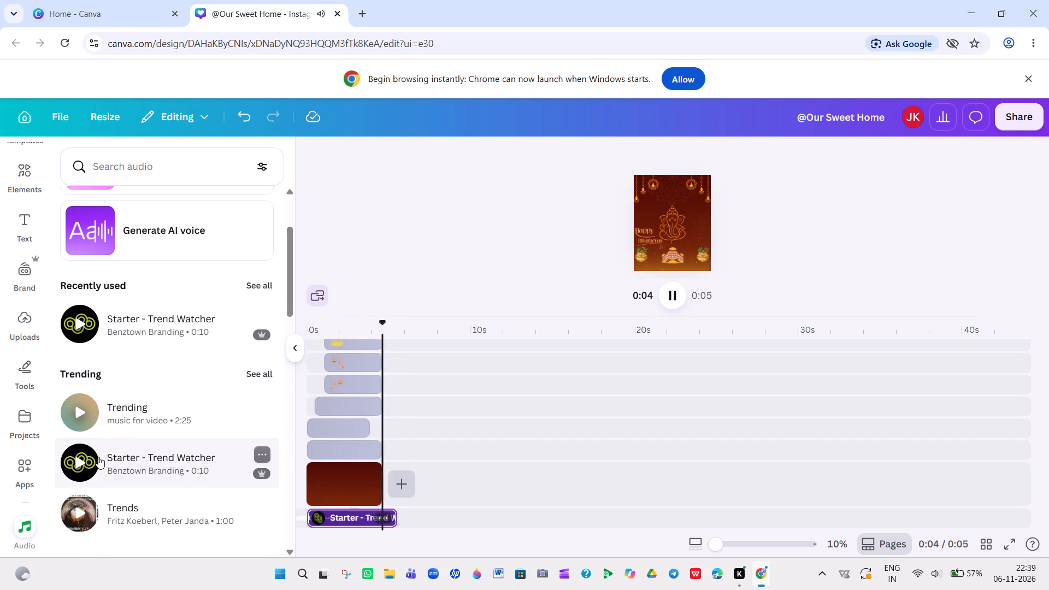
pyautogui.scroll(-2, 90, 481)
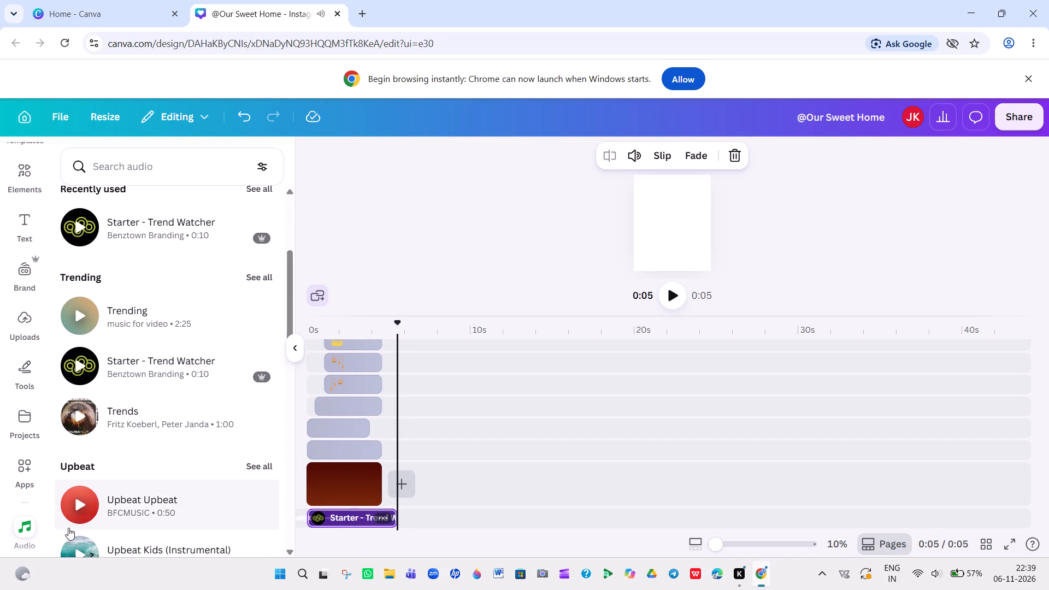
pyautogui.click(80, 518)
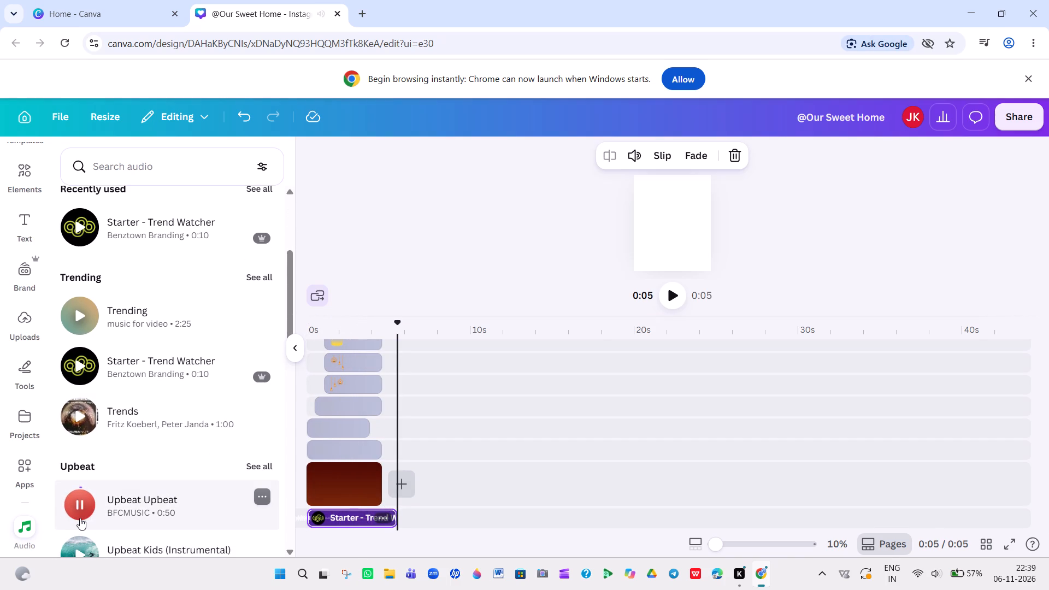
pyautogui.scroll(-1, 87, 522)
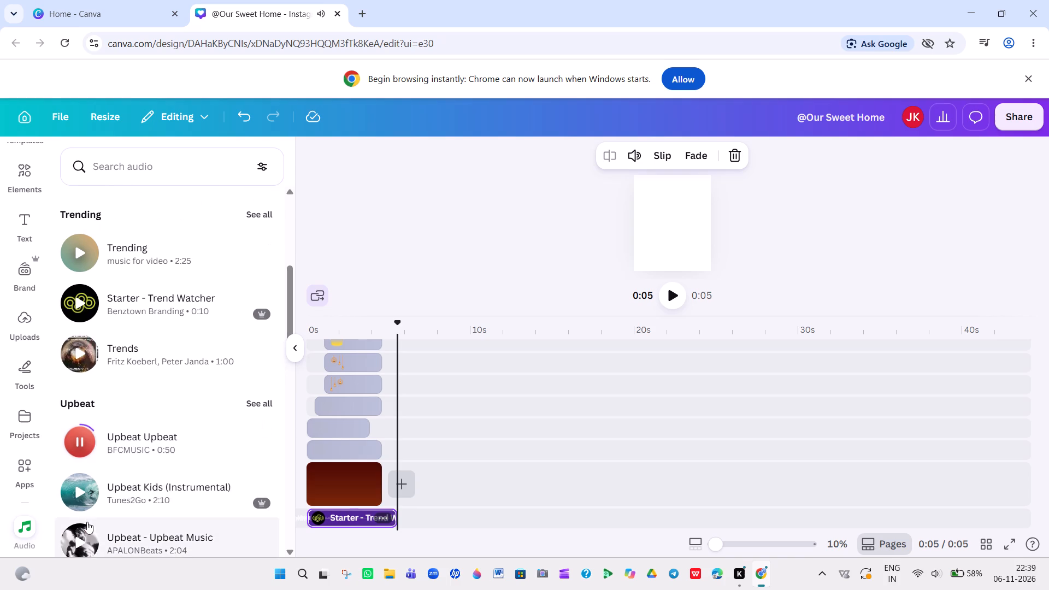
pyautogui.click(81, 494)
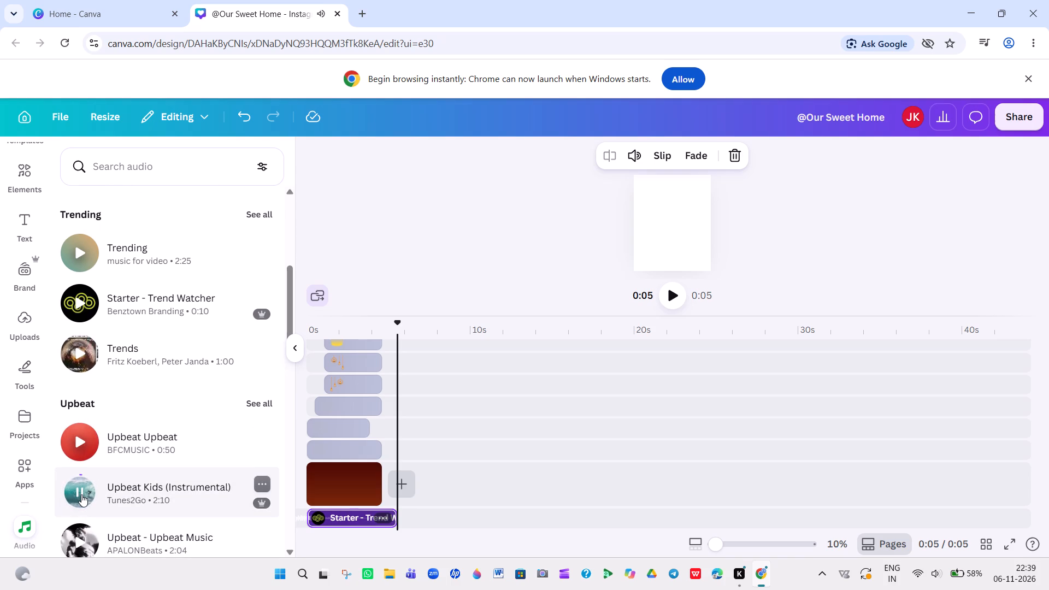
pyautogui.scroll(-4, 81, 494)
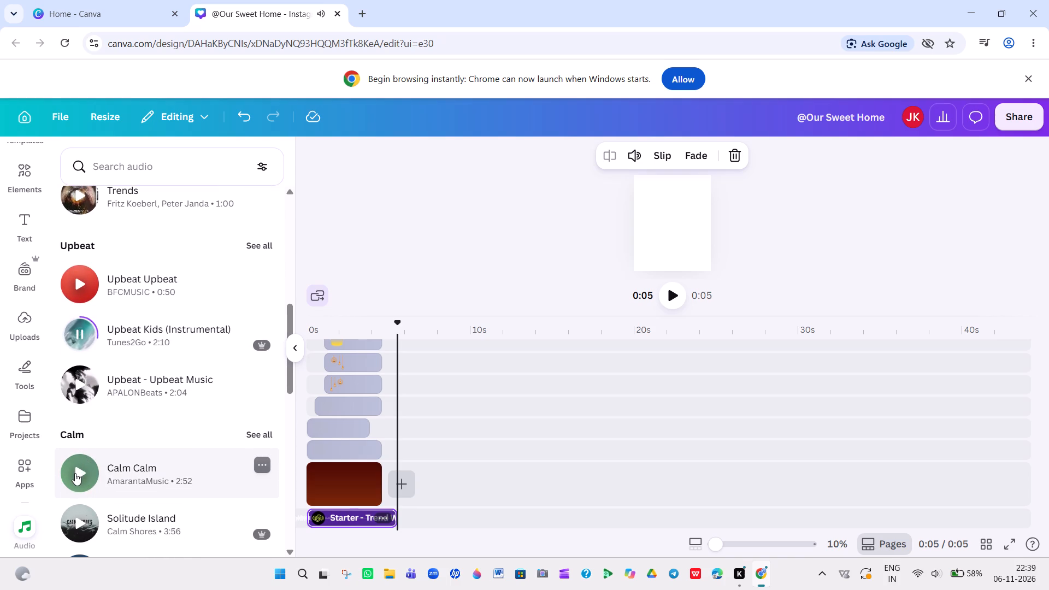
pyautogui.click(75, 473)
pyautogui.scroll(-5, 75, 473)
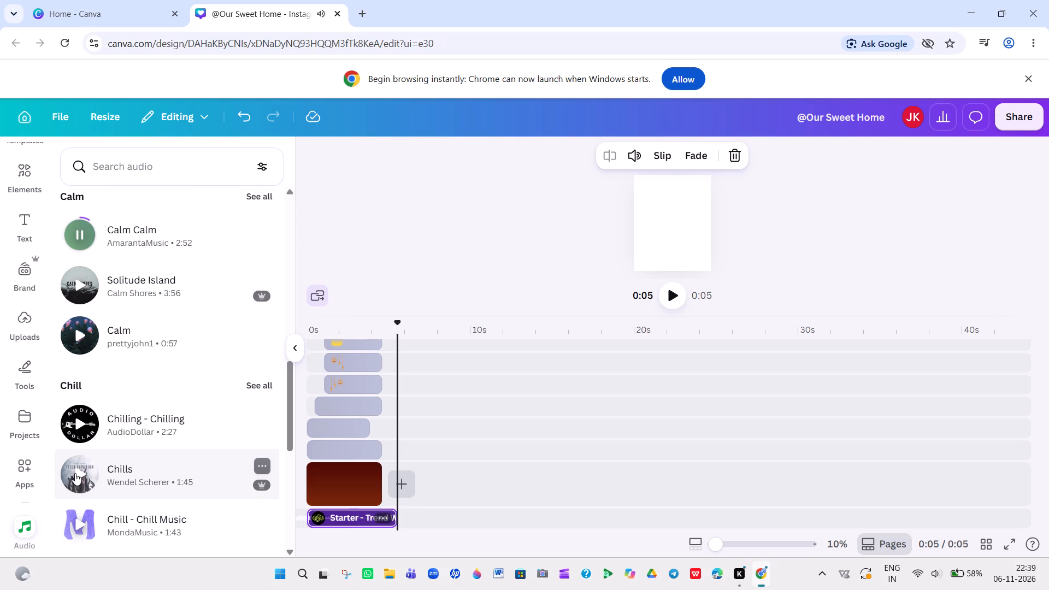
pyautogui.click(75, 473)
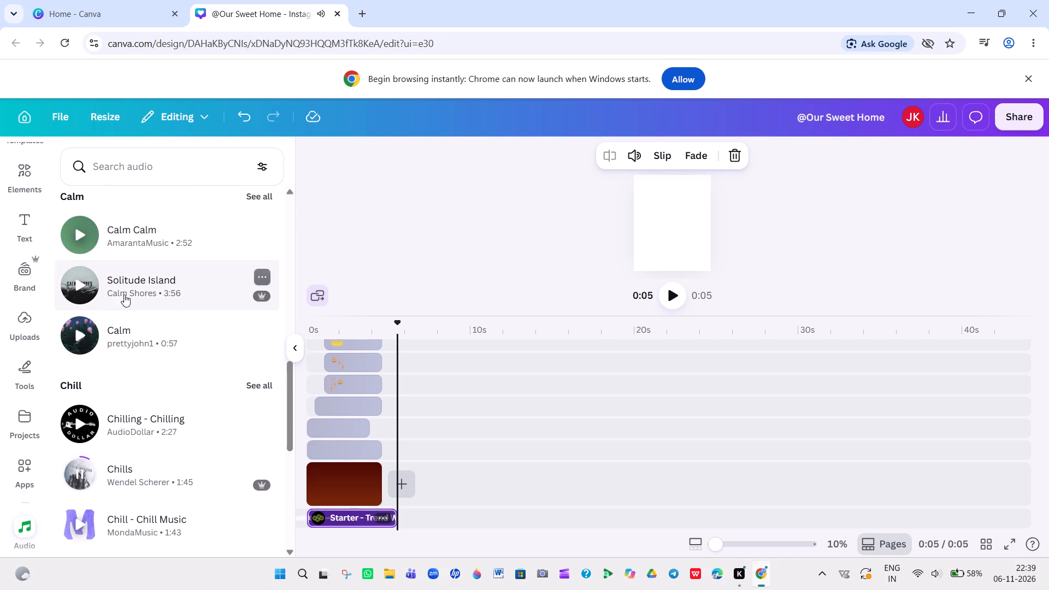
# Preview the three Cinematic tracks, starting with Dreamy Synthwave, and the three Celebrations tracks in the audio library.
pyautogui.scroll(-8, 113, 429)
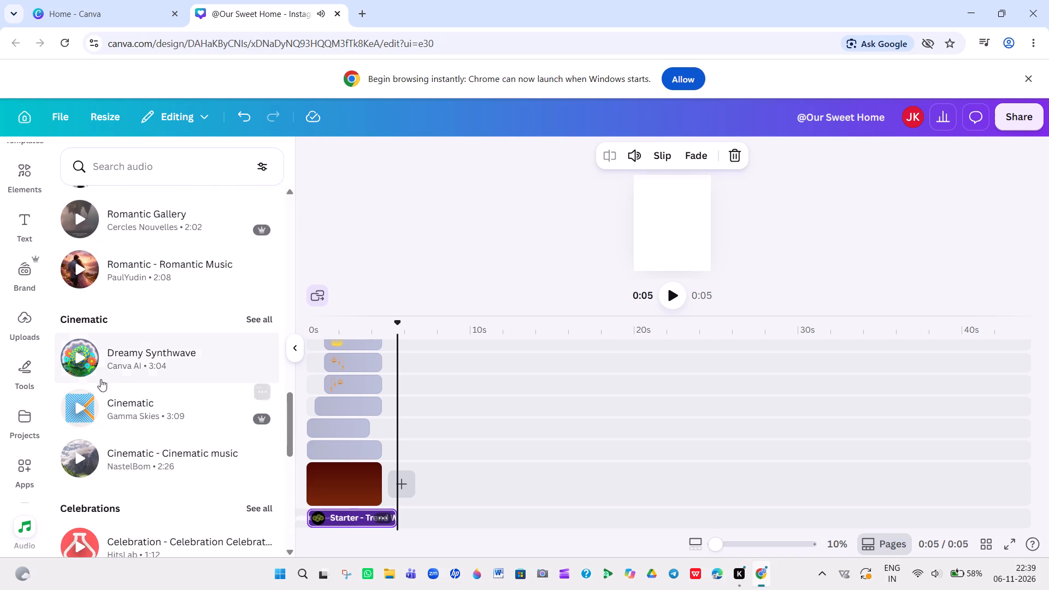
pyautogui.click(77, 361)
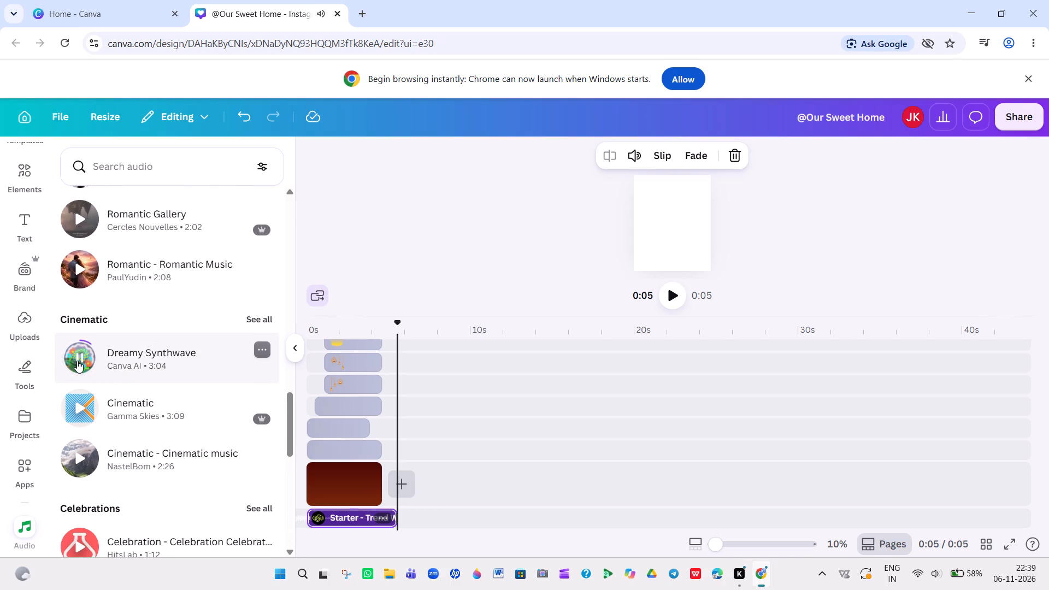
pyautogui.click(75, 413)
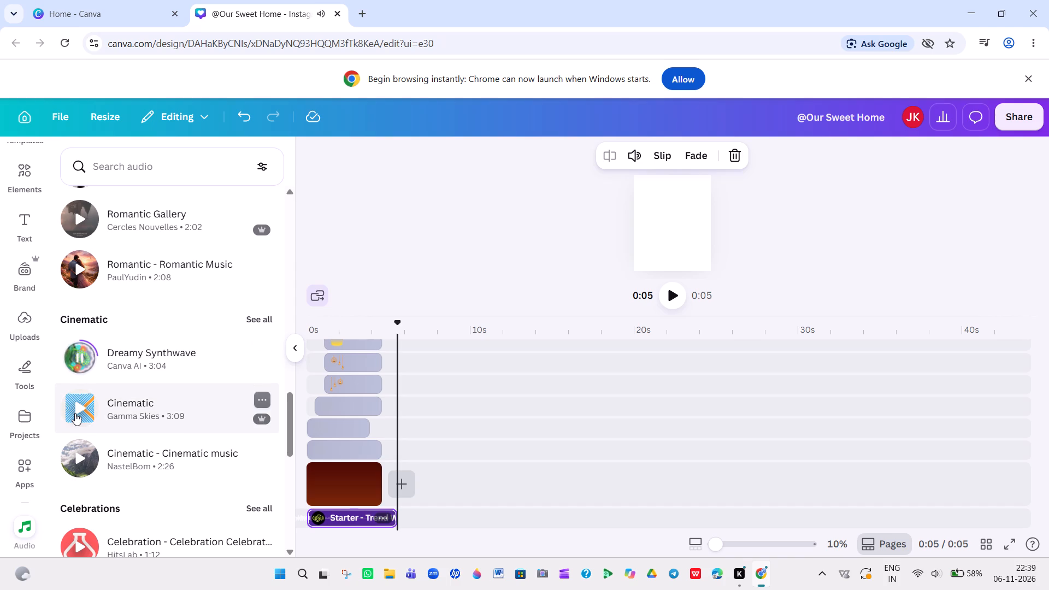
pyautogui.click(78, 449)
pyautogui.scroll(-3, 78, 449)
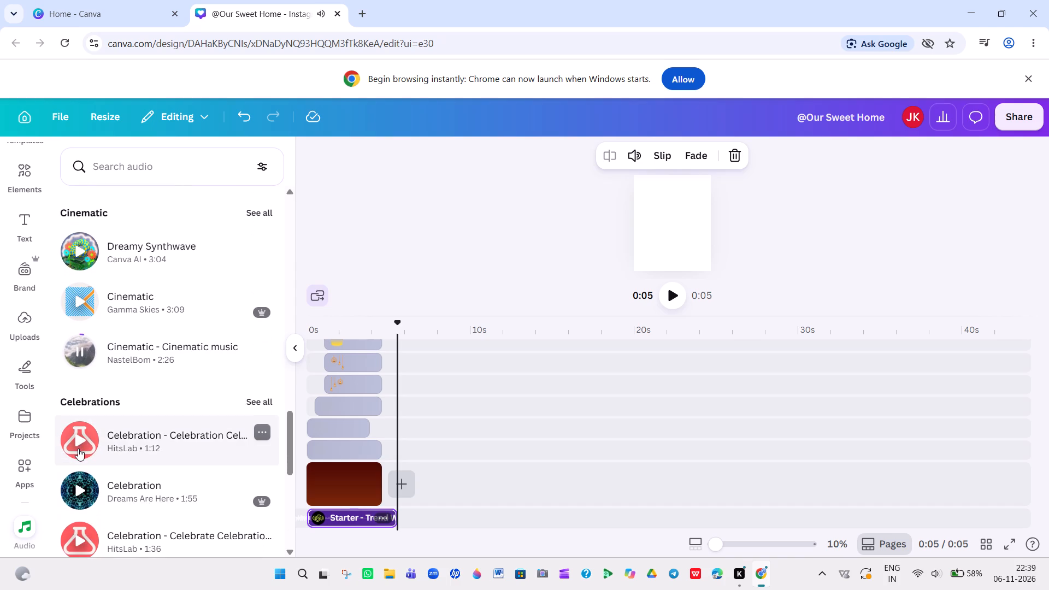
pyautogui.click(80, 445)
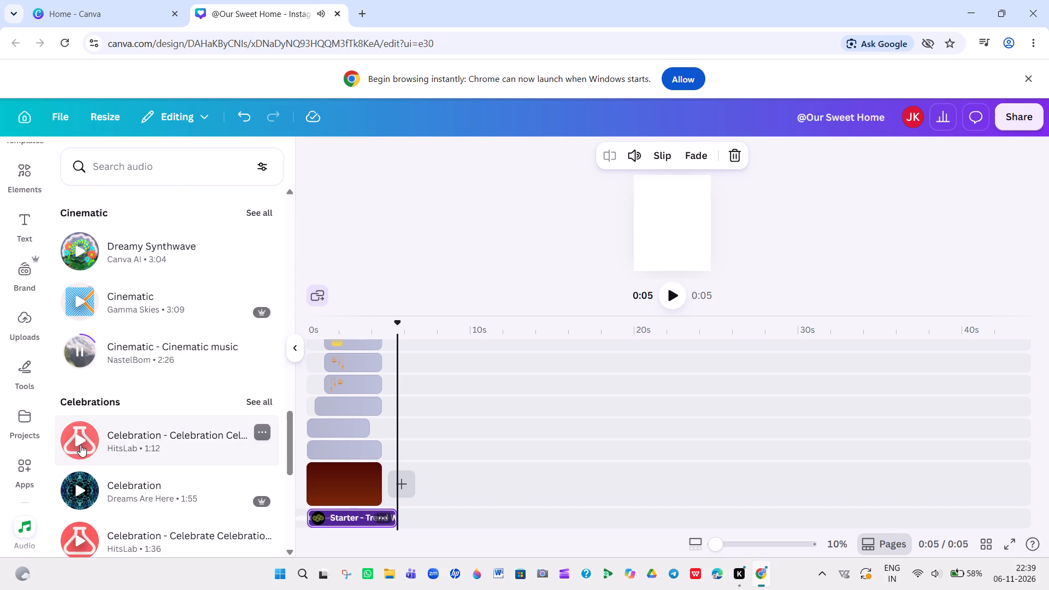
pyautogui.scroll(-1, 80, 445)
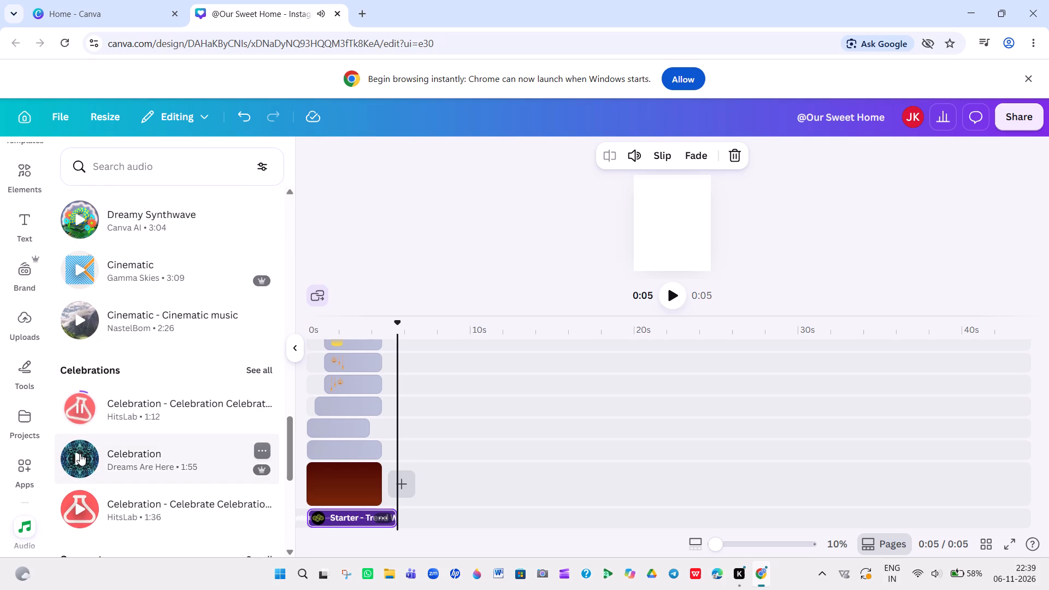
pyautogui.click(80, 455)
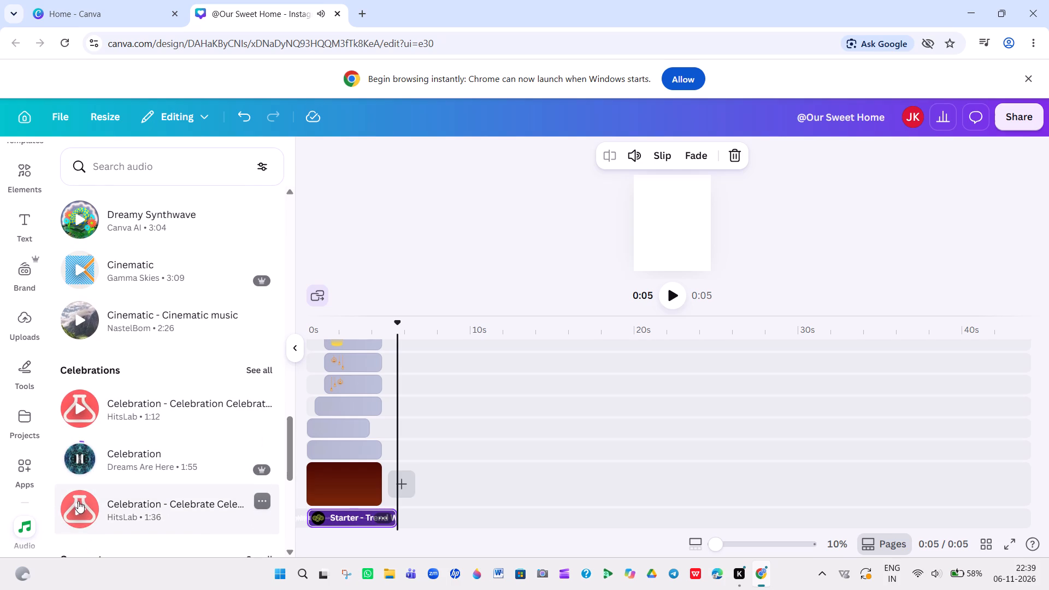
pyautogui.click(78, 504)
# Preview the three Corporate tracks, including Theories, and the three Advertising tracks, including Kite Lines (Instrumental Version).
pyautogui.scroll(-1, 78, 504)
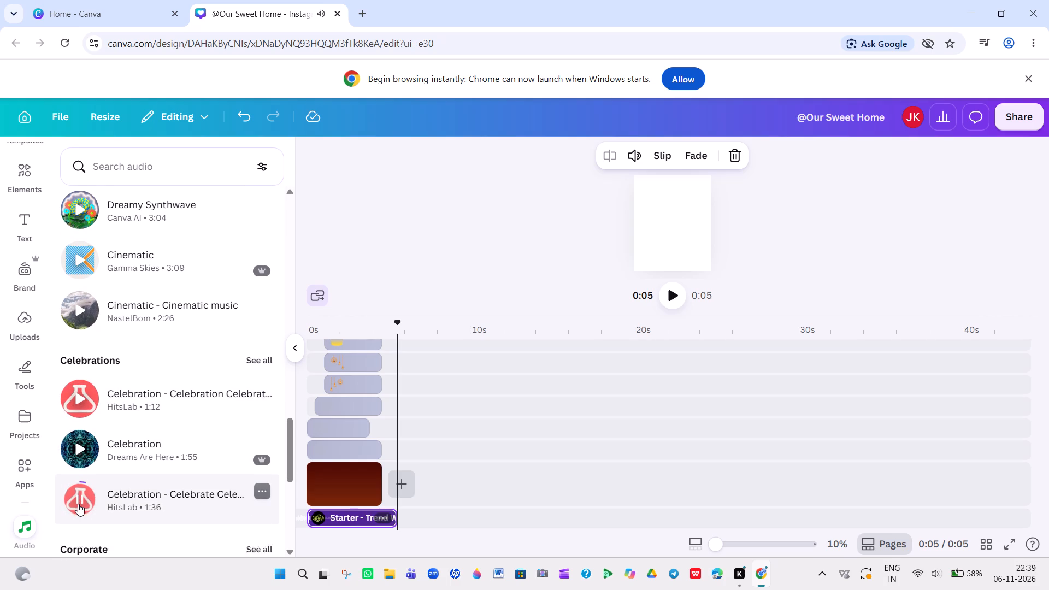
pyautogui.scroll(-2, 78, 504)
pyautogui.click(78, 504)
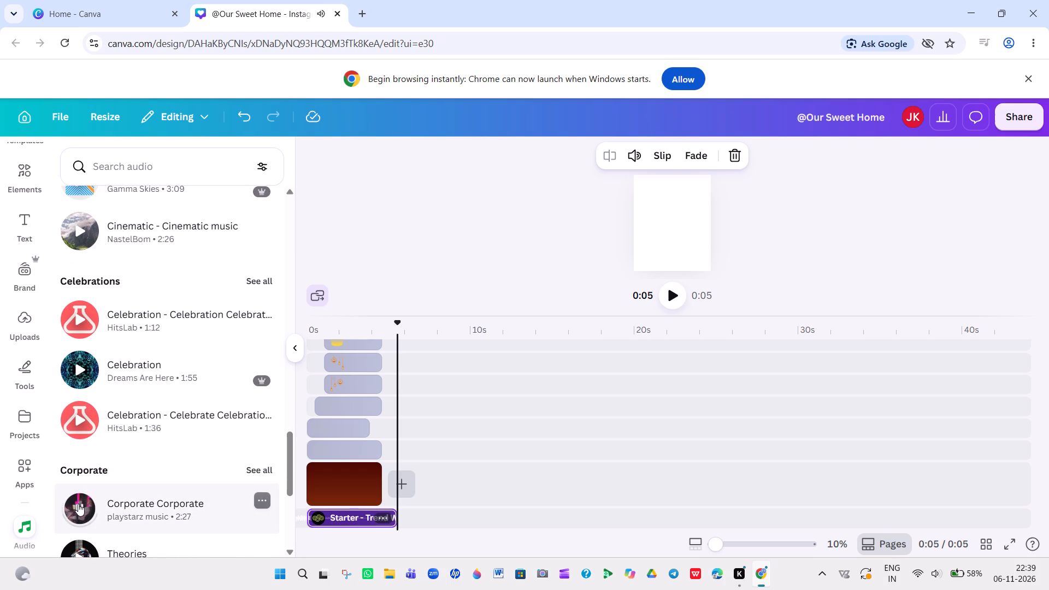
pyautogui.scroll(-1, 78, 504)
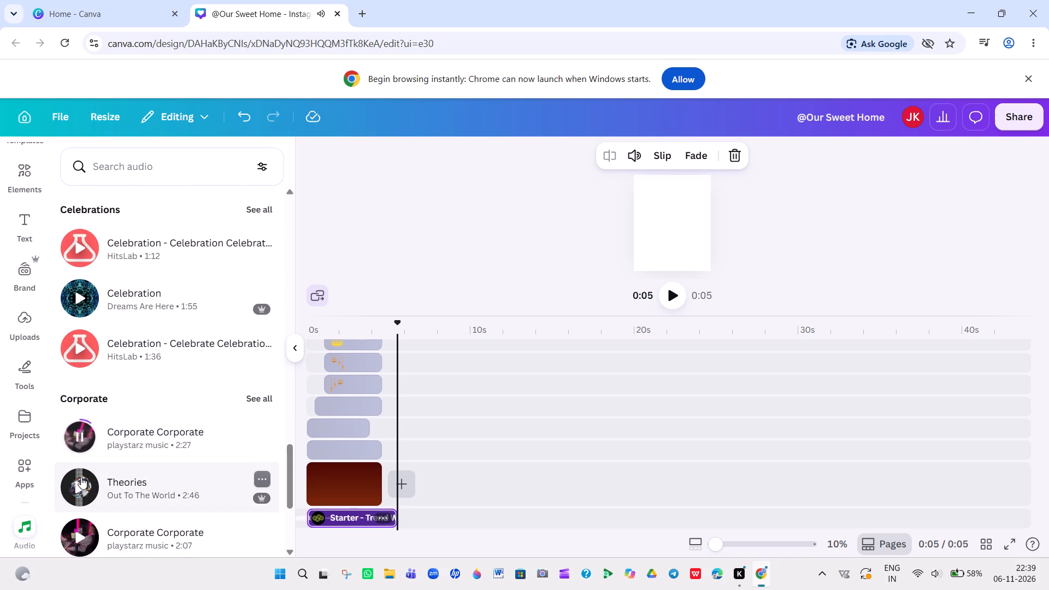
pyautogui.click(78, 482)
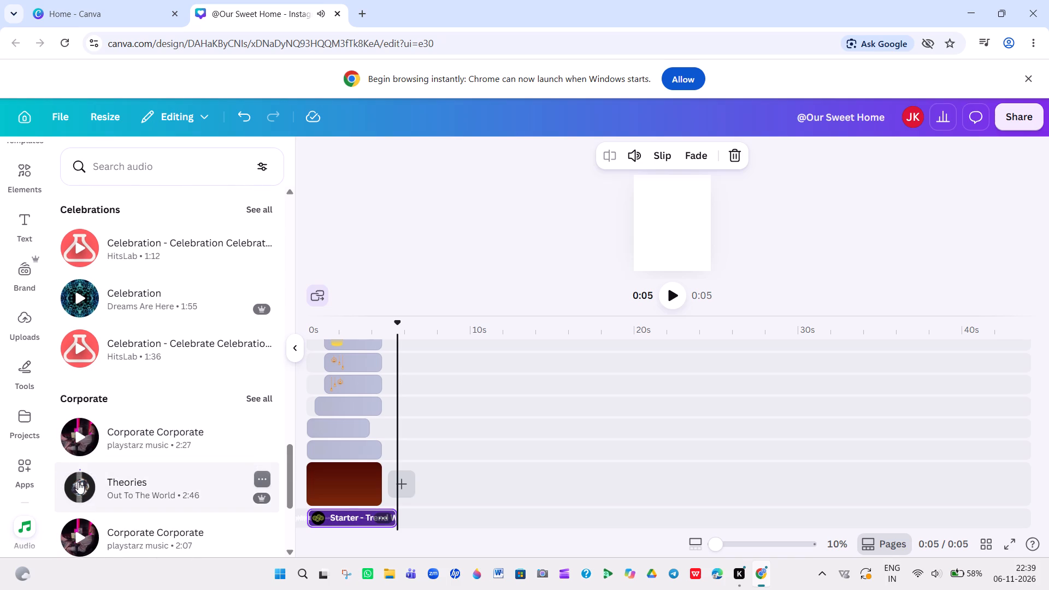
pyautogui.scroll(-1, 78, 482)
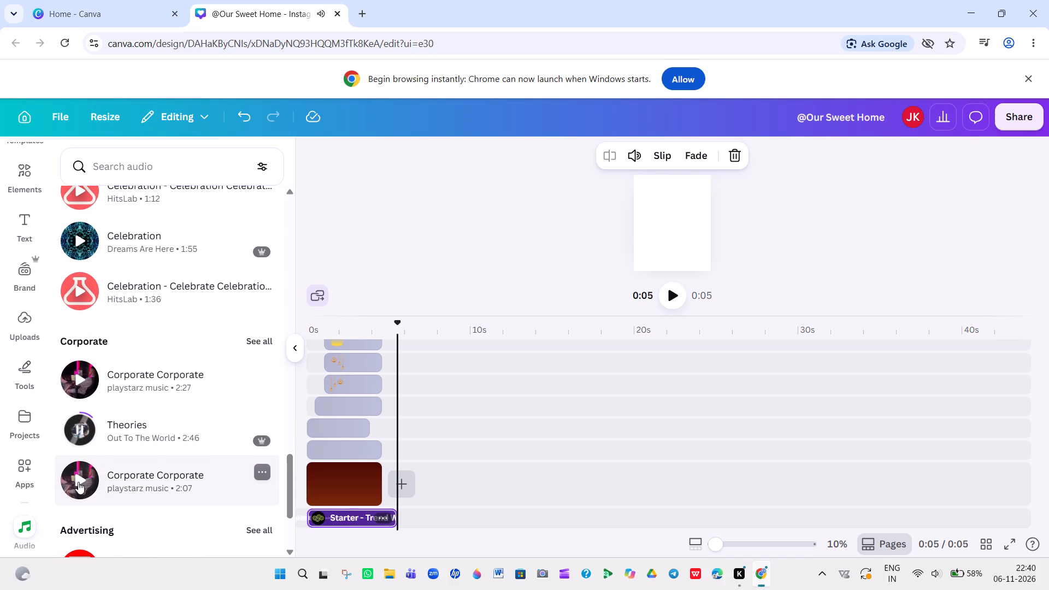
pyautogui.click(81, 474)
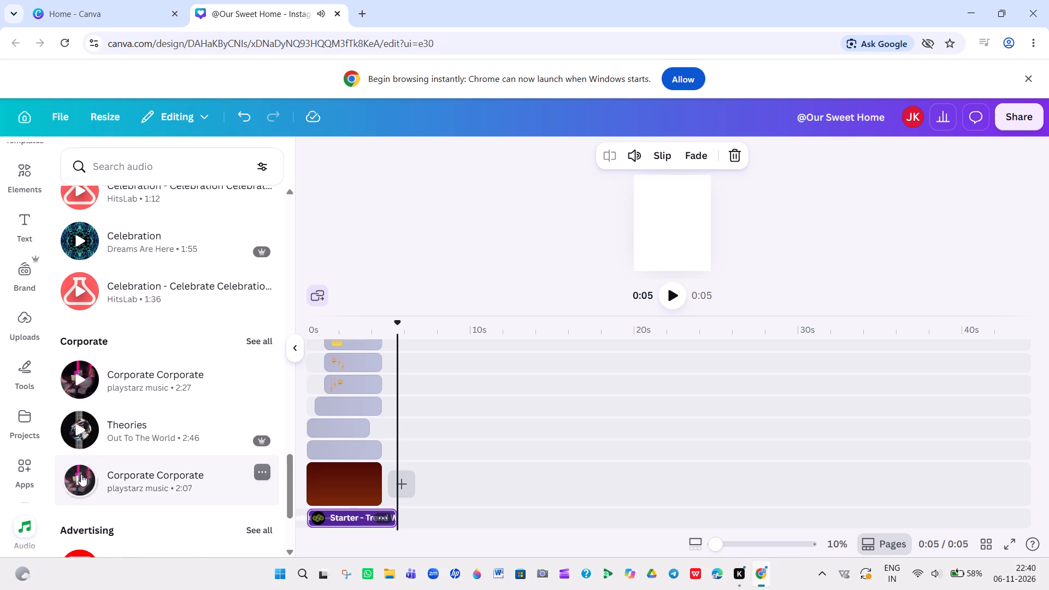
pyautogui.scroll(-3, 81, 474)
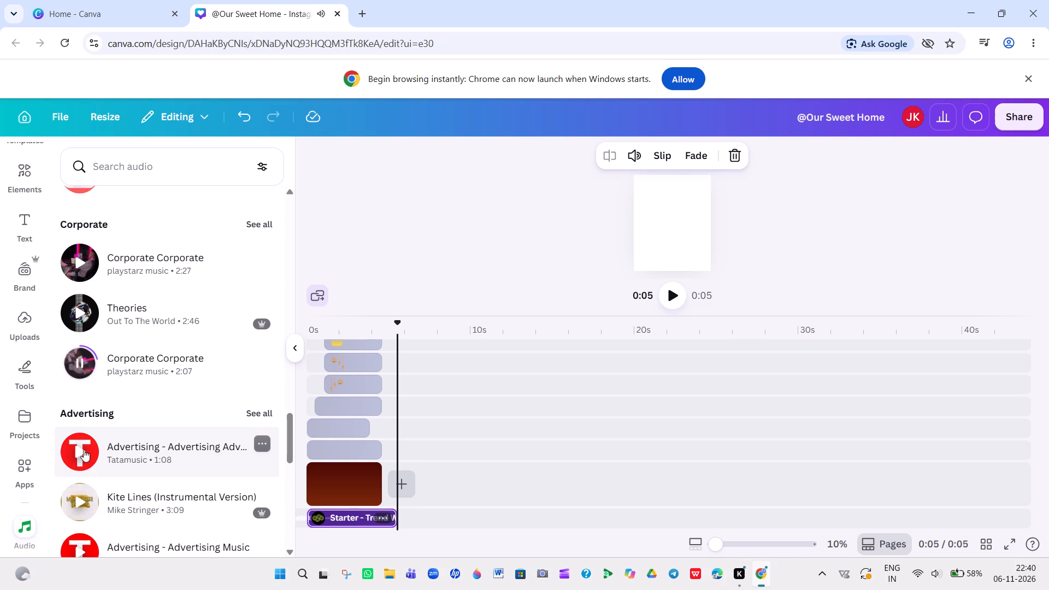
pyautogui.click(79, 450)
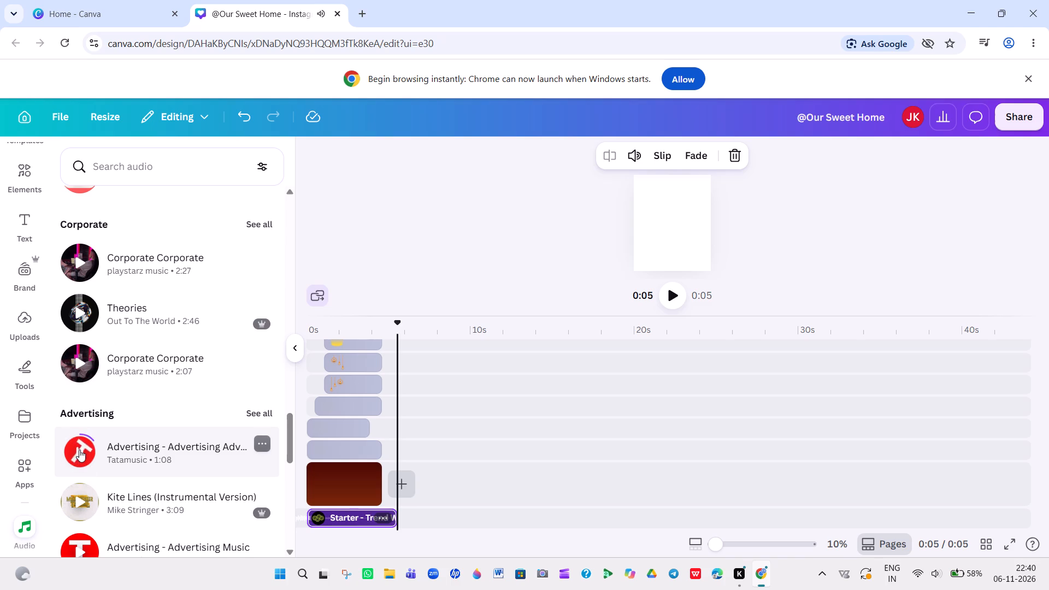
pyautogui.scroll(-1, 72, 476)
pyautogui.click(72, 476)
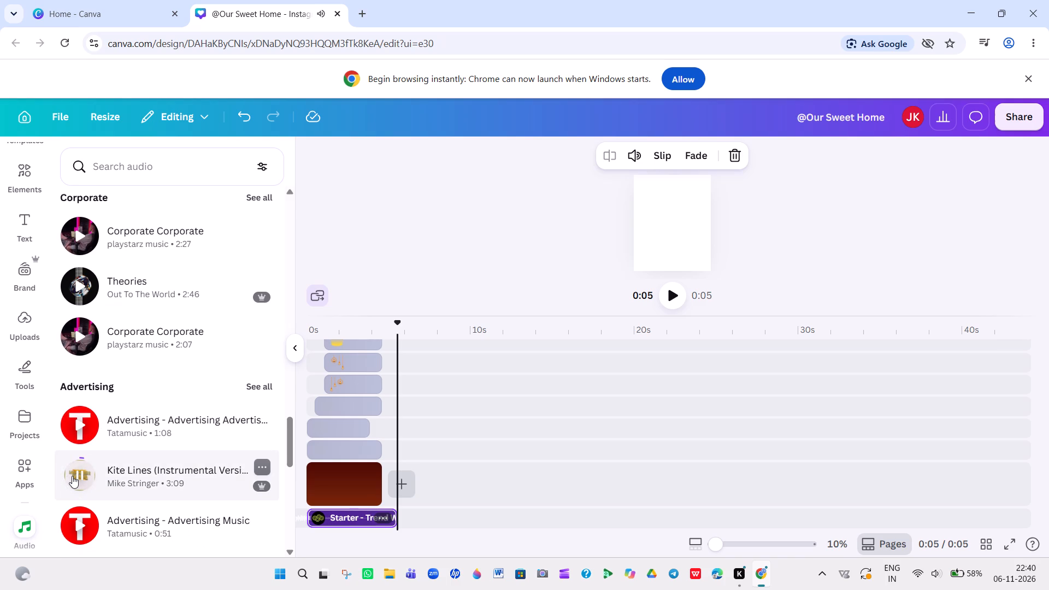
pyautogui.scroll(-1, 72, 476)
pyautogui.click(72, 476)
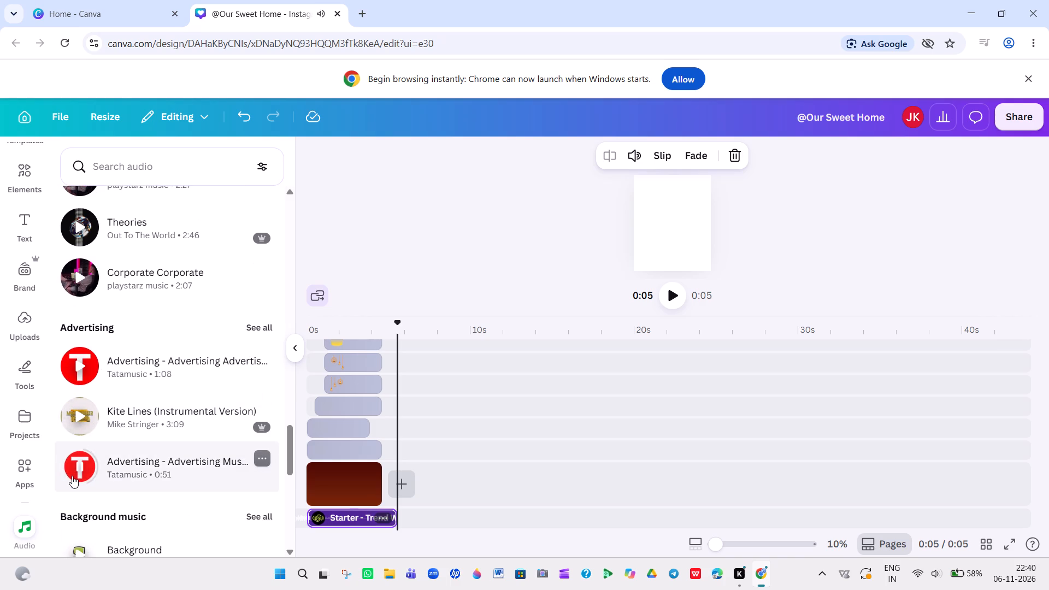
# Preview the Background music tracks: Background by Pavetraxx, Household Faucet C and Background by India Happy.
pyautogui.scroll(-2, 72, 476)
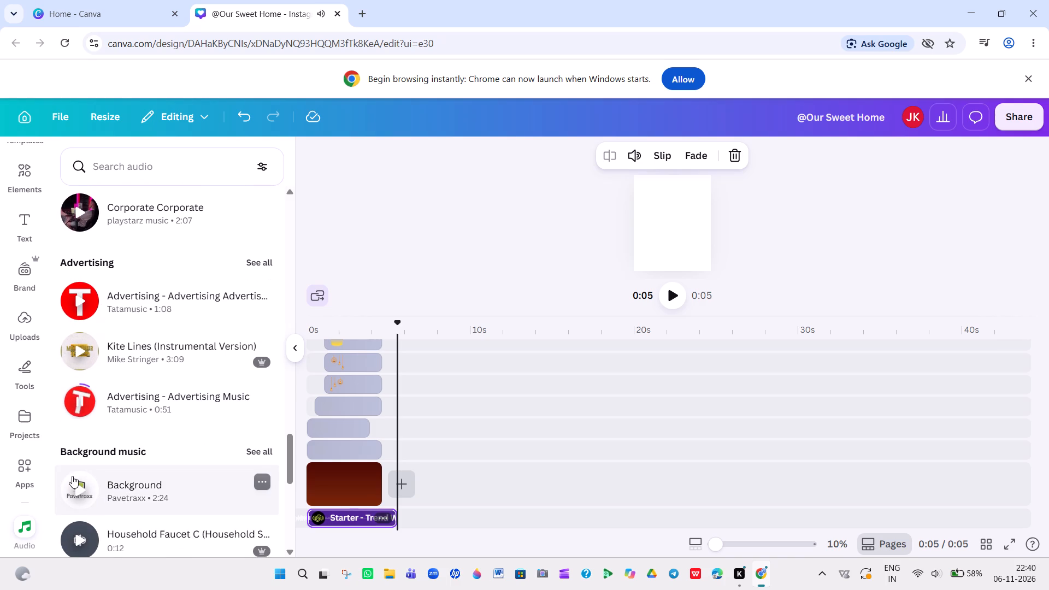
pyautogui.scroll(-3, 72, 476)
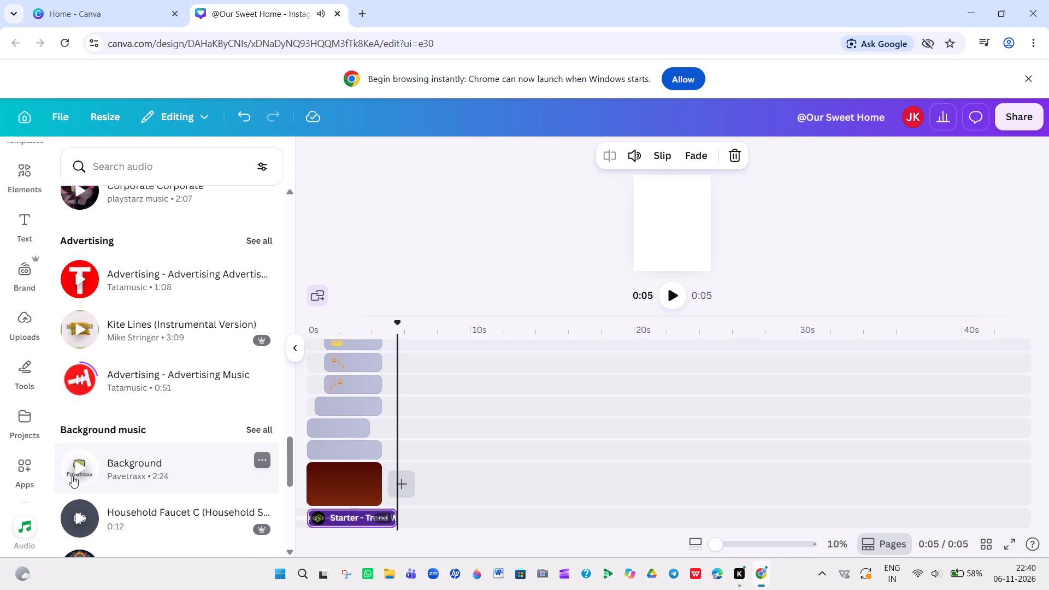
pyautogui.scroll(-3, 72, 476)
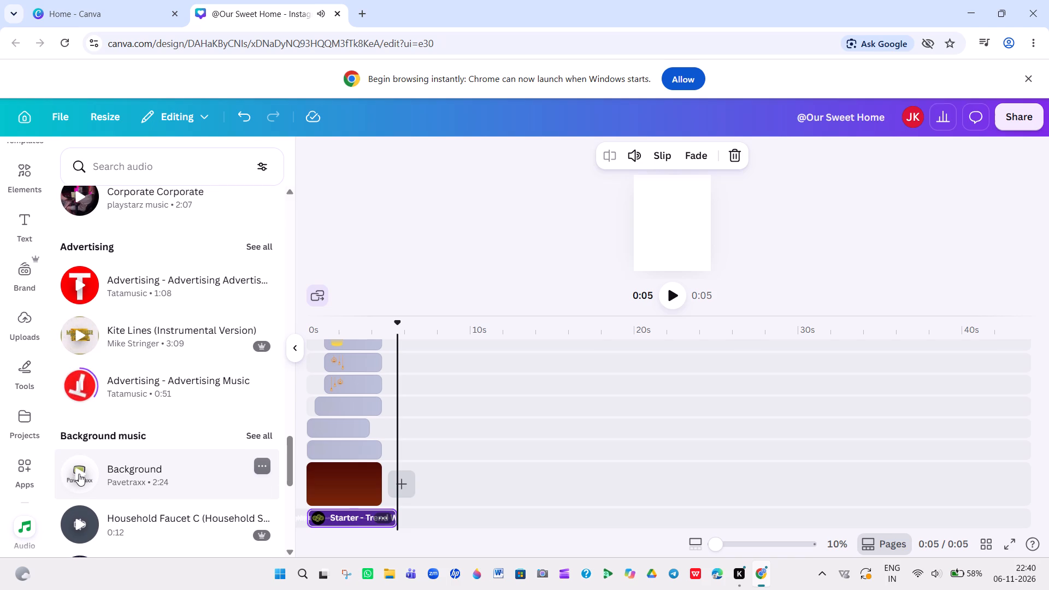
pyautogui.click(79, 474)
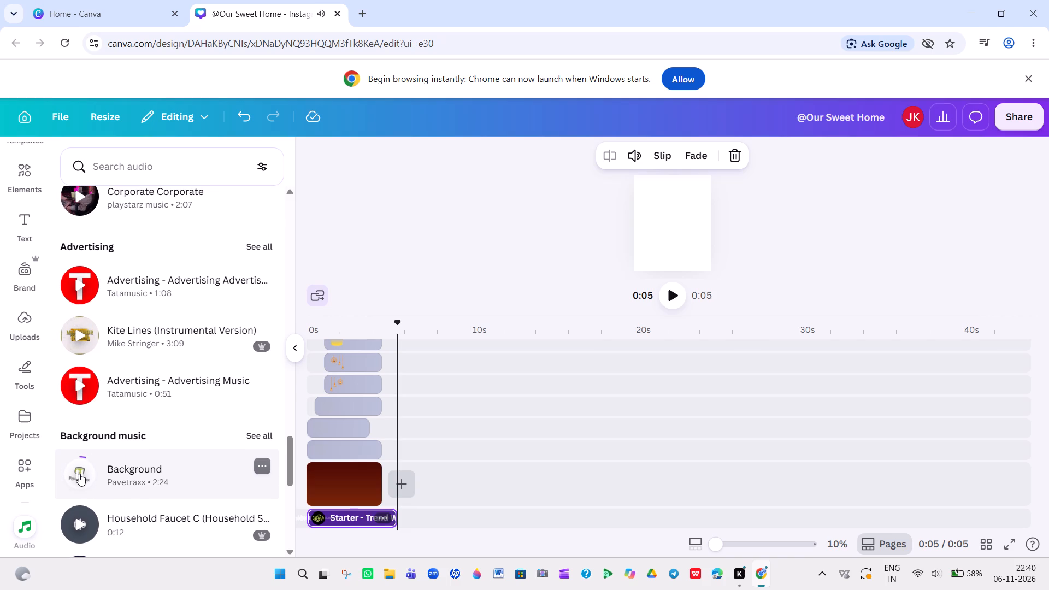
pyautogui.scroll(-1, 79, 474)
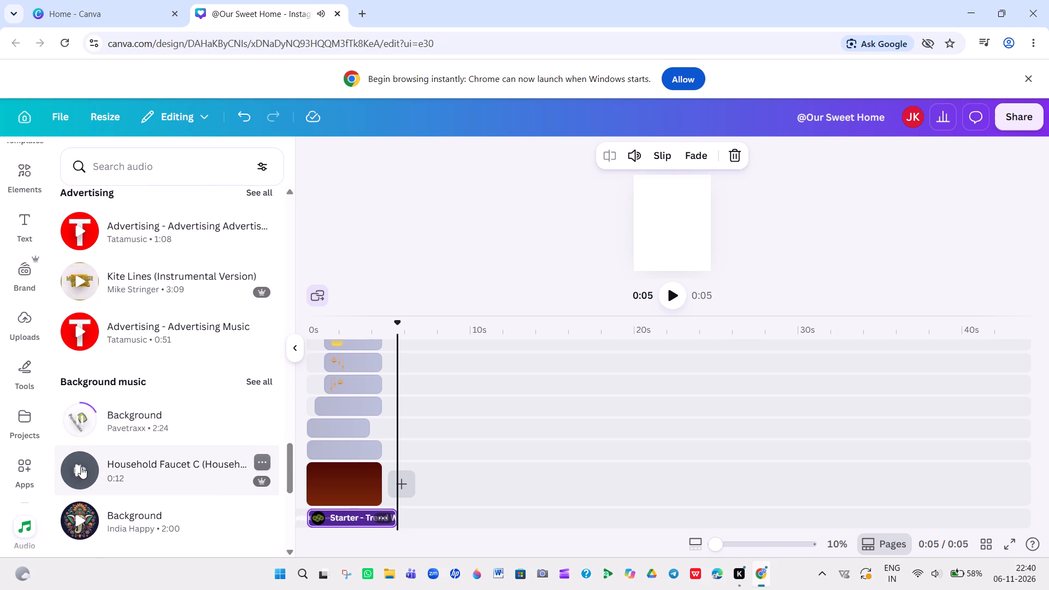
pyautogui.click(81, 465)
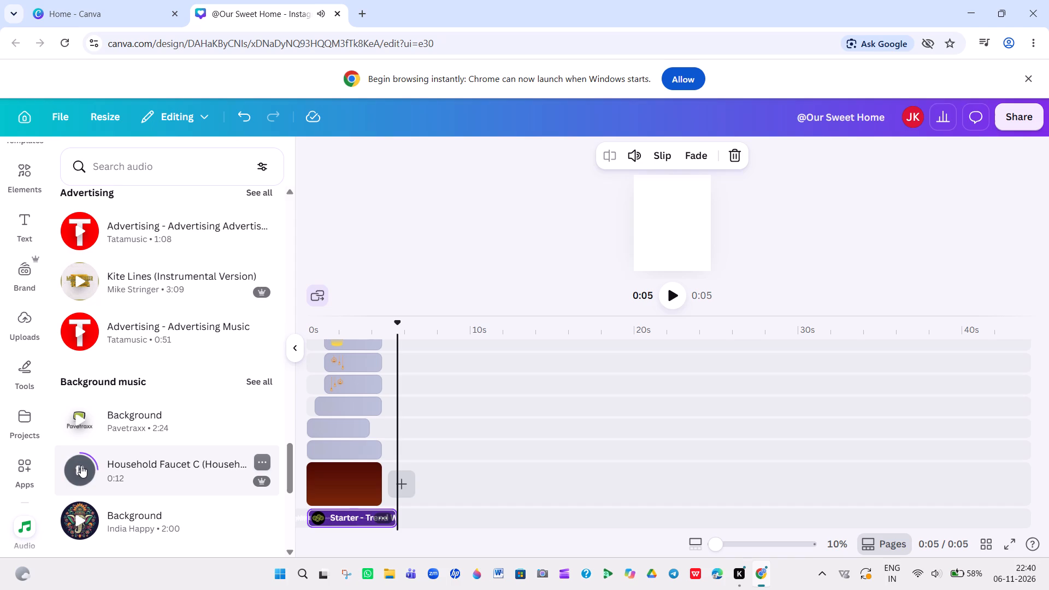
pyautogui.click(81, 510)
# Preview the Kids & family tracks Family by Music For Videos and Swedish Smorgasbord in the audio library.
pyautogui.scroll(-1, 81, 510)
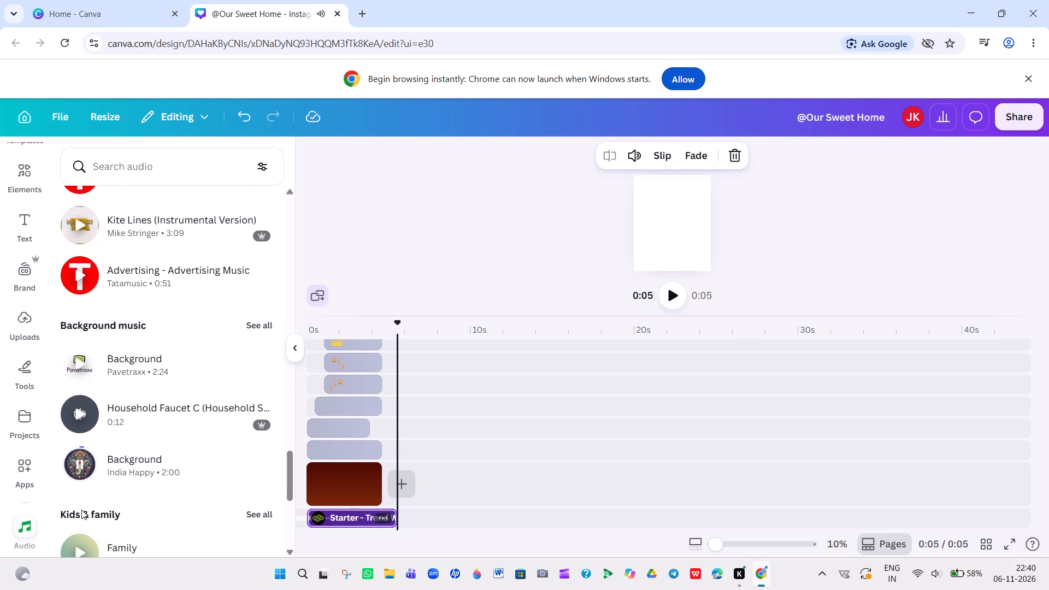
pyautogui.scroll(-1, 81, 510)
pyautogui.click(79, 507)
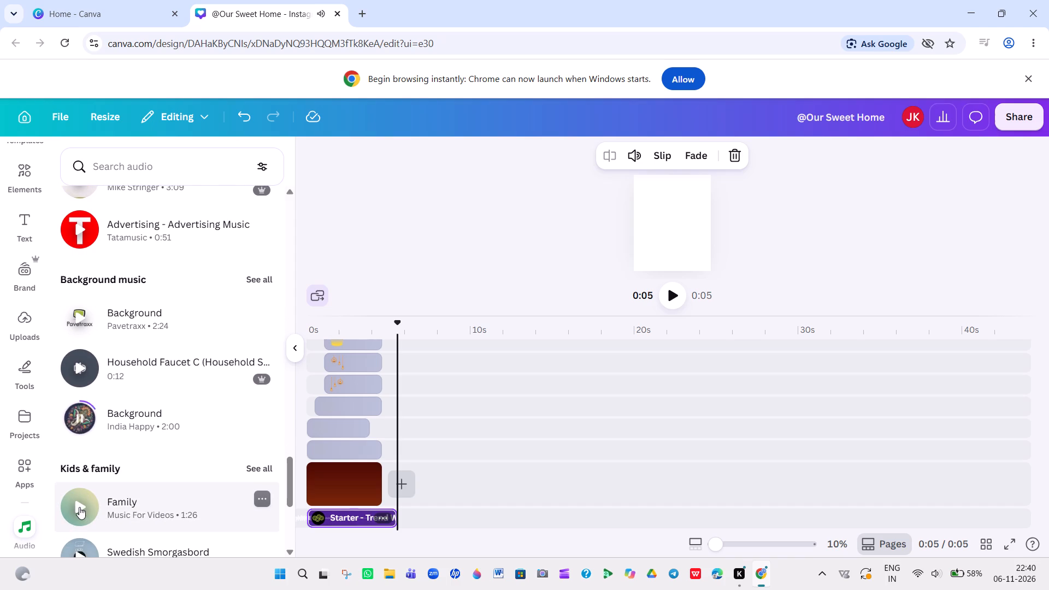
pyautogui.scroll(-2, 79, 507)
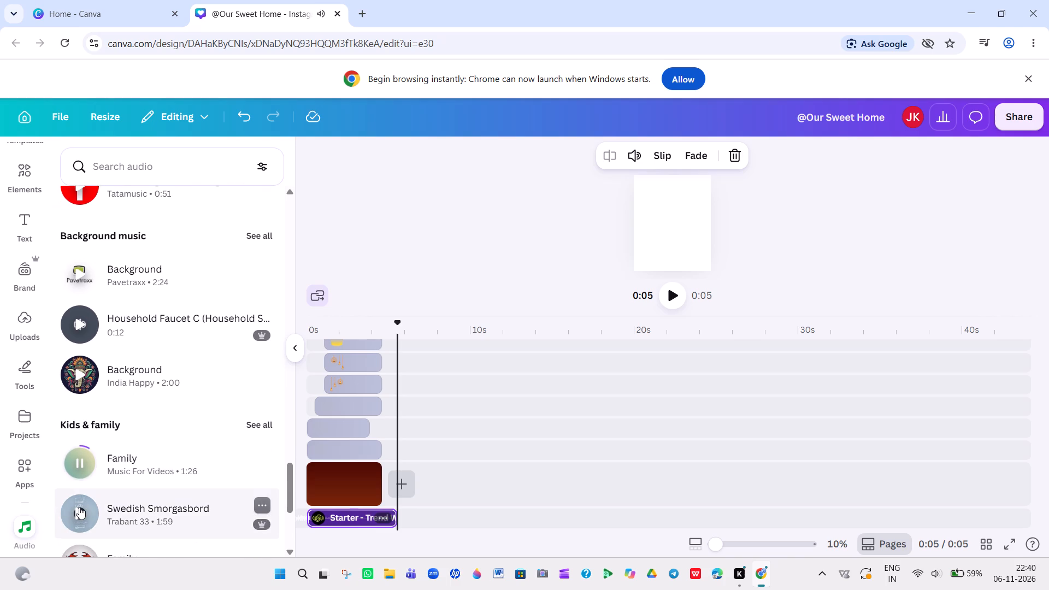
pyautogui.click(79, 507)
pyautogui.scroll(-1, 79, 507)
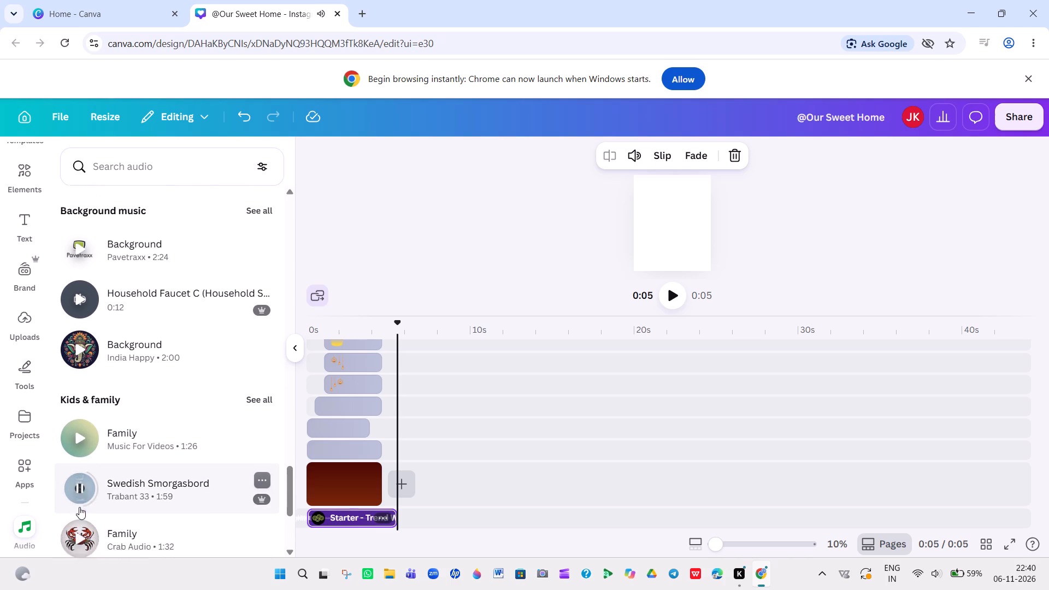
# Preview the three Workout & energy tracks: Workout Music Version 6, Your Love Is (Instrumental Version) and Workout Music Version 5.
pyautogui.scroll(-3, 79, 507)
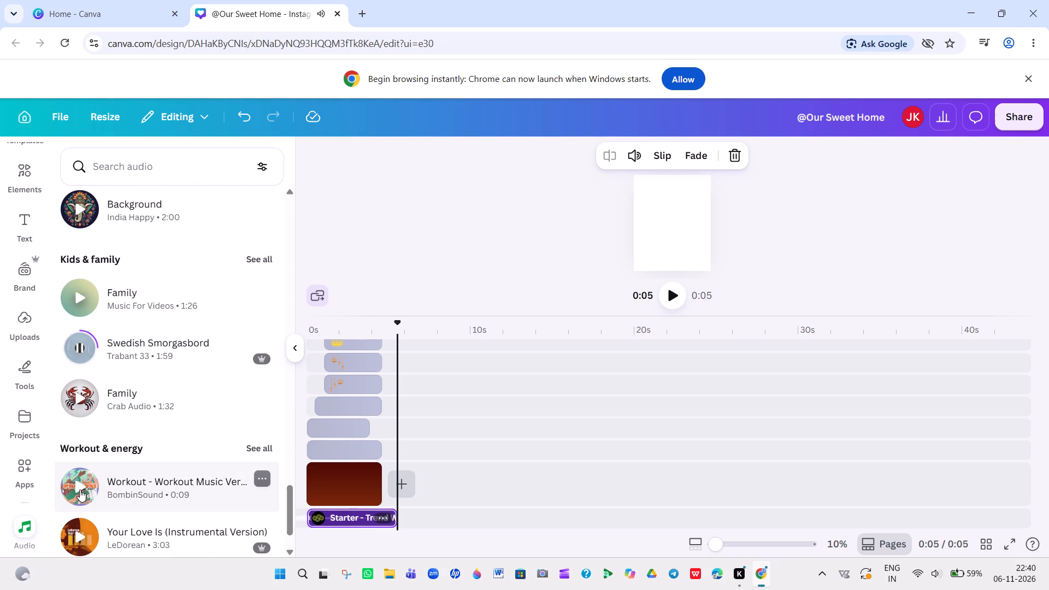
pyautogui.click(82, 481)
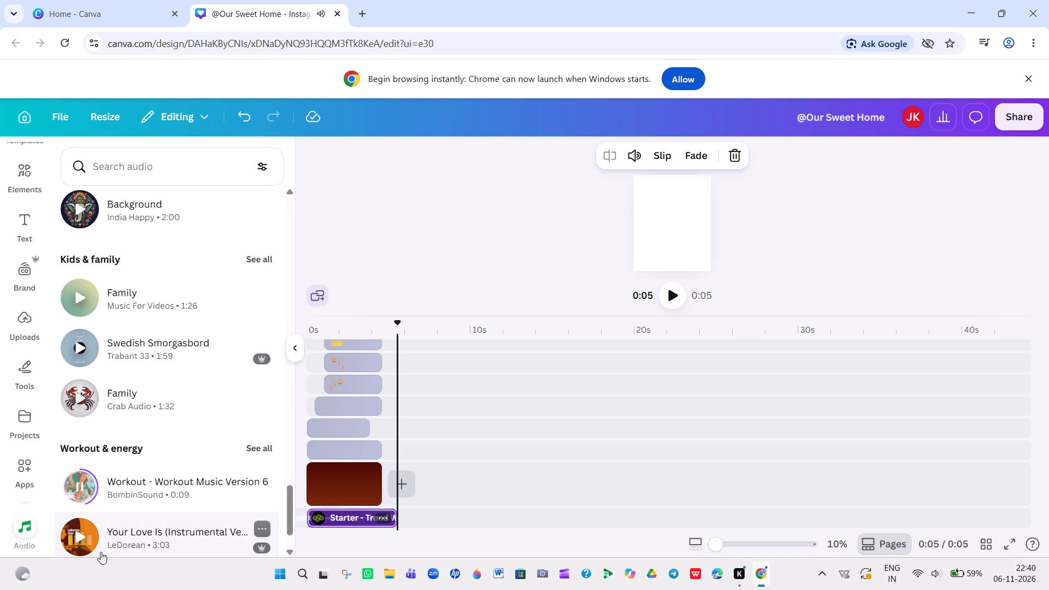
pyautogui.click(81, 535)
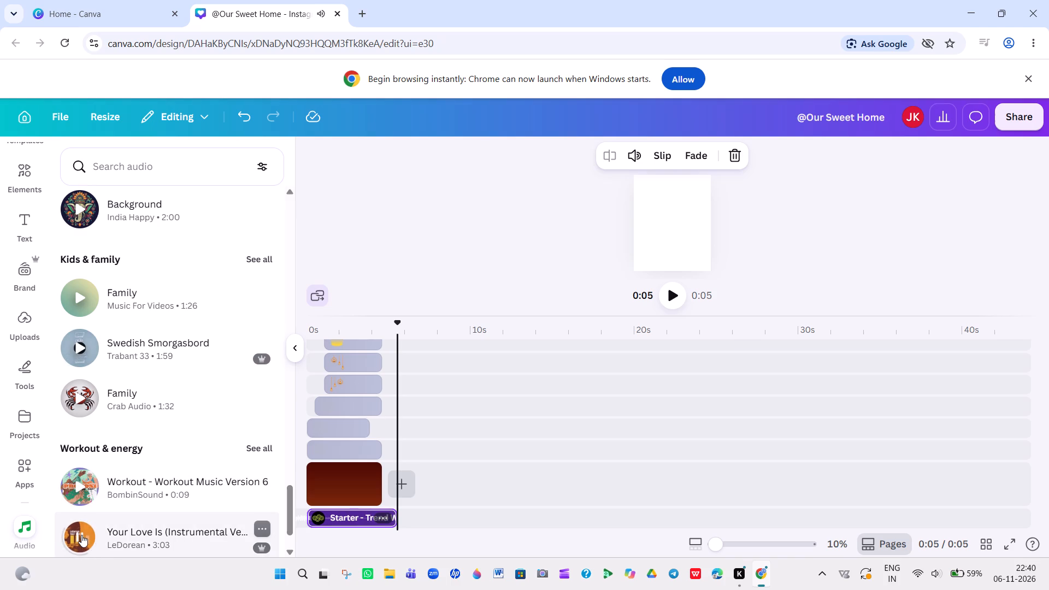
pyautogui.scroll(-3, 81, 535)
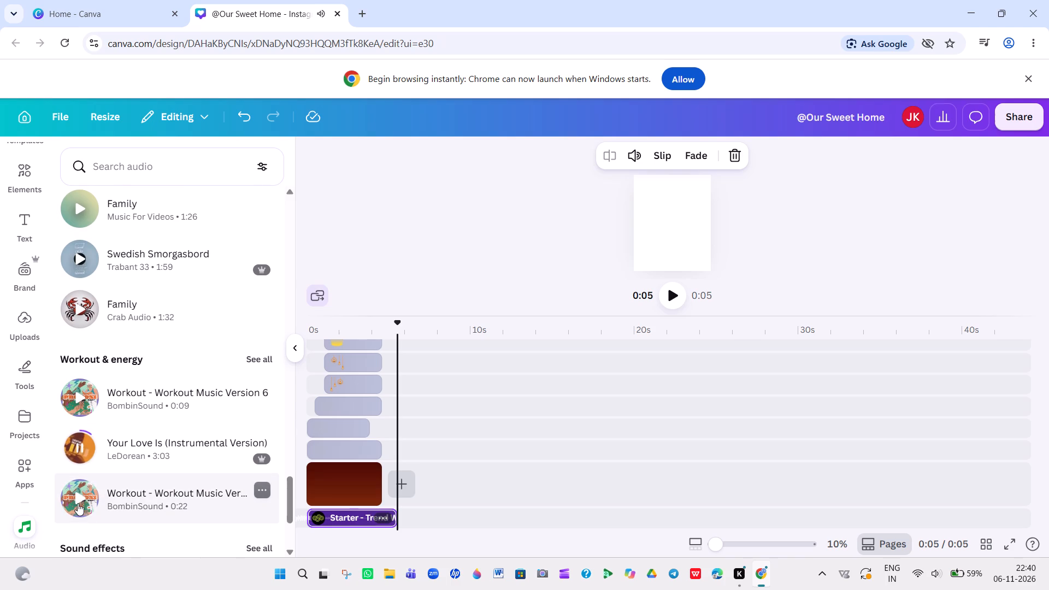
pyautogui.click(76, 503)
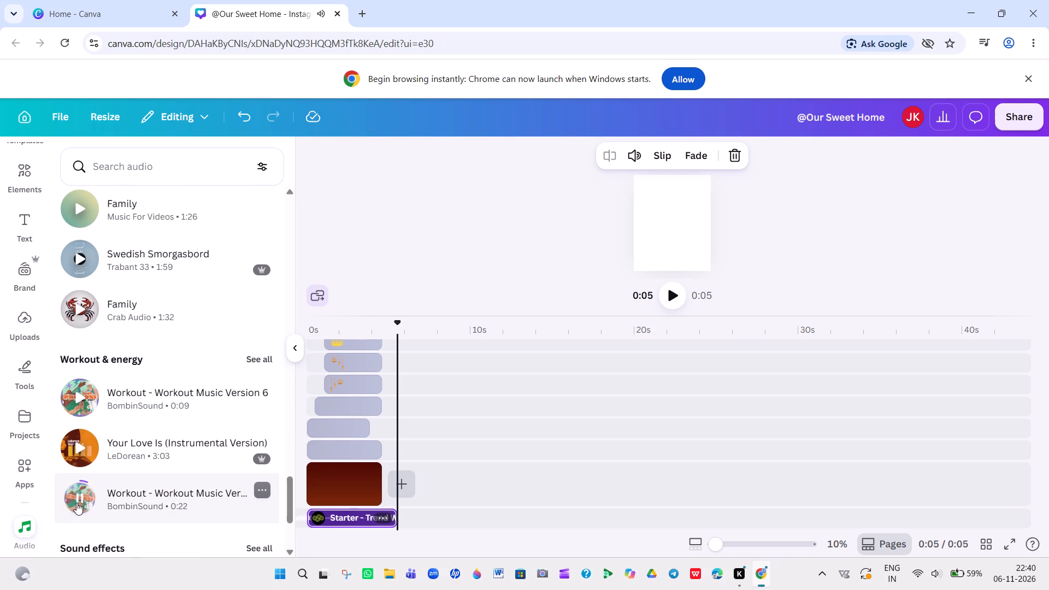
# Preview the three Sound effects entries: (SFX) by Zidkur, SFX Percussion and sfx.
pyautogui.scroll(-3, 76, 503)
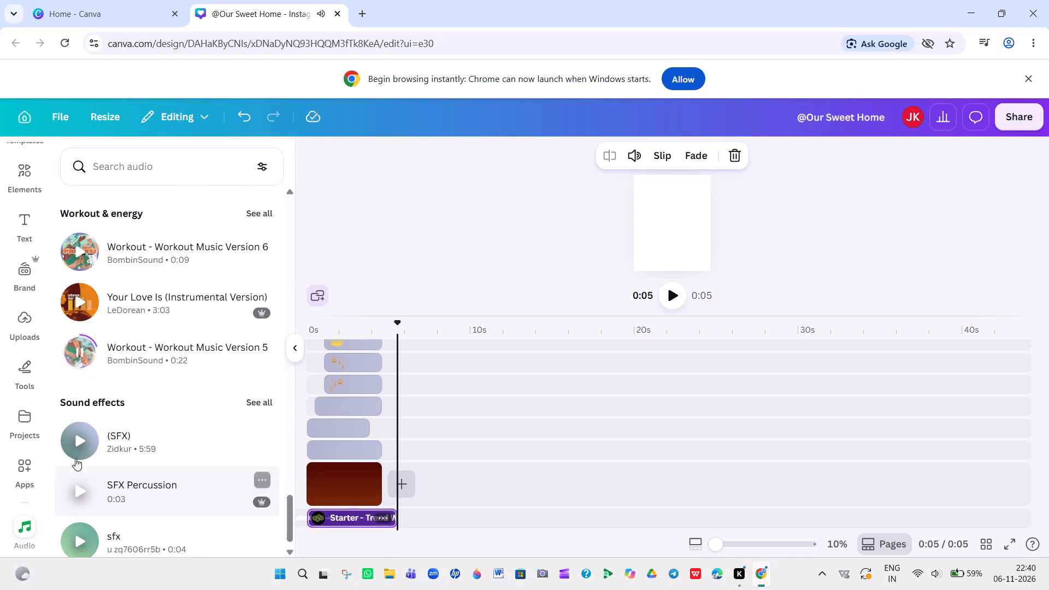
pyautogui.click(76, 444)
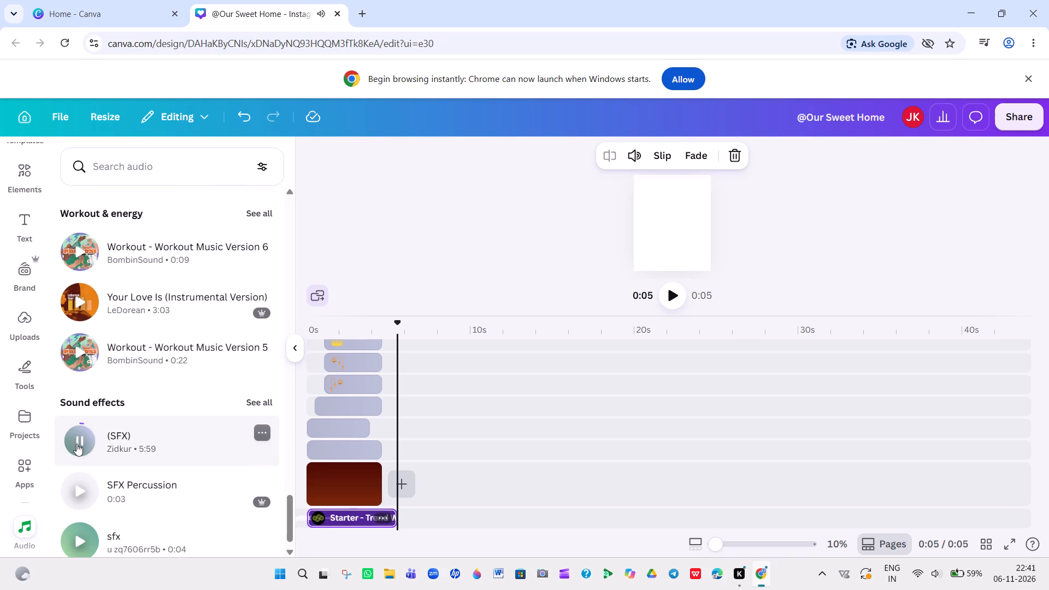
pyautogui.click(81, 488)
pyautogui.scroll(-3, 81, 488)
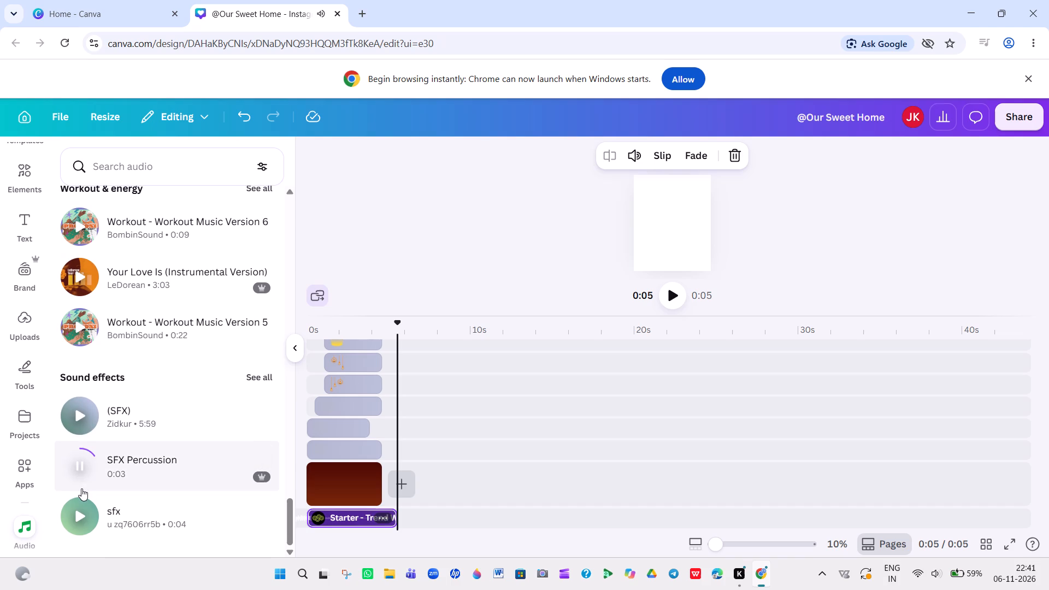
pyautogui.scroll(-1, 81, 488)
pyautogui.click(80, 517)
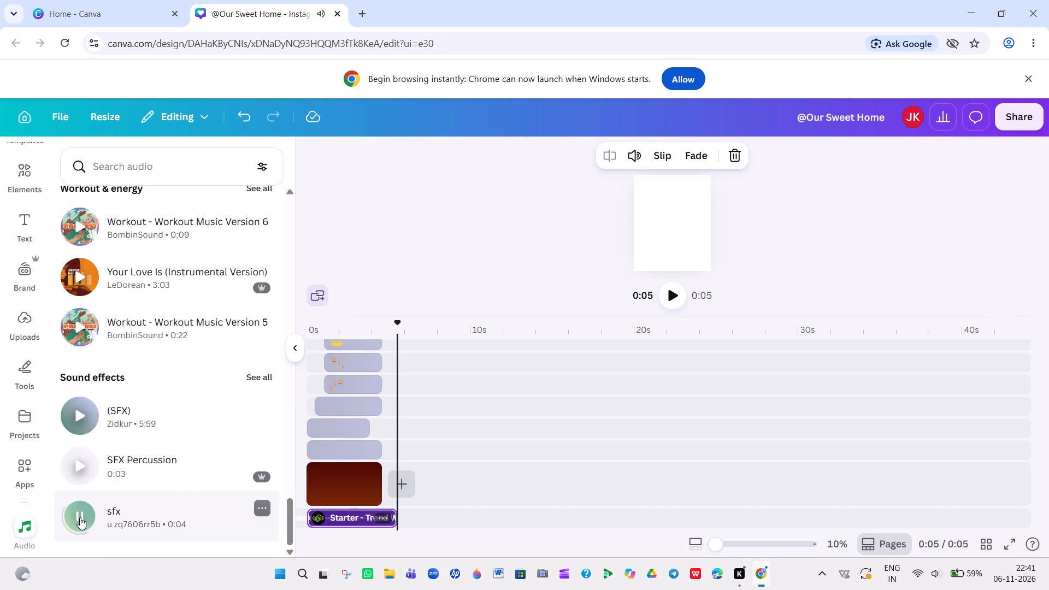
# Go back to the earlier audio categories and preview Dreamy Synthwave, the last Romantic Music track and Romantic Gallery.
pyautogui.scroll(6, 80, 517)
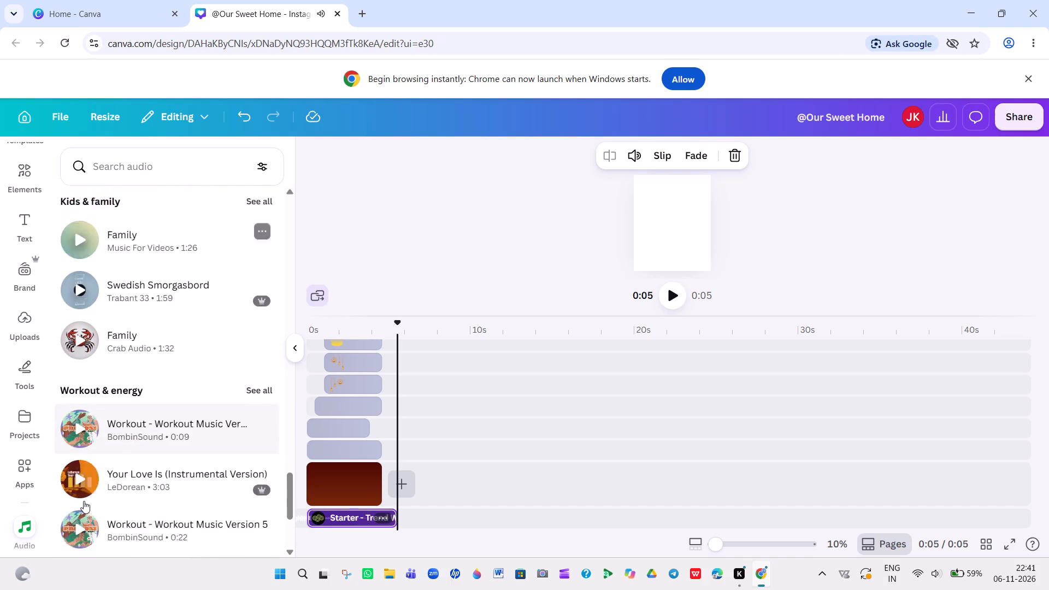
pyautogui.scroll(2, 105, 503)
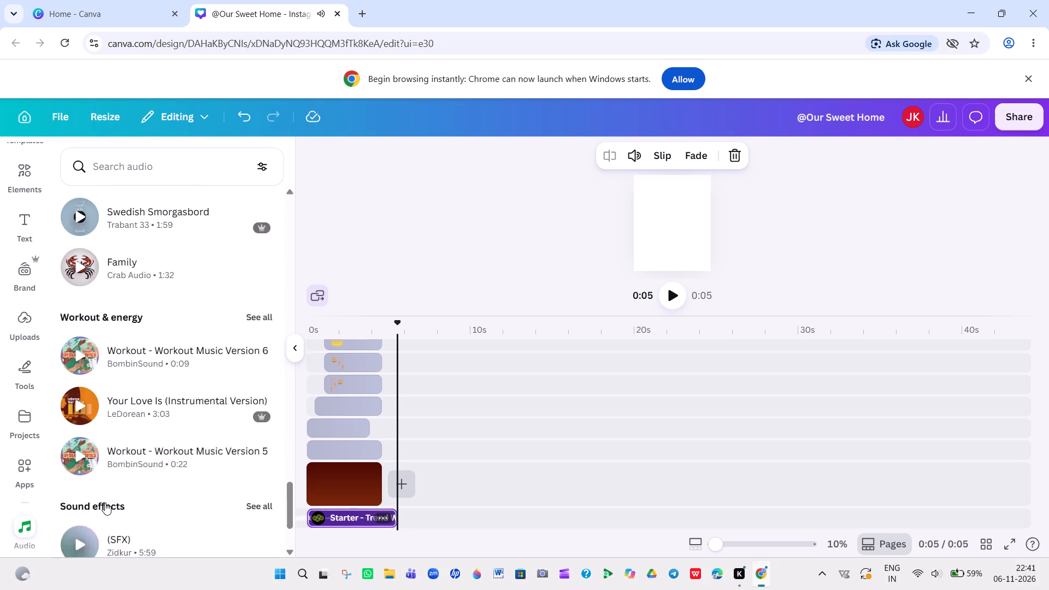
pyautogui.scroll(6, 105, 503)
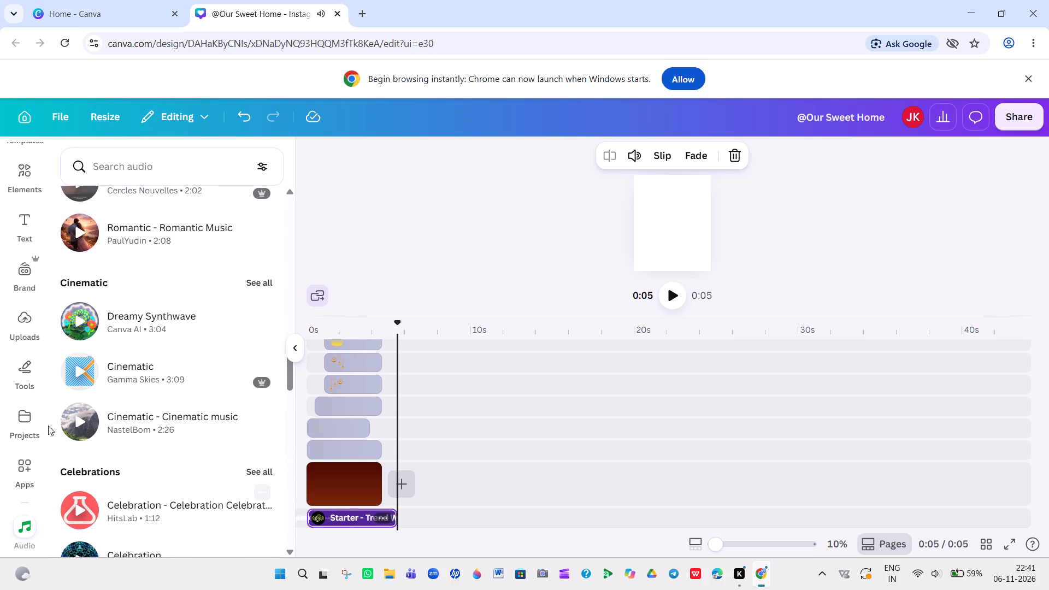
pyautogui.click(89, 322)
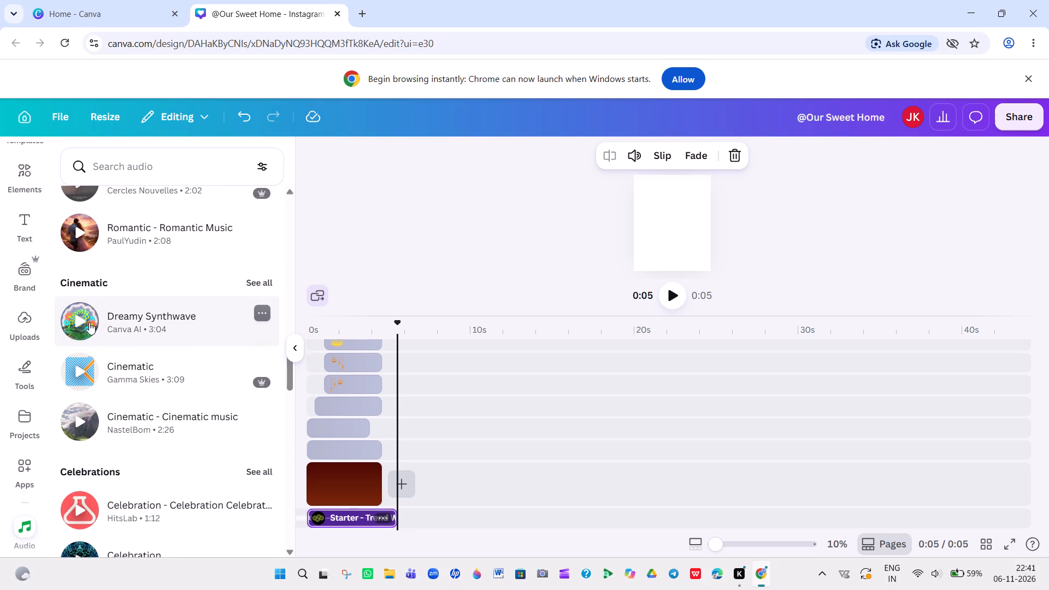
pyautogui.scroll(2, 95, 378)
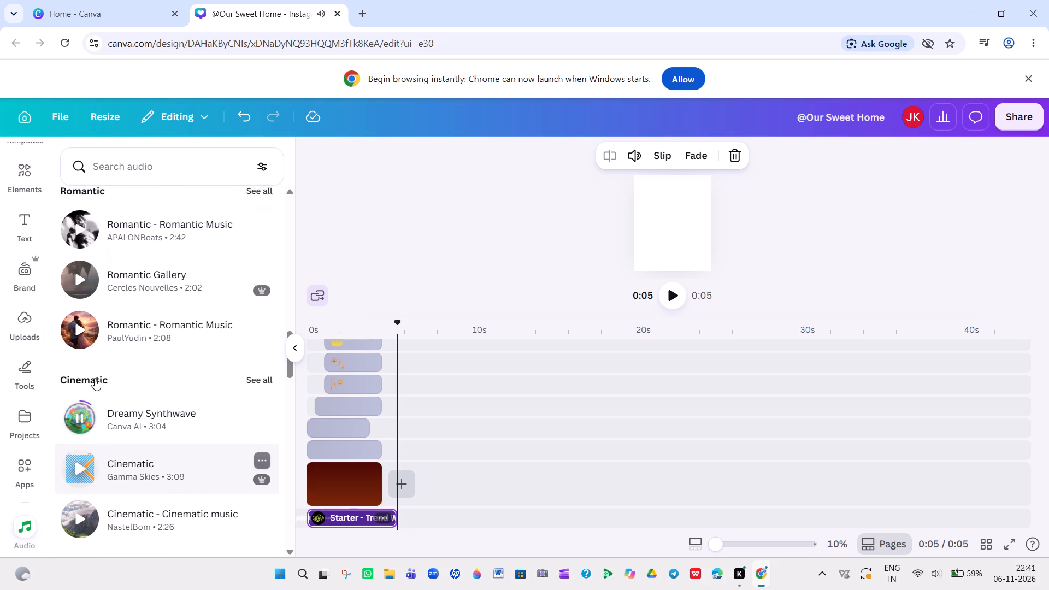
pyautogui.scroll(1, 95, 378)
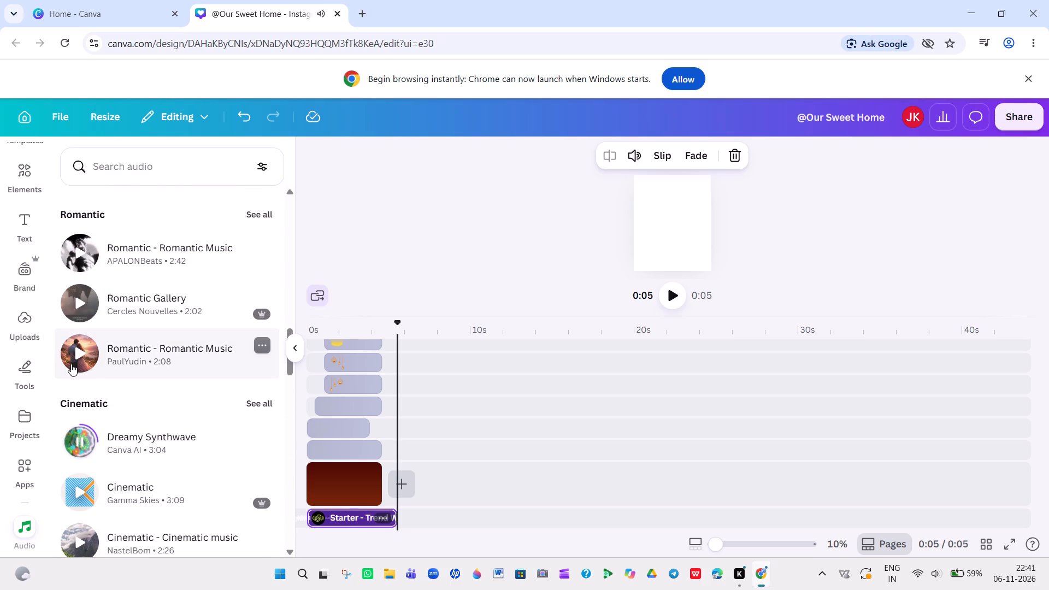
pyautogui.click(71, 364)
pyautogui.scroll(3, 71, 364)
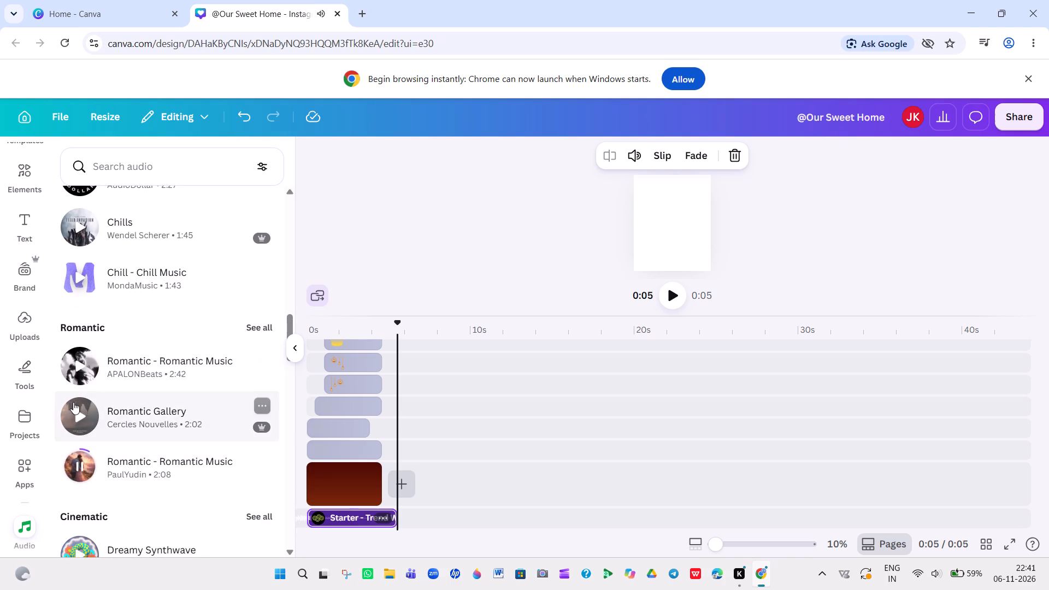
pyautogui.click(73, 402)
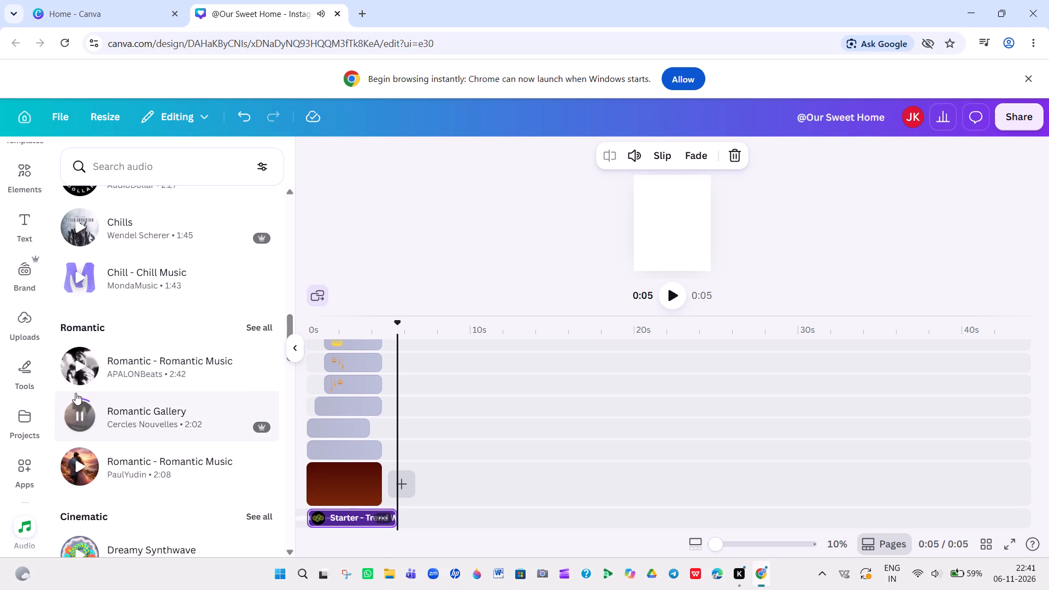
# Add Romantic Gallery to the timeline and move its audio clip to start at 0 s.
pyautogui.click(125, 421)
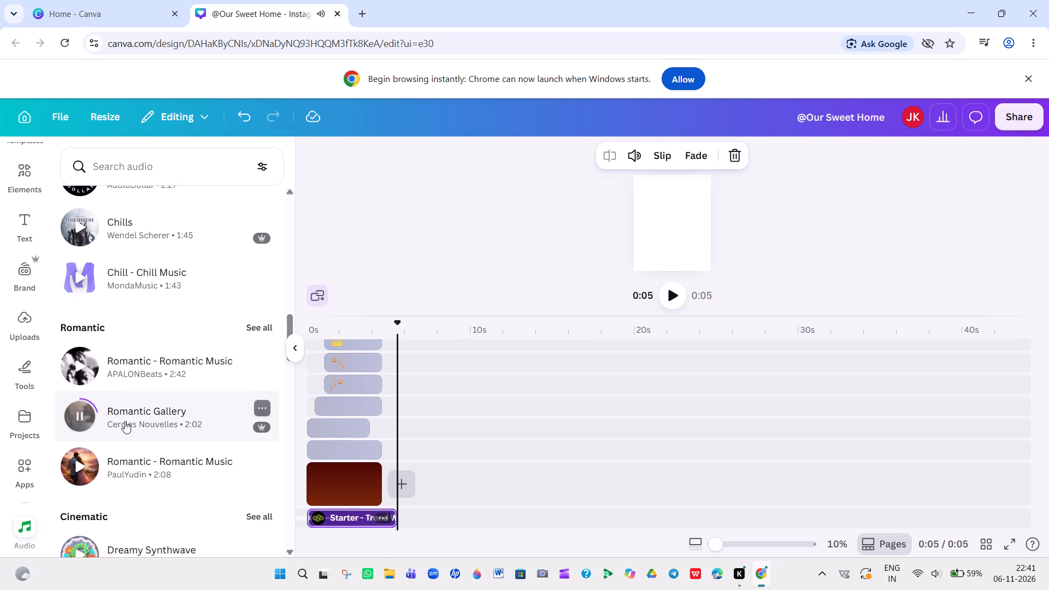
pyautogui.scroll(-1, 329, 453)
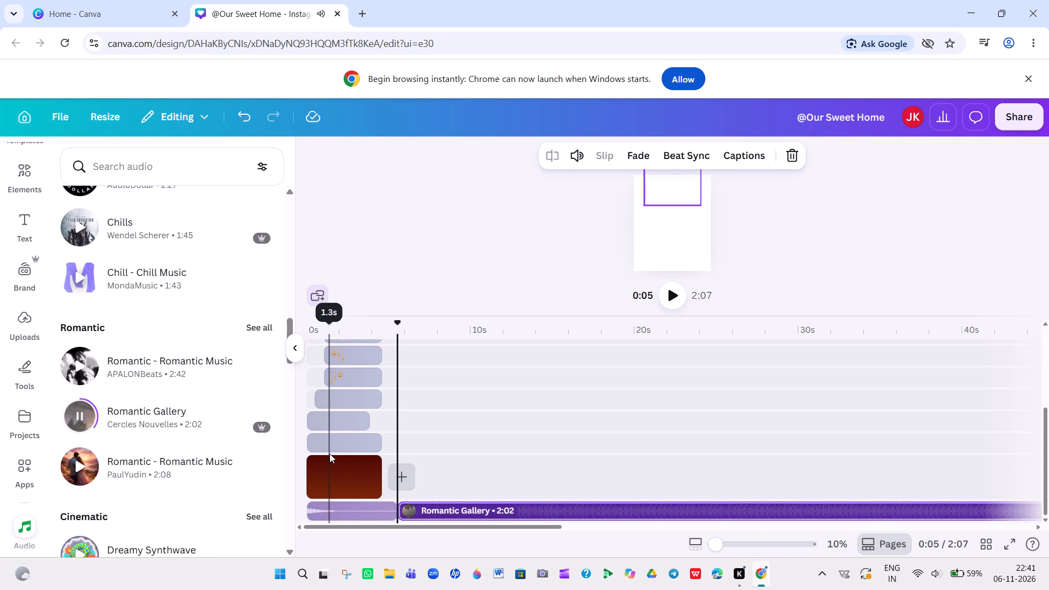
pyautogui.scroll(-1, 329, 453)
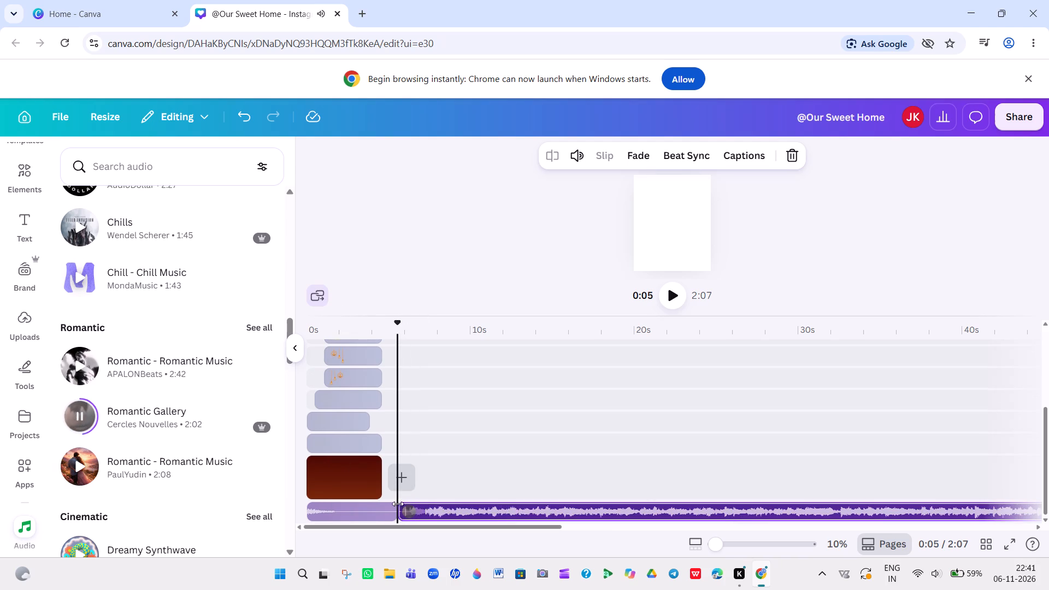
pyautogui.click(397, 508)
pyautogui.moveTo(397, 508); pyautogui.dragTo(308, 512)
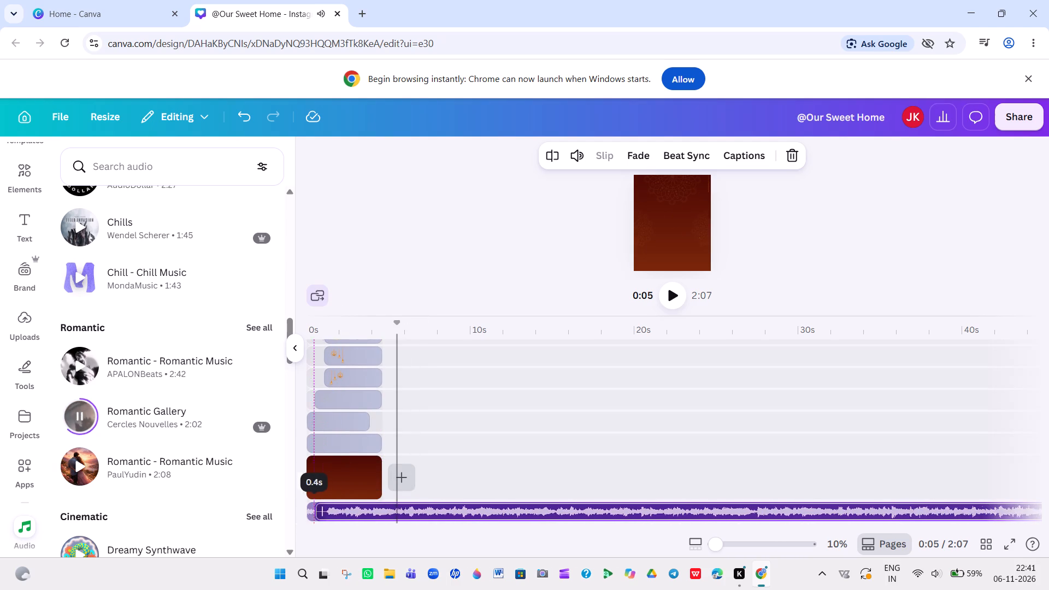
pyautogui.moveTo(308, 512); pyautogui.dragTo(298, 514)
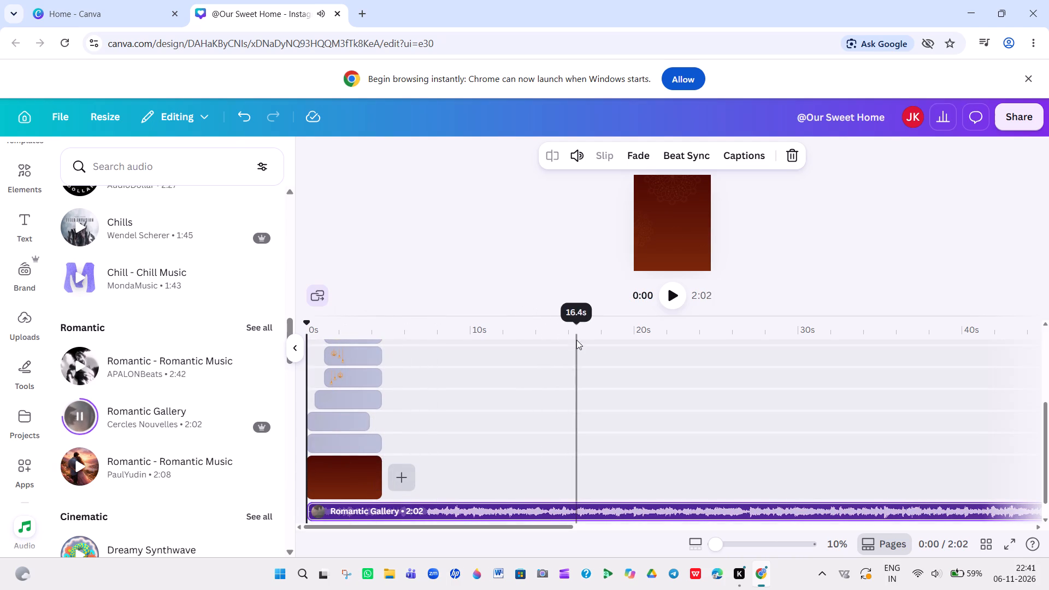
# Trim the end of the Romantic Gallery audio clip to about 4.6 s, aligned with the end of the page.
pyautogui.click(729, 515)
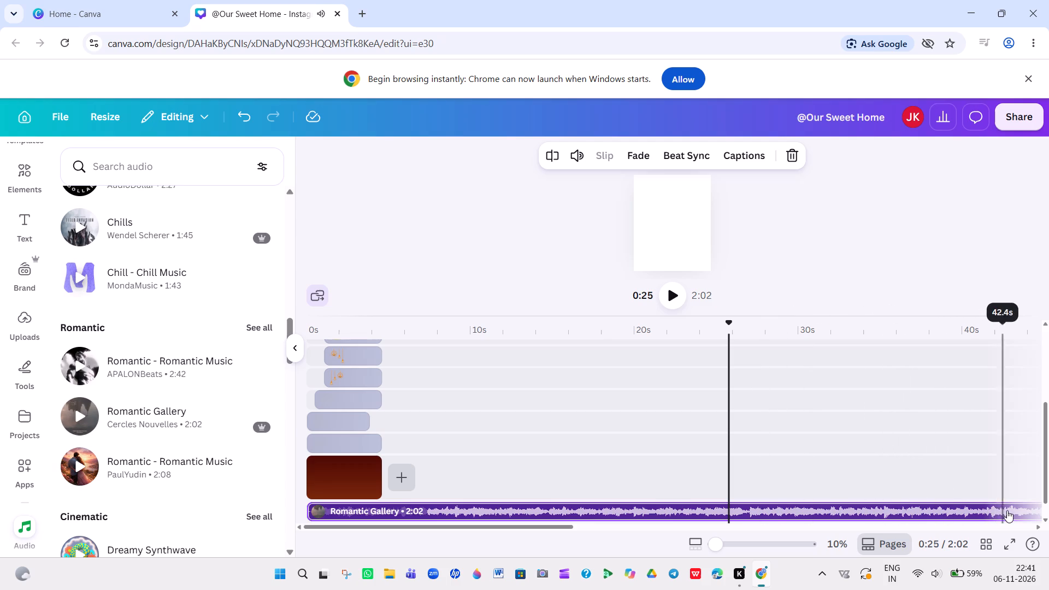
pyautogui.hscroll(-5, 977, 516)
pyautogui.hscroll(-11, 921, 529)
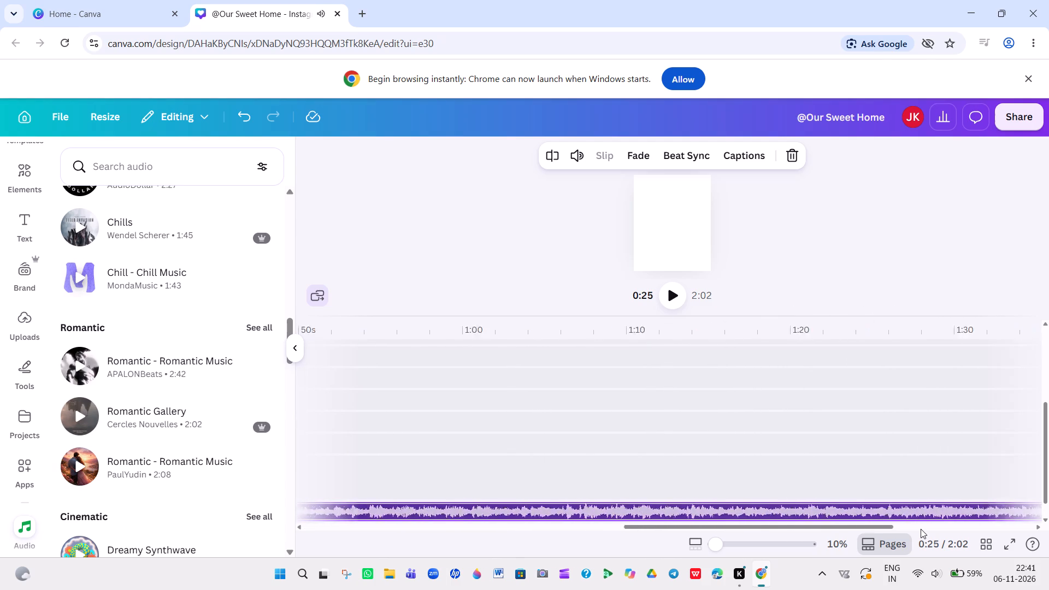
pyautogui.hscroll(-11, 921, 529)
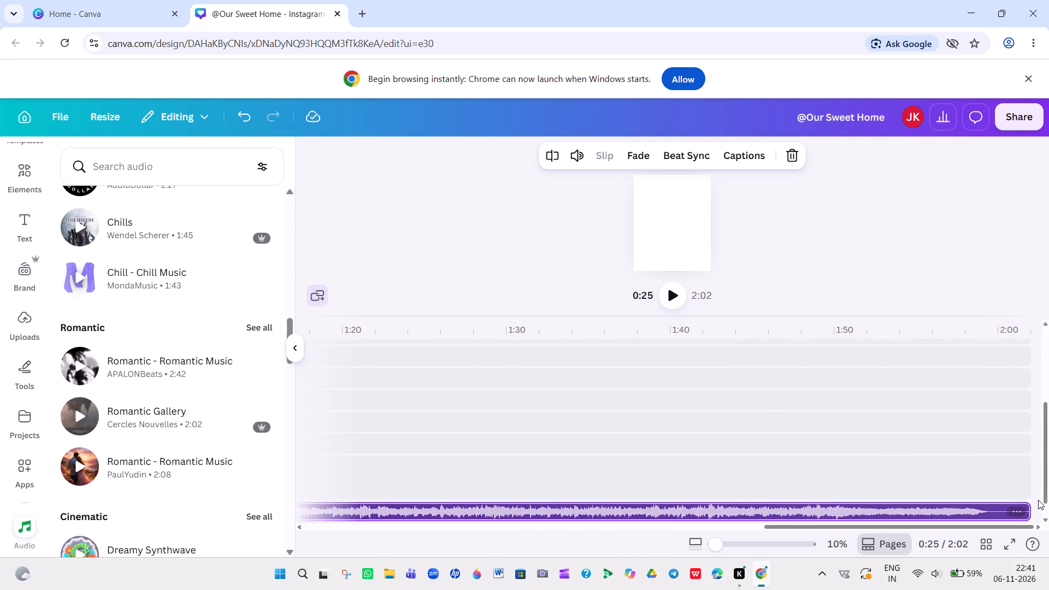
pyautogui.moveTo(1026, 513); pyautogui.dragTo(894, 521)
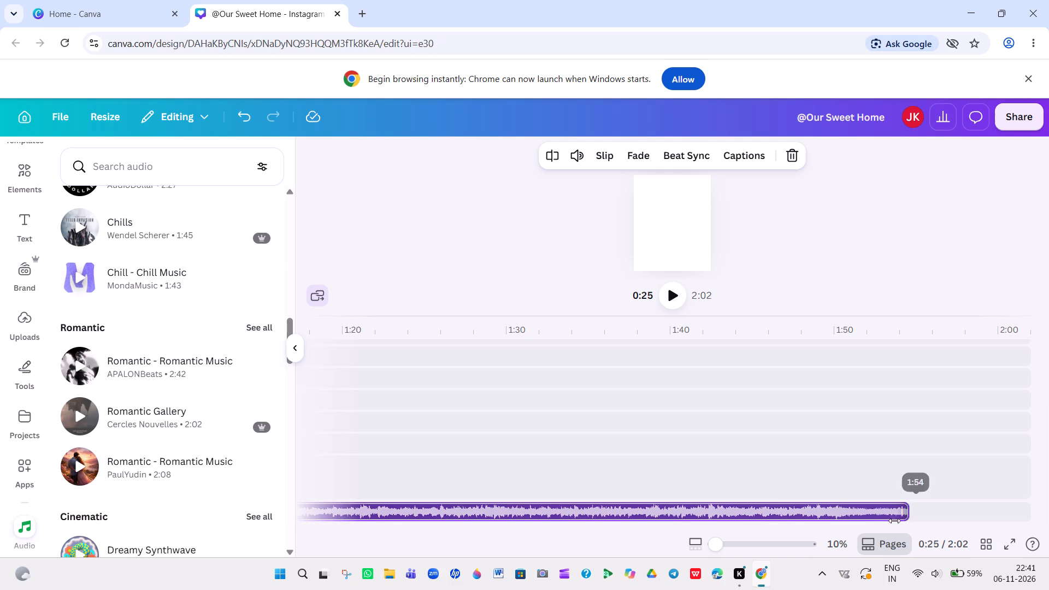
pyautogui.moveTo(894, 521); pyautogui.dragTo(581, 556)
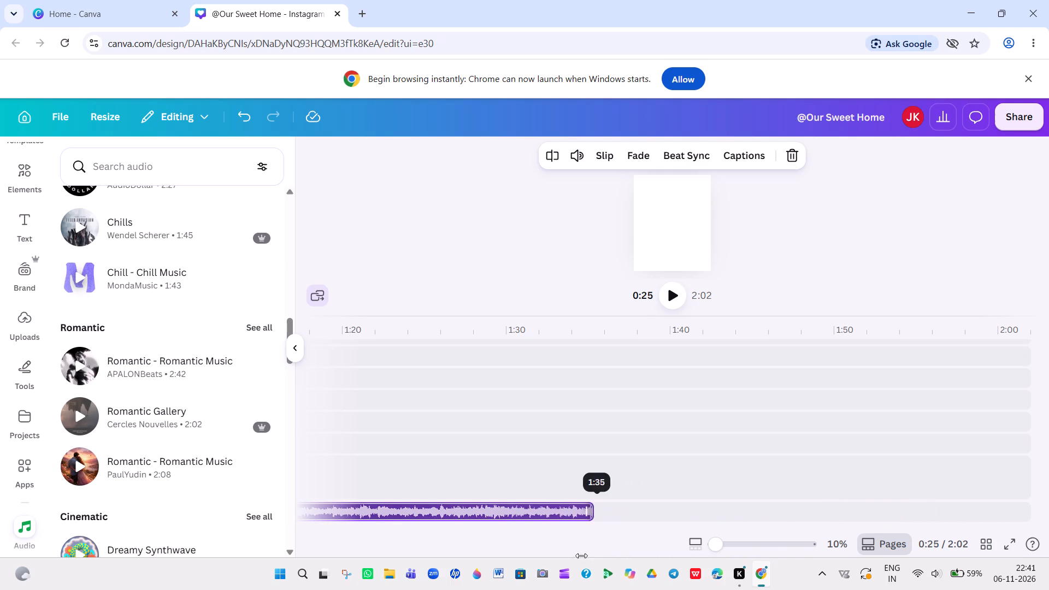
pyautogui.moveTo(581, 556); pyautogui.dragTo(387, 589)
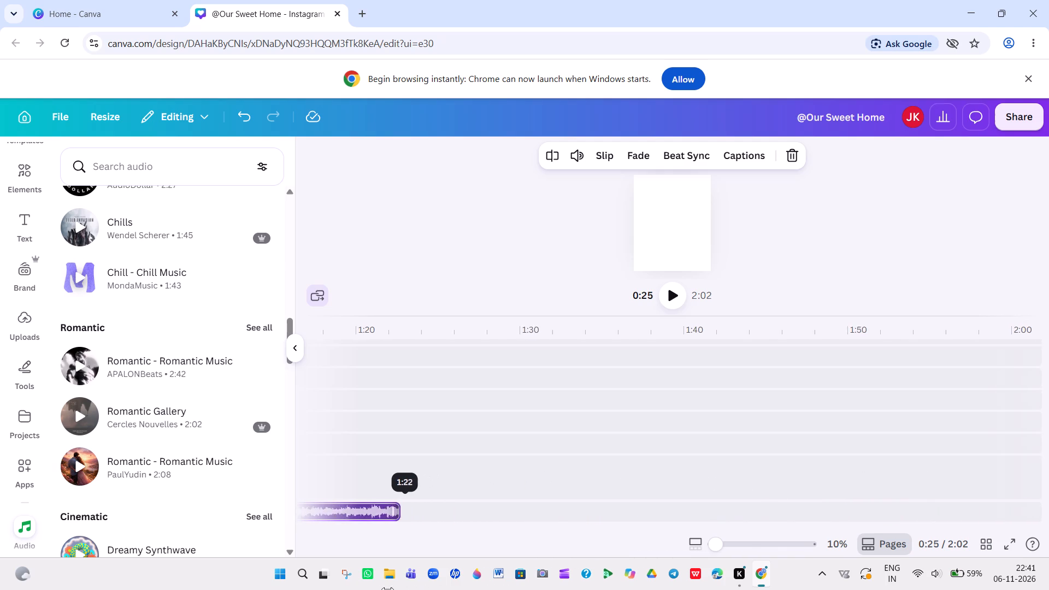
pyautogui.moveTo(387, 589); pyautogui.dragTo(335, 579)
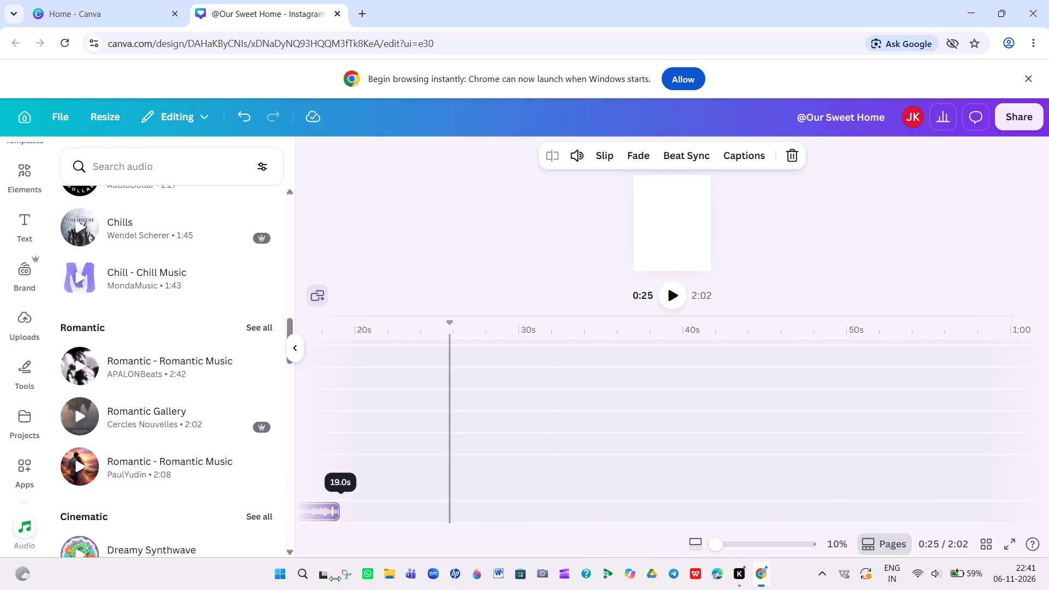
pyautogui.moveTo(335, 579); pyautogui.dragTo(374, 567)
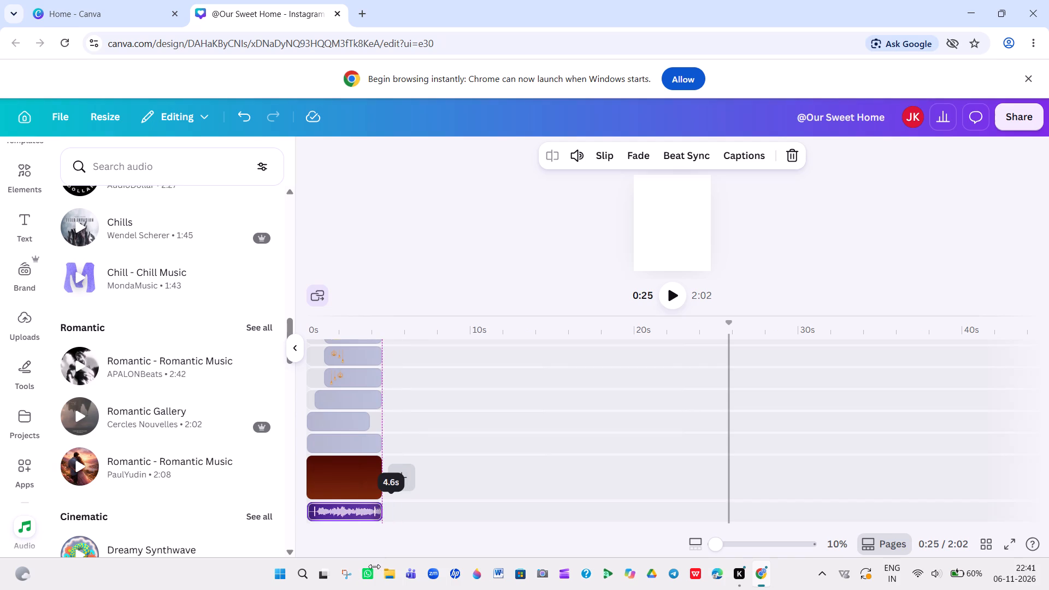
pyautogui.moveTo(374, 567); pyautogui.dragTo(373, 567)
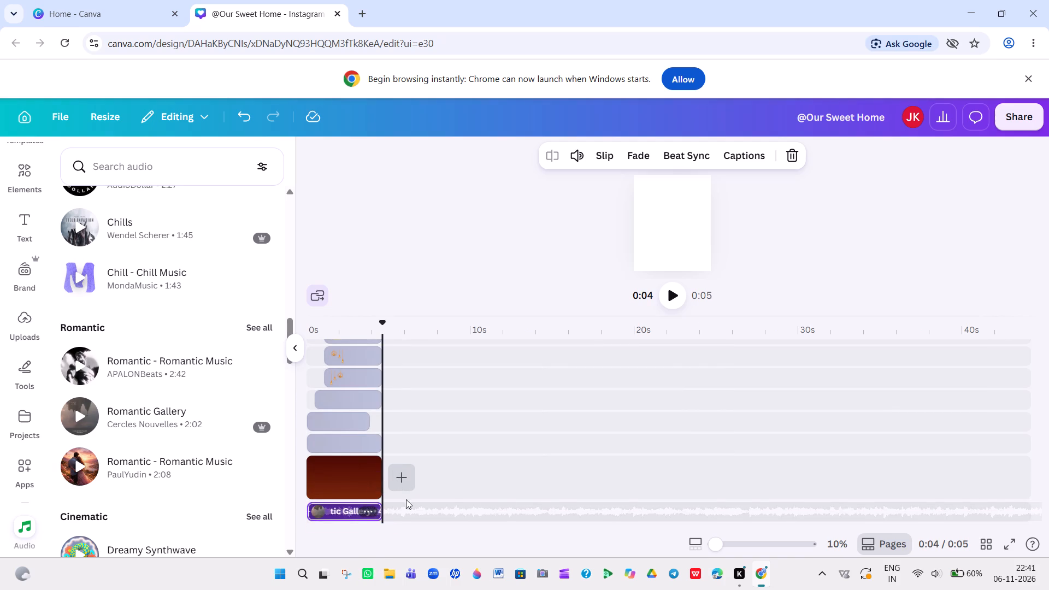
# Play the video to check the trimmed Romantic Gallery audio.
pyautogui.click(670, 299)
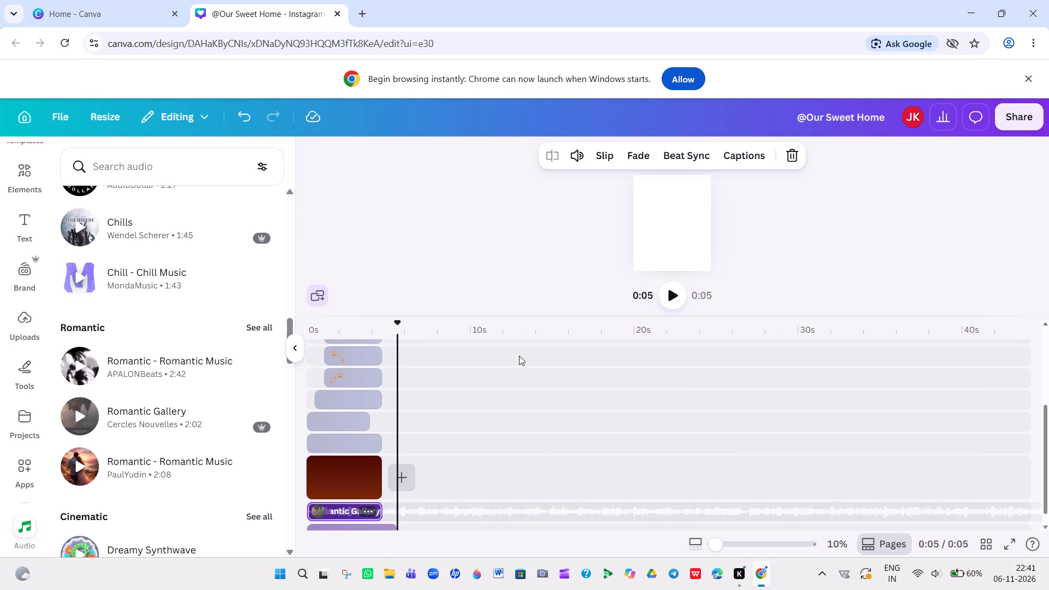
# Delete the leftover Starter - Trend Watcher audio track beneath the Romantic Gallery clip.
pyautogui.scroll(-2, 476, 392)
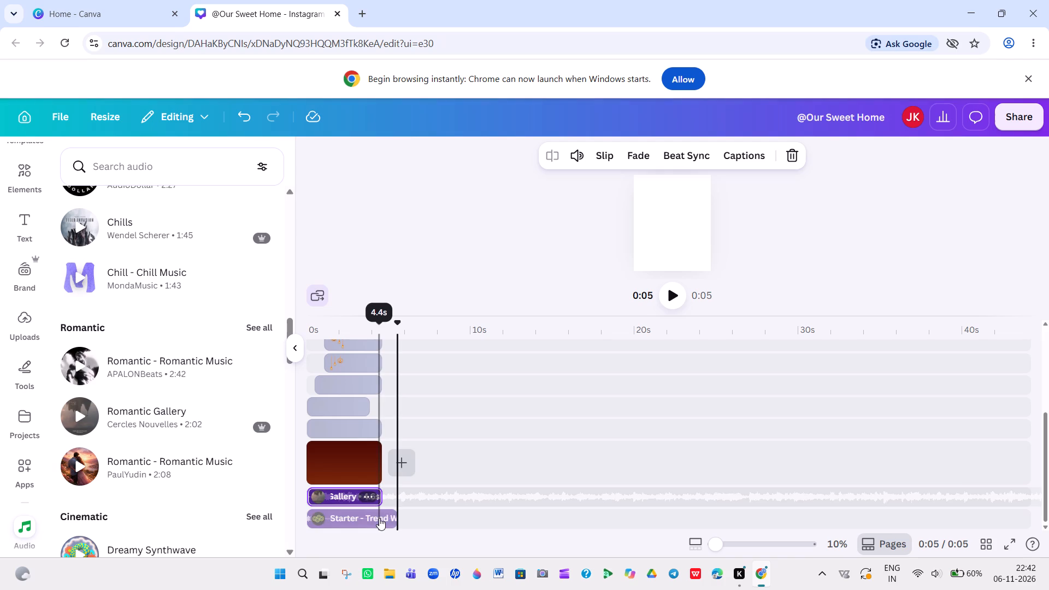
pyautogui.click(379, 518)
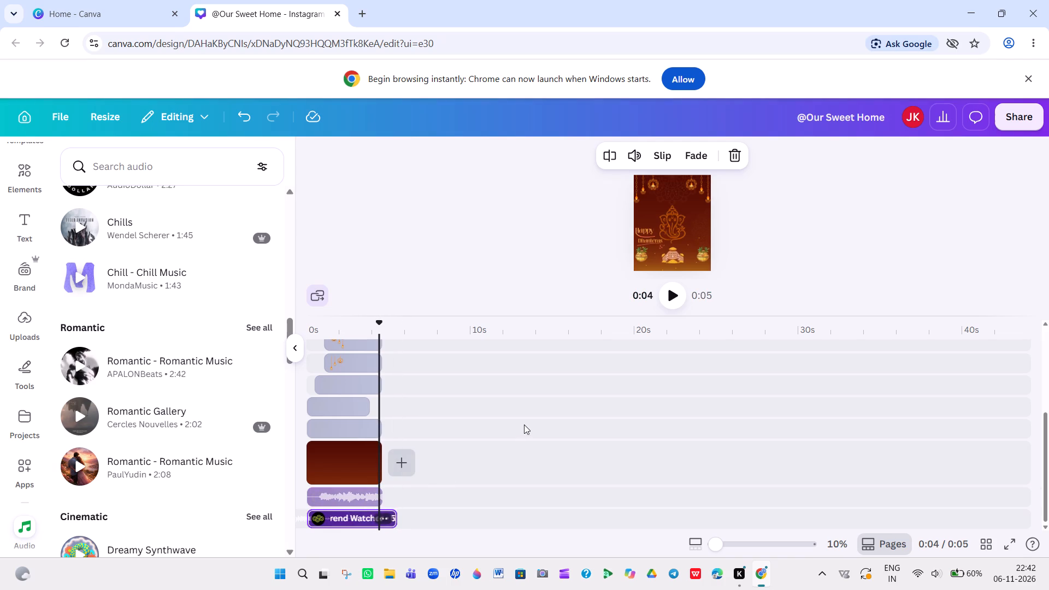
pyautogui.click(381, 517)
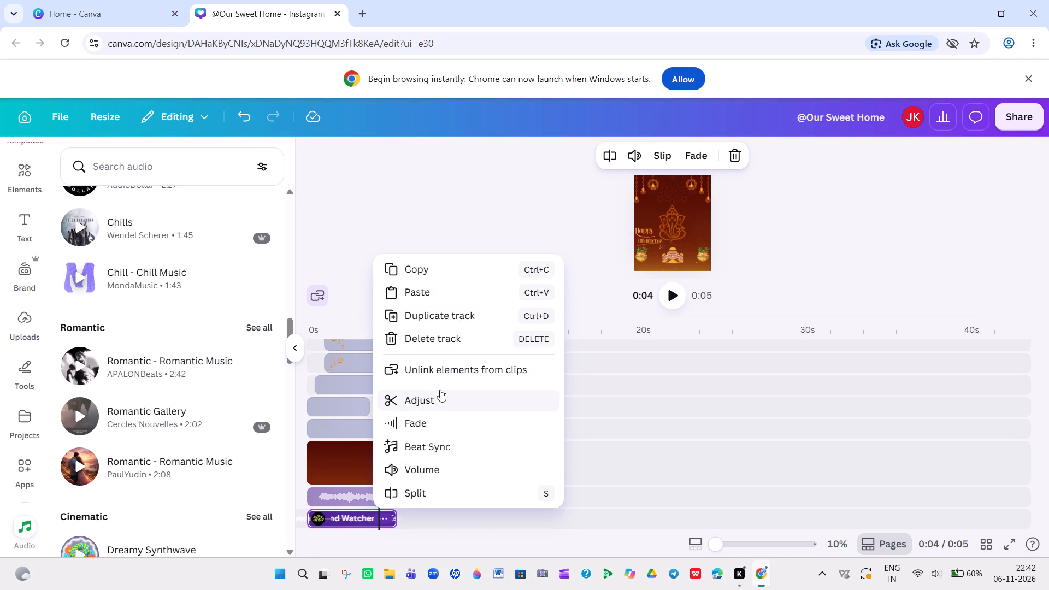
pyautogui.click(462, 339)
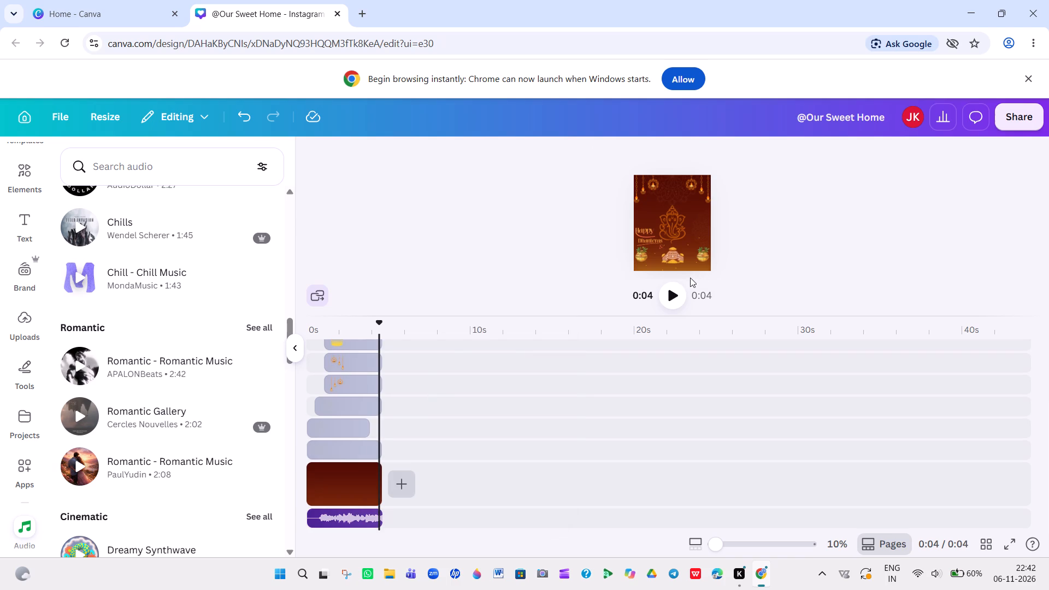
# Play the video through repeatedly to check the layer animations with only the Romantic Gallery audio.
pyautogui.click(671, 289)
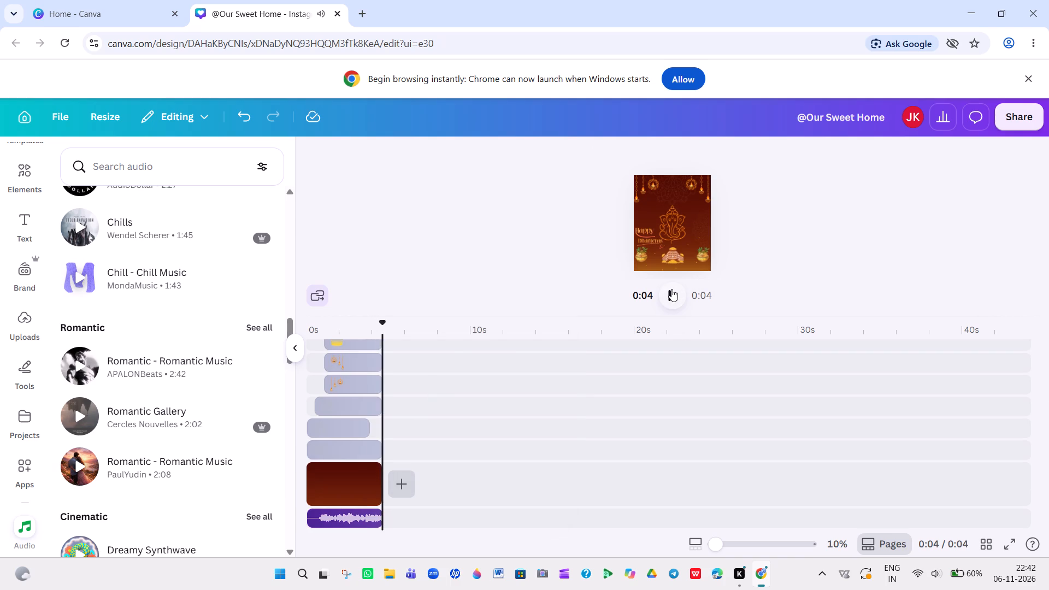
pyautogui.click(671, 289)
pyautogui.scroll(5, 599, 262)
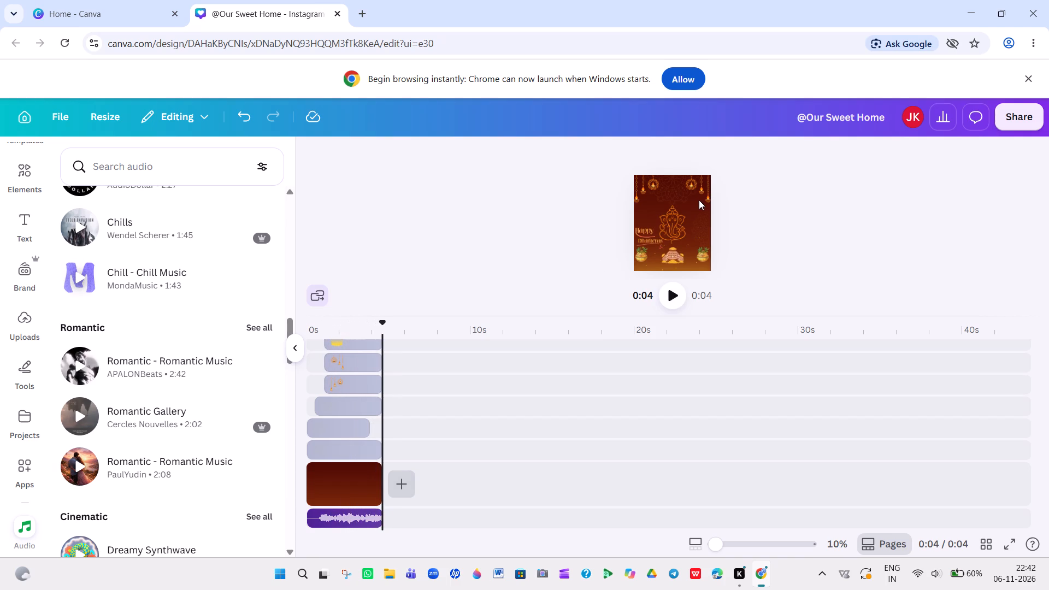
pyautogui.scroll(2, 698, 201)
pyautogui.click(670, 229)
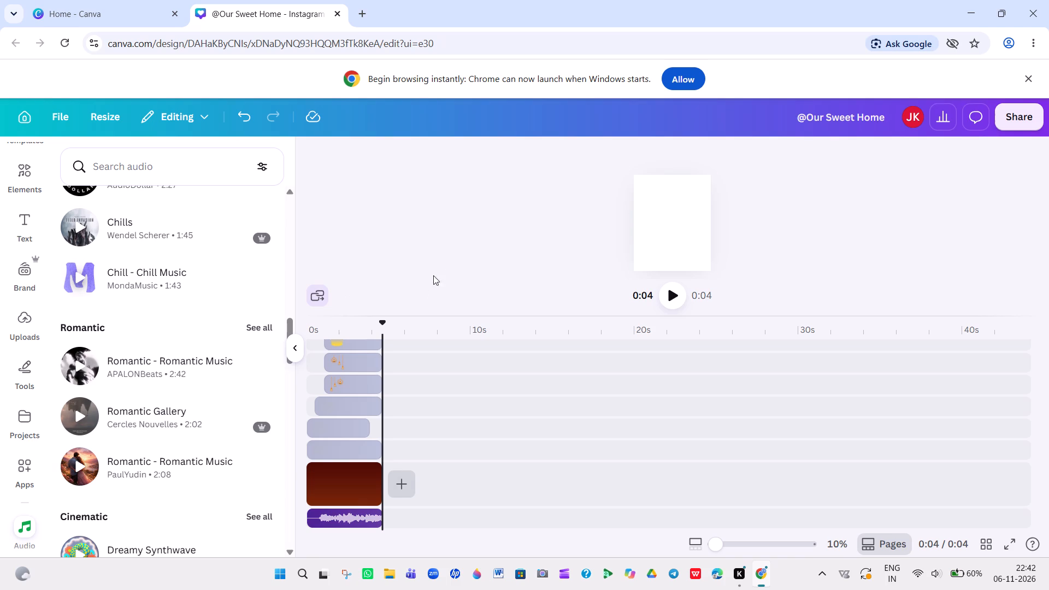
pyautogui.click(452, 268)
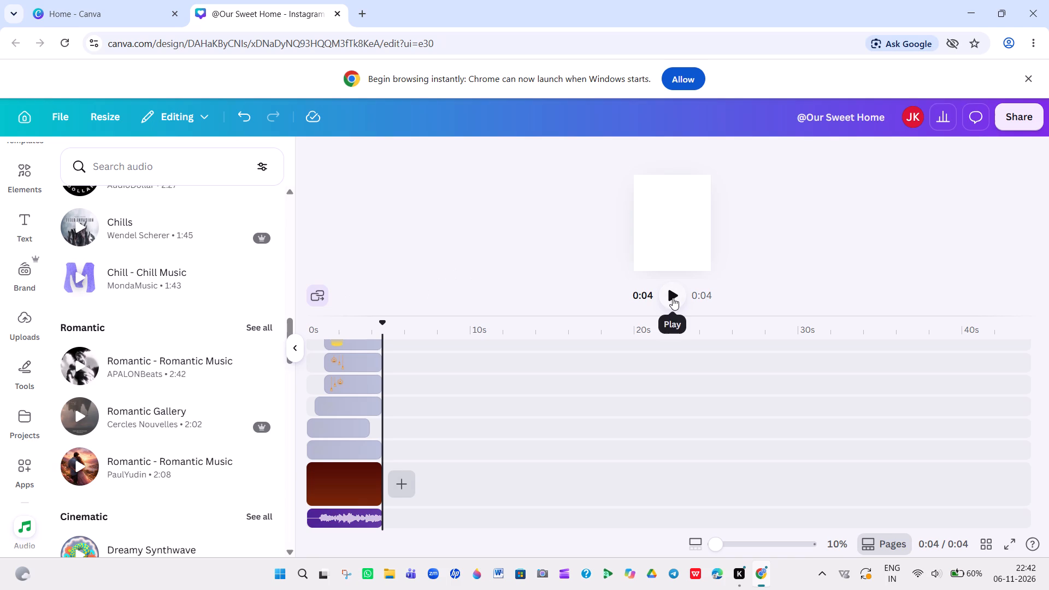
pyautogui.click(673, 298)
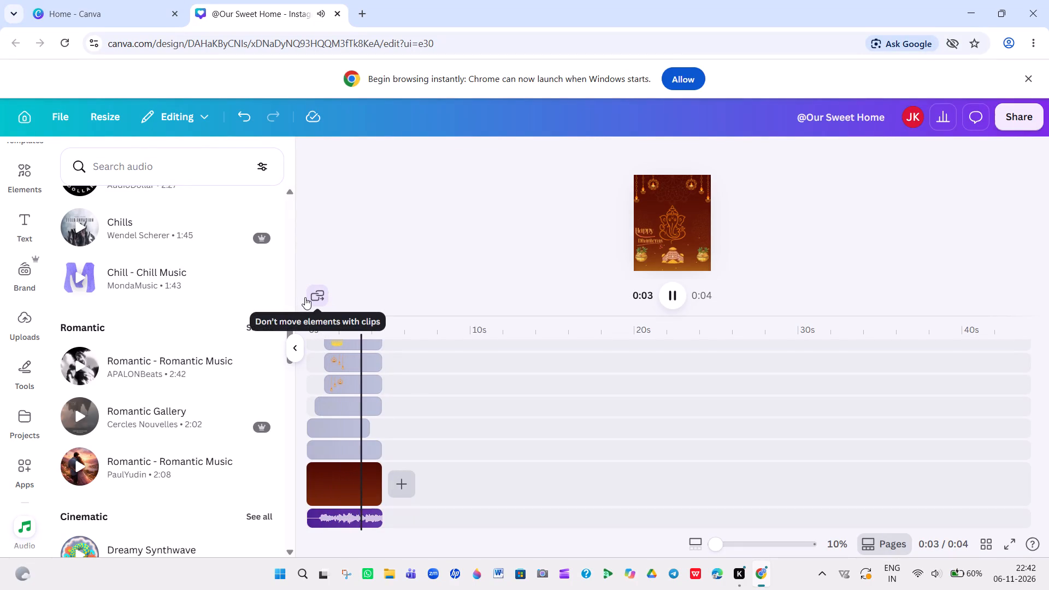
# Check the design's save status.
pyautogui.click(316, 119)
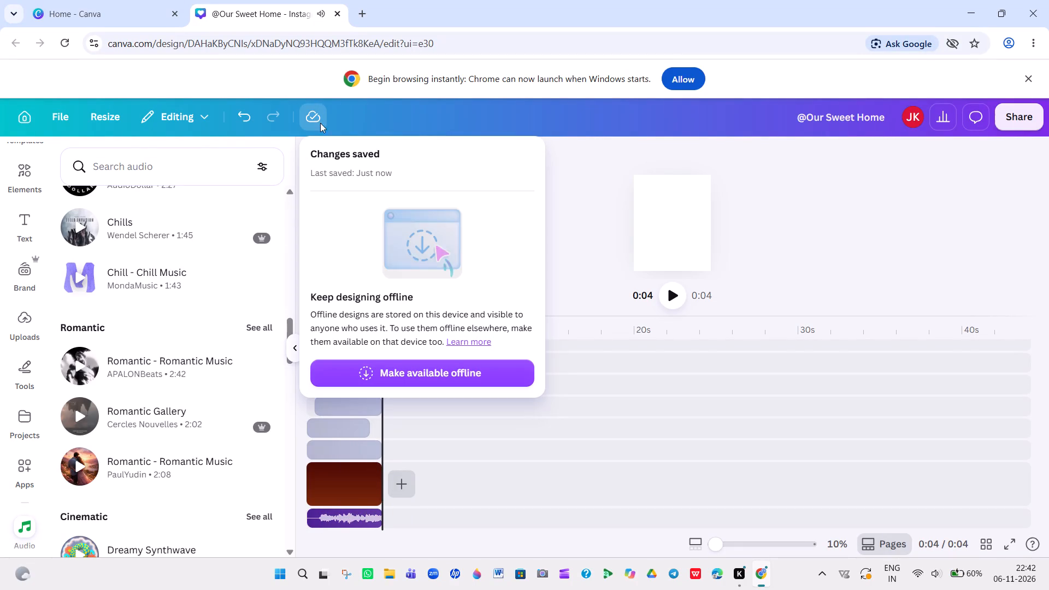
# Make the design available offline.
pyautogui.click(377, 371)
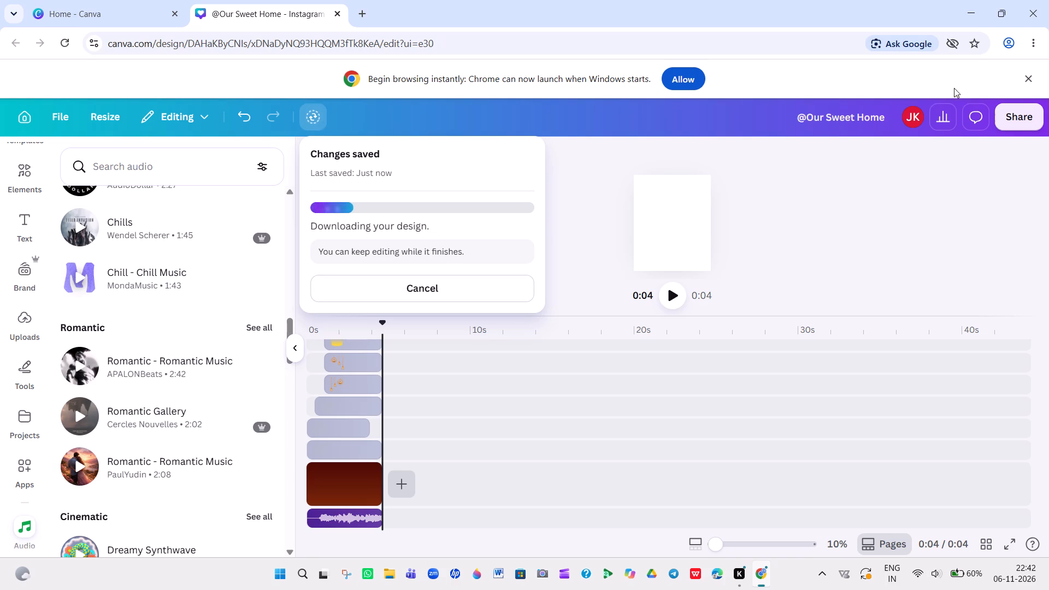
# Download the design as an MP4 video at 1080 x 1350 px.
pyautogui.click(1014, 114)
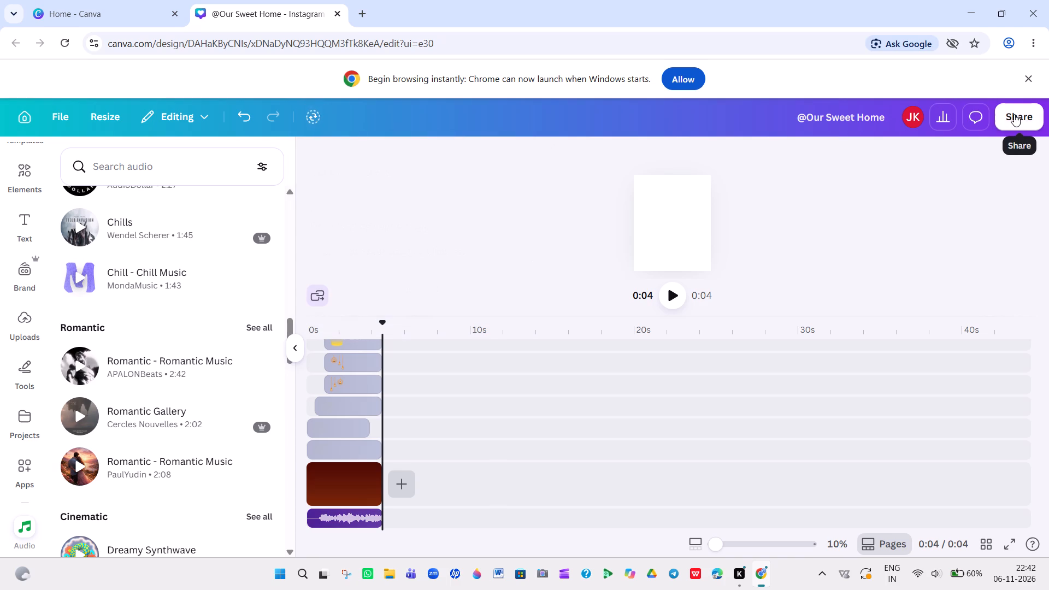
pyautogui.click(1014, 114)
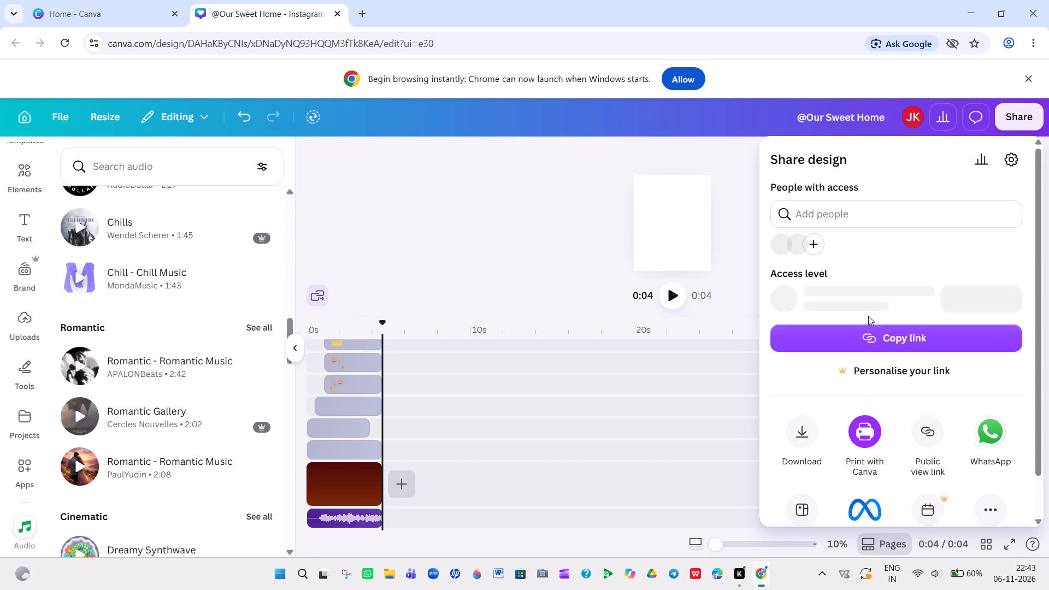
pyautogui.scroll(-1, 864, 326)
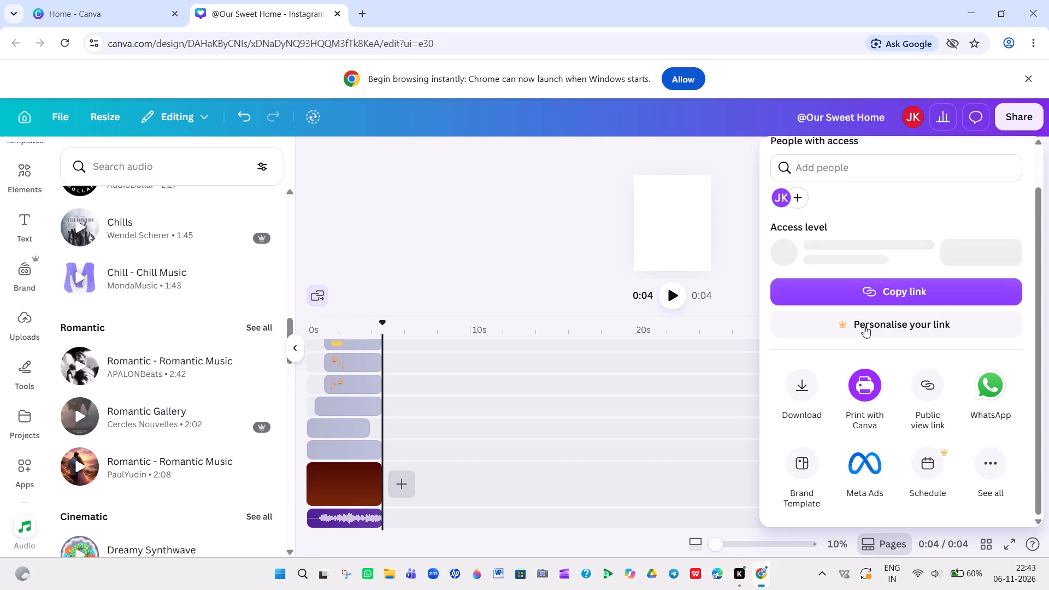
pyautogui.click(792, 389)
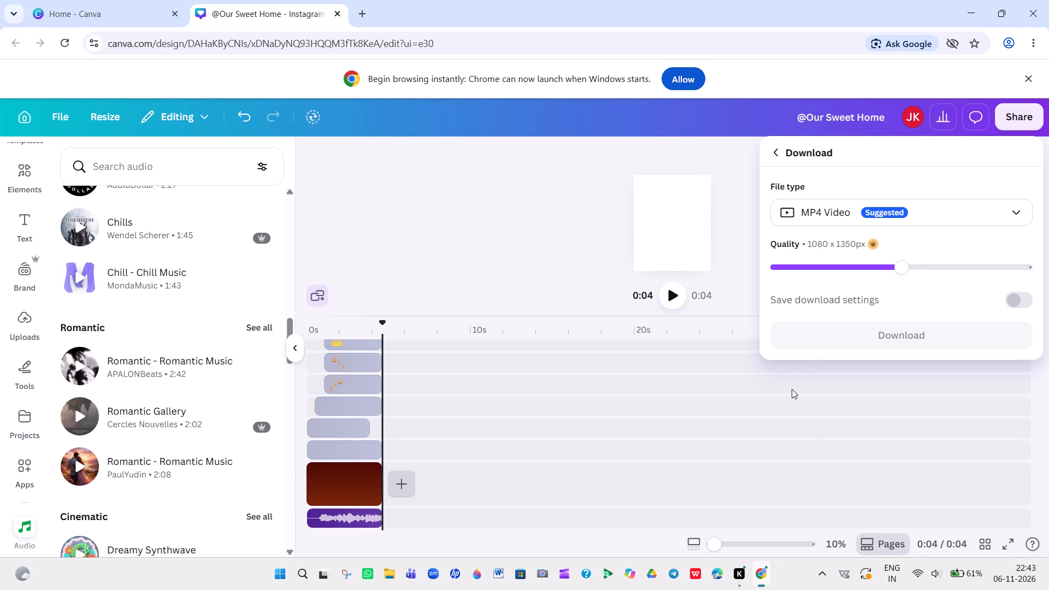
pyautogui.click(1009, 295)
pyautogui.click(1018, 306)
pyautogui.click(891, 334)
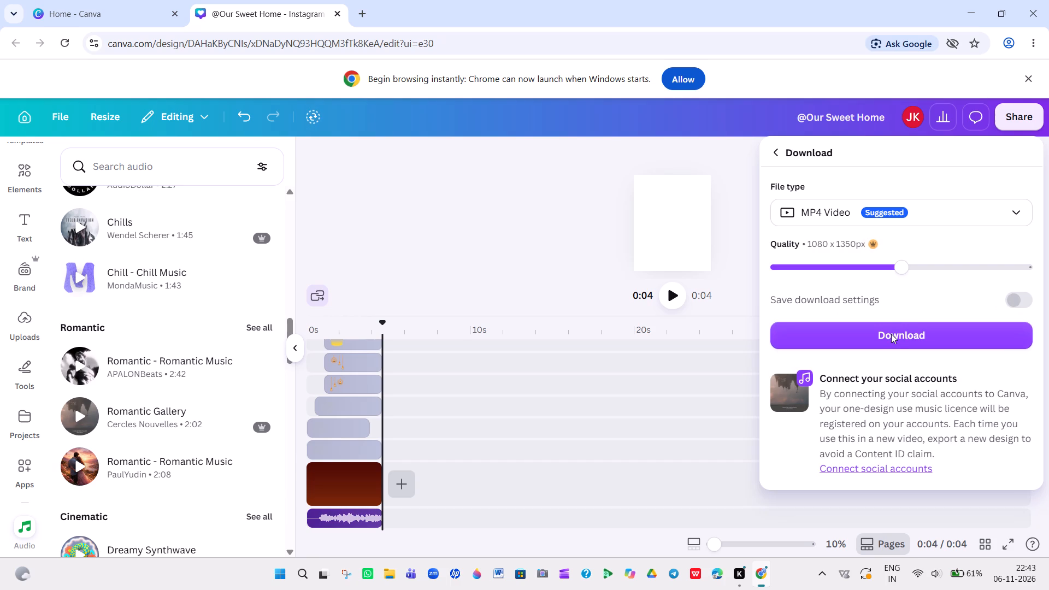